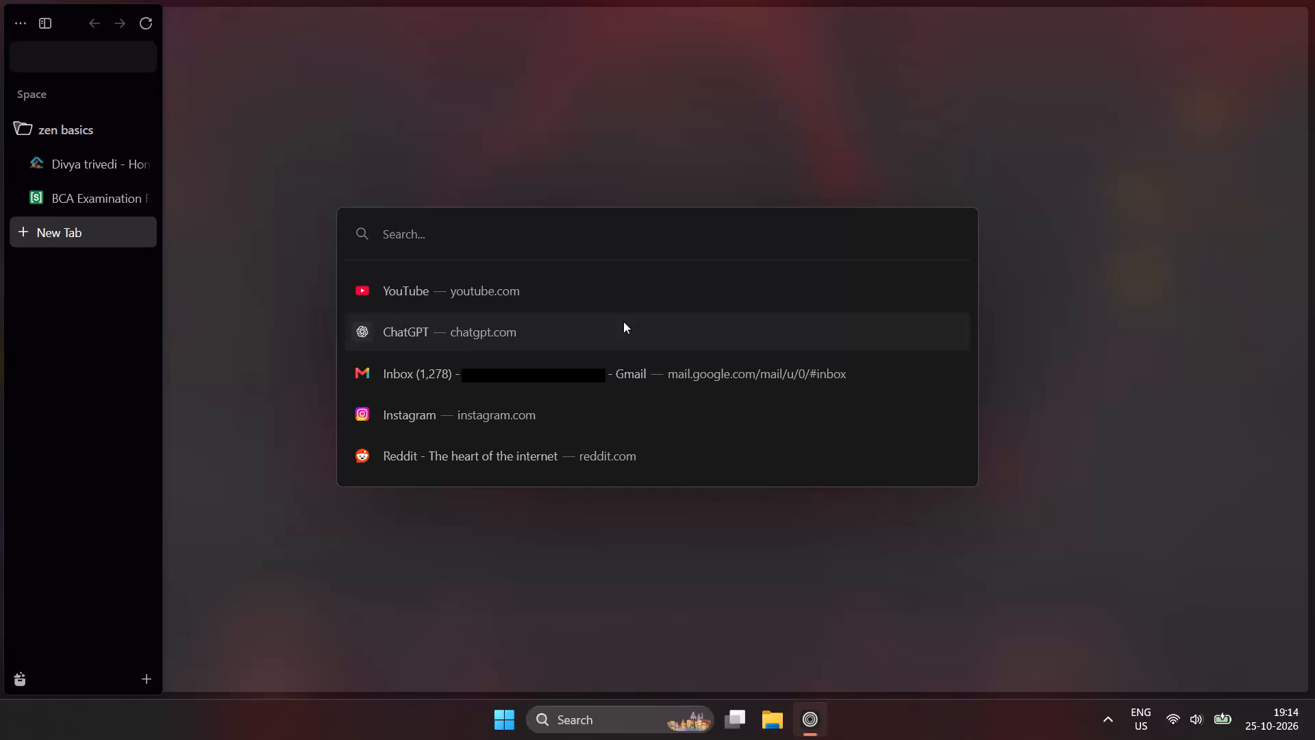
Open YouTube and view the student lounge Short from the newest likes notification, pausing its playback.
left_click(571, 300)
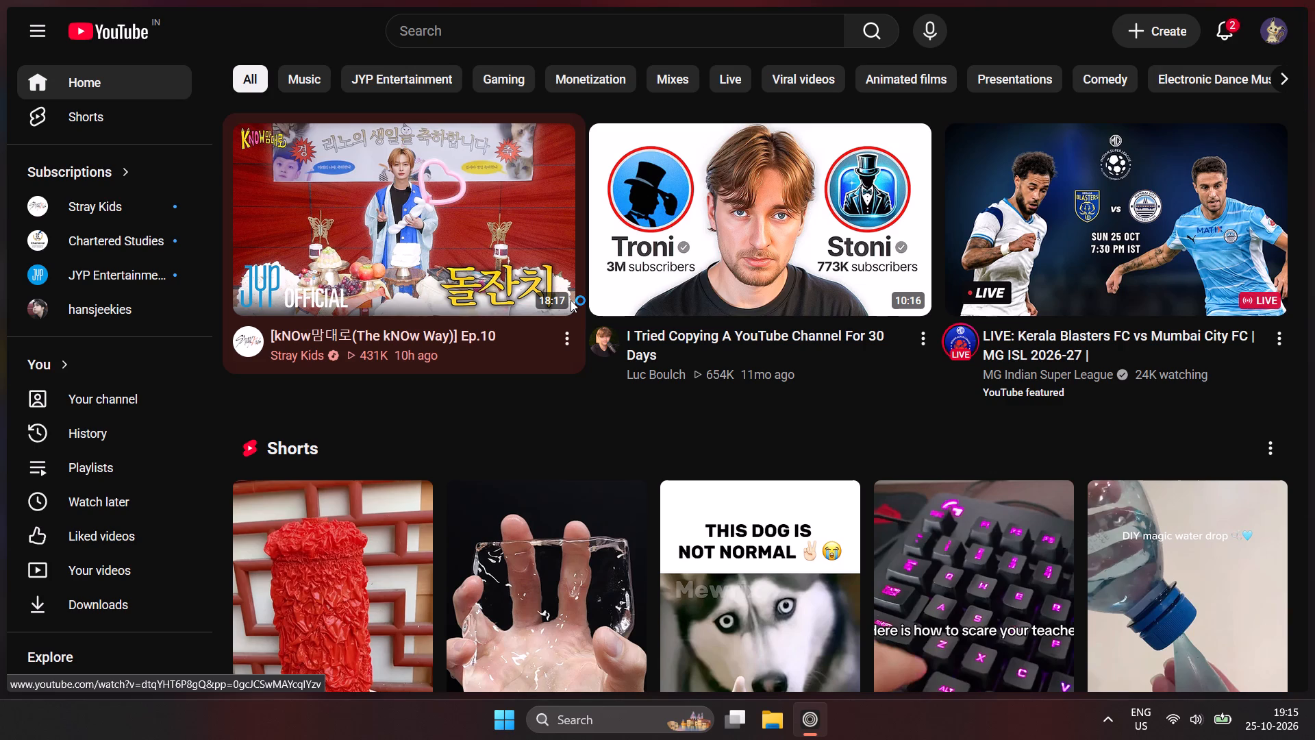
left_click(1229, 37)
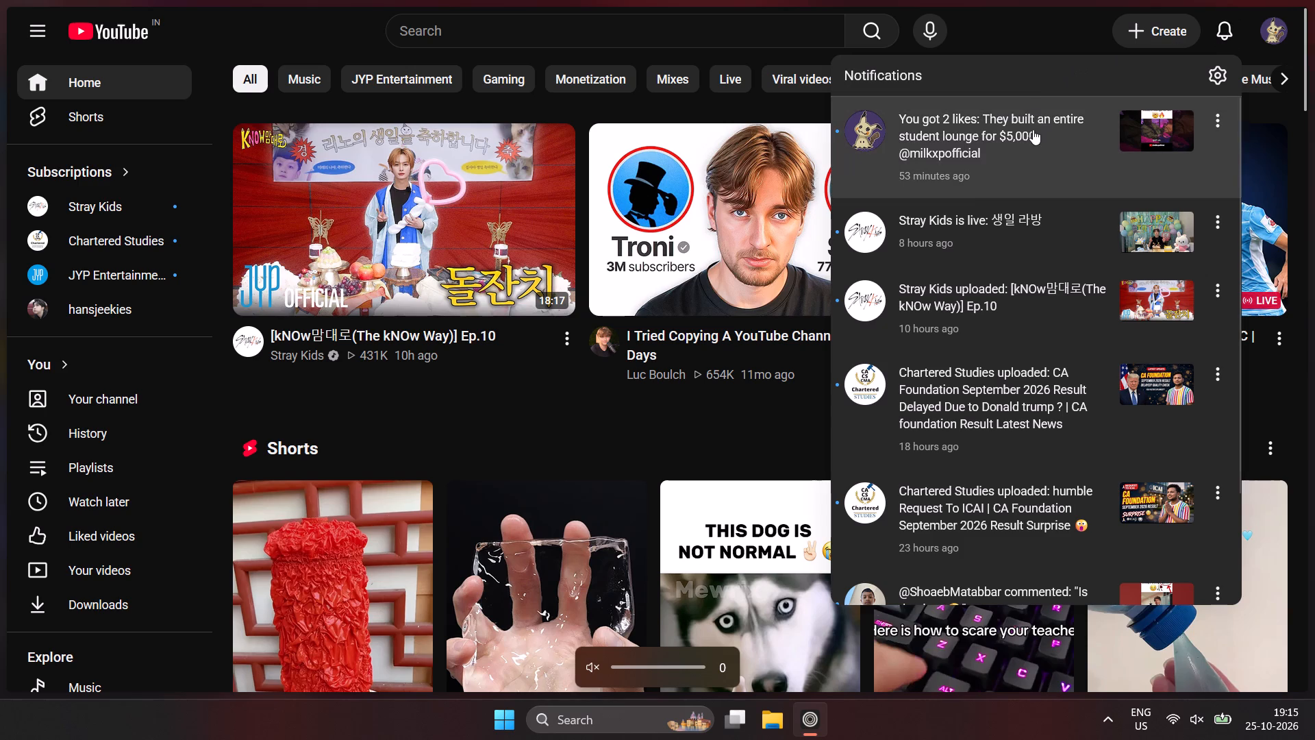
left_click(1033, 130)
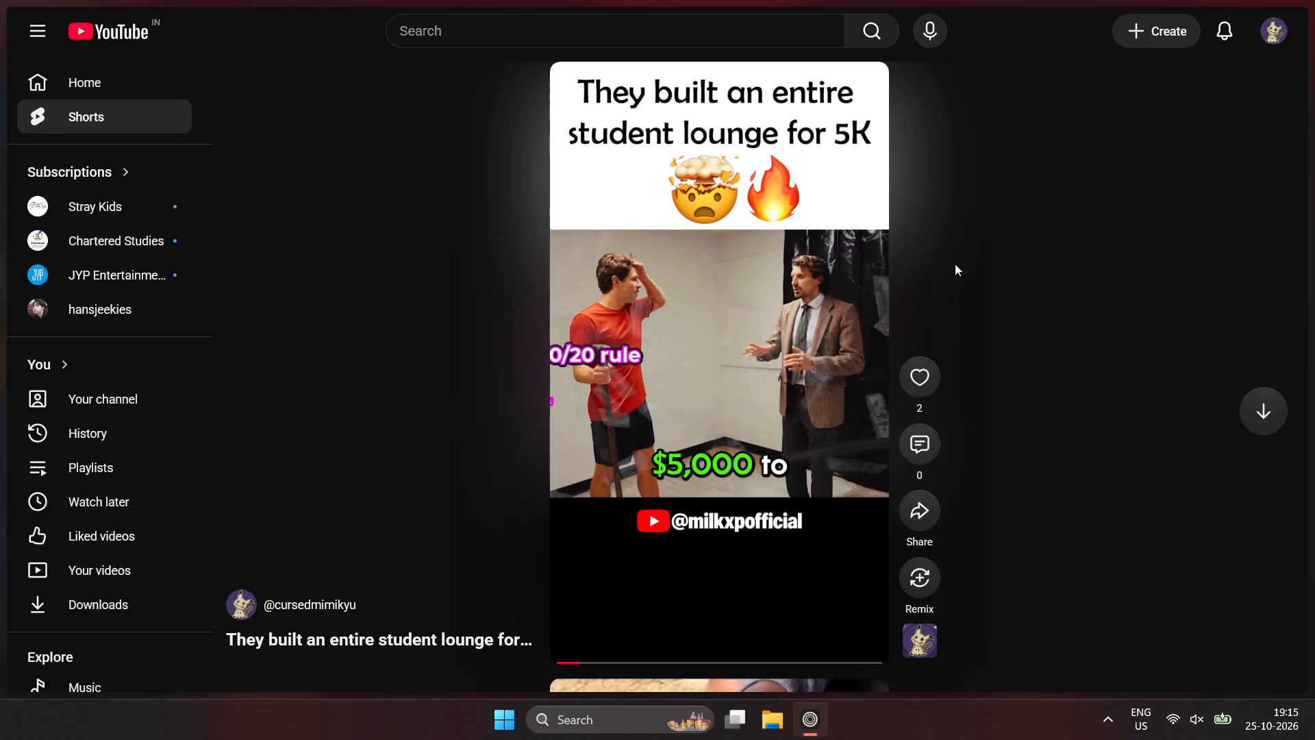
key("space")
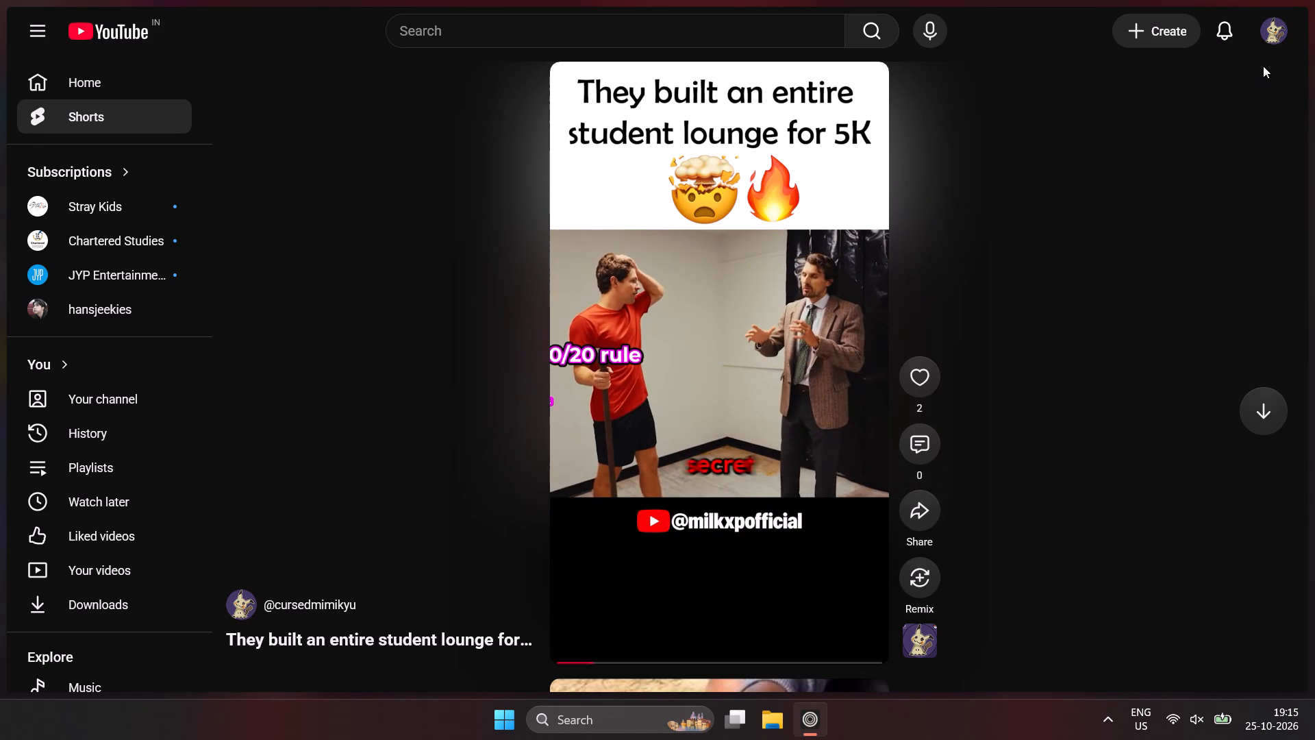
Go to YouTube Studio and open the video analytics of the latest Short.
left_click(1279, 34)
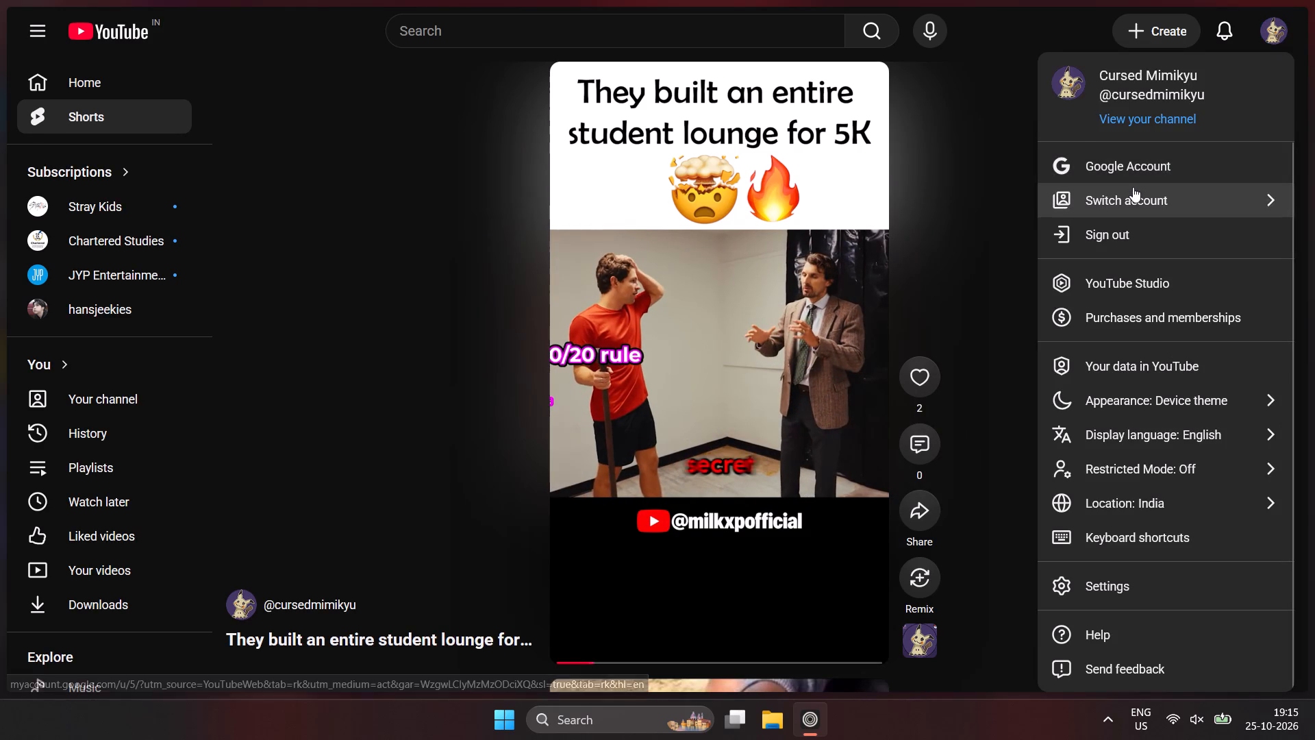
left_click(1144, 290)
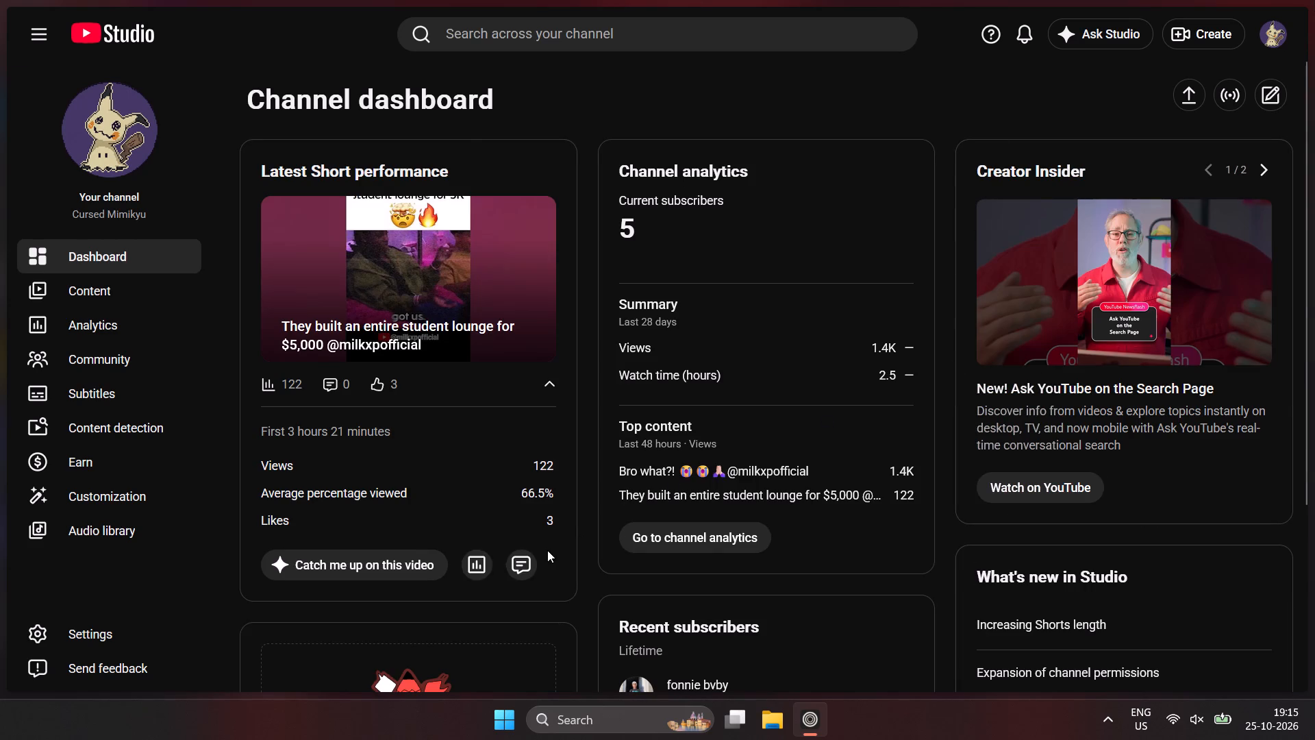
left_click(487, 560)
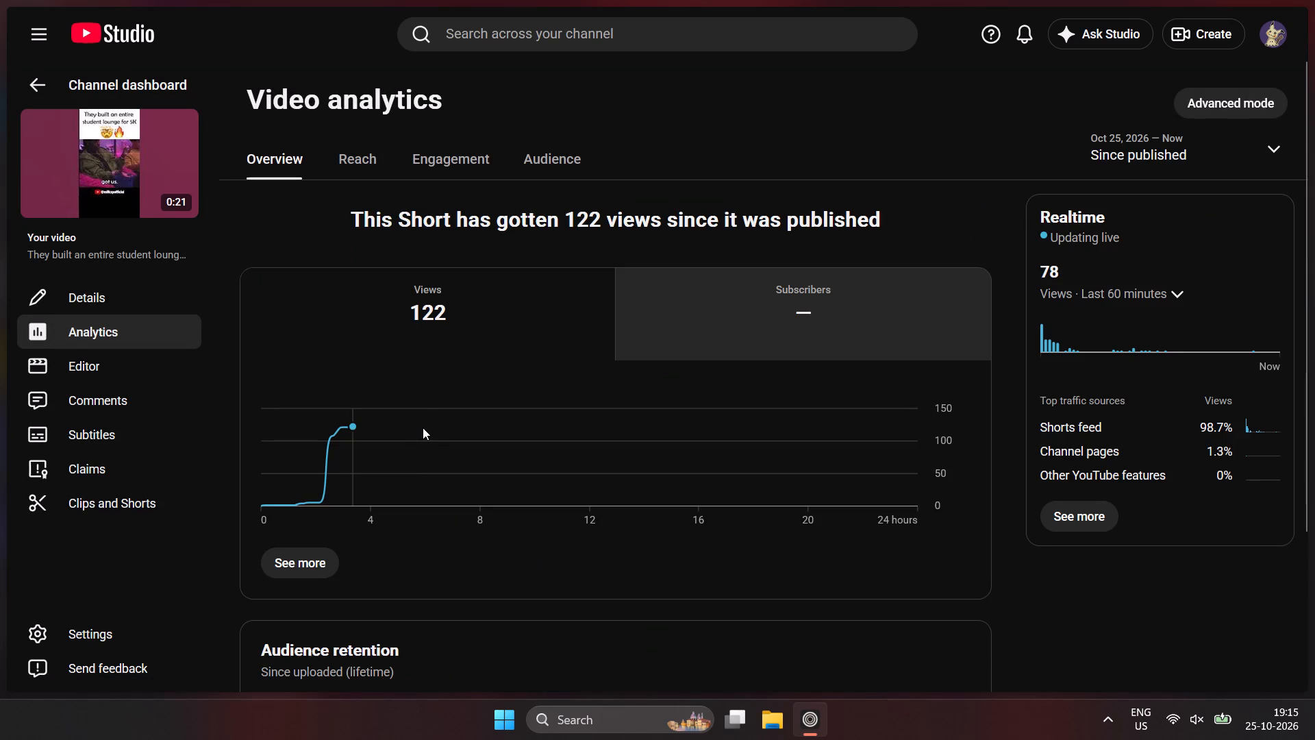
left_click(364, 153)
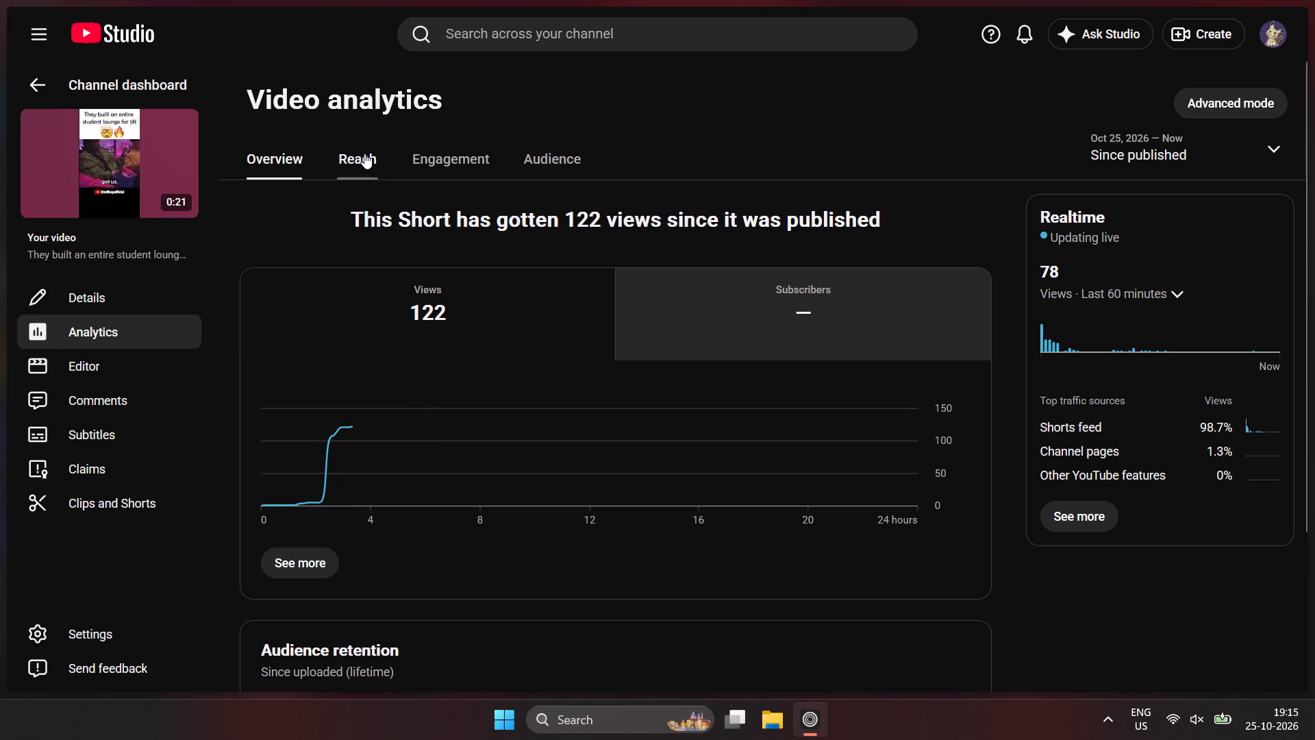
scroll(564, 319, "down", 2)
scroll(564, 319, "up", 3)
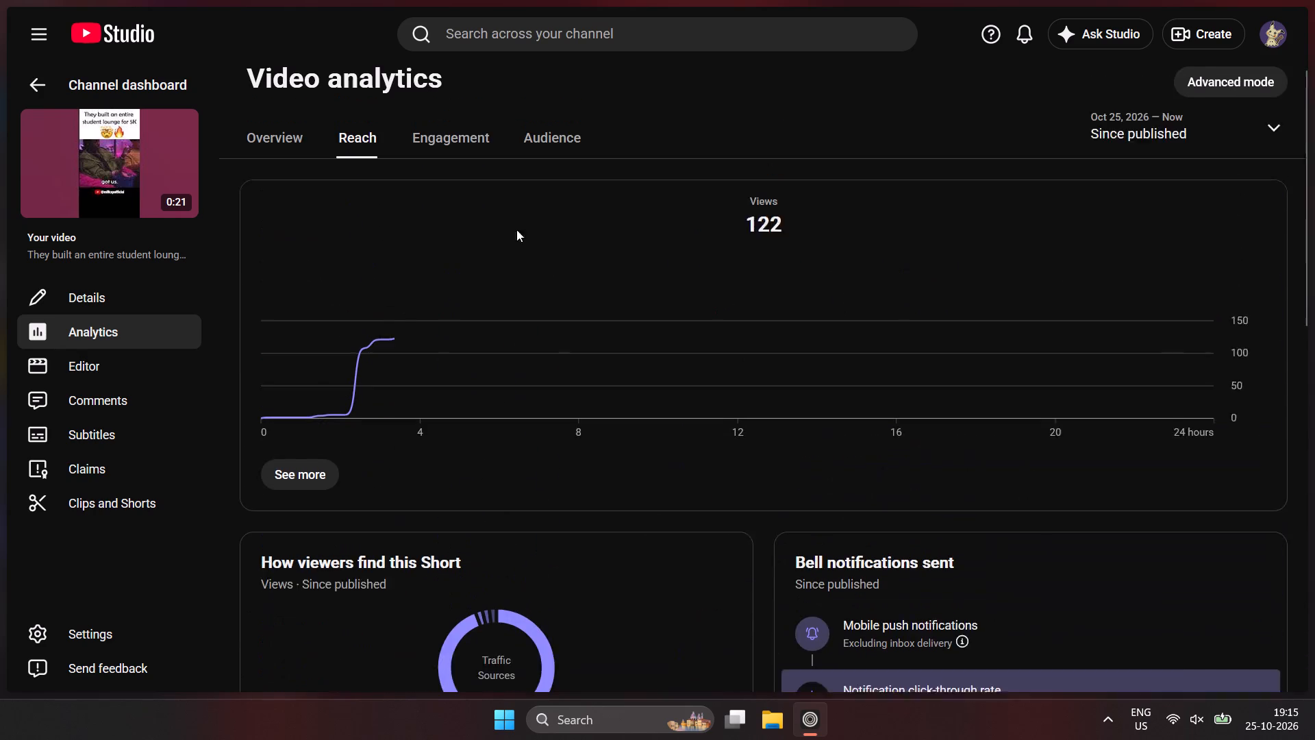
left_click(471, 145)
scroll(591, 350, "down", 1)
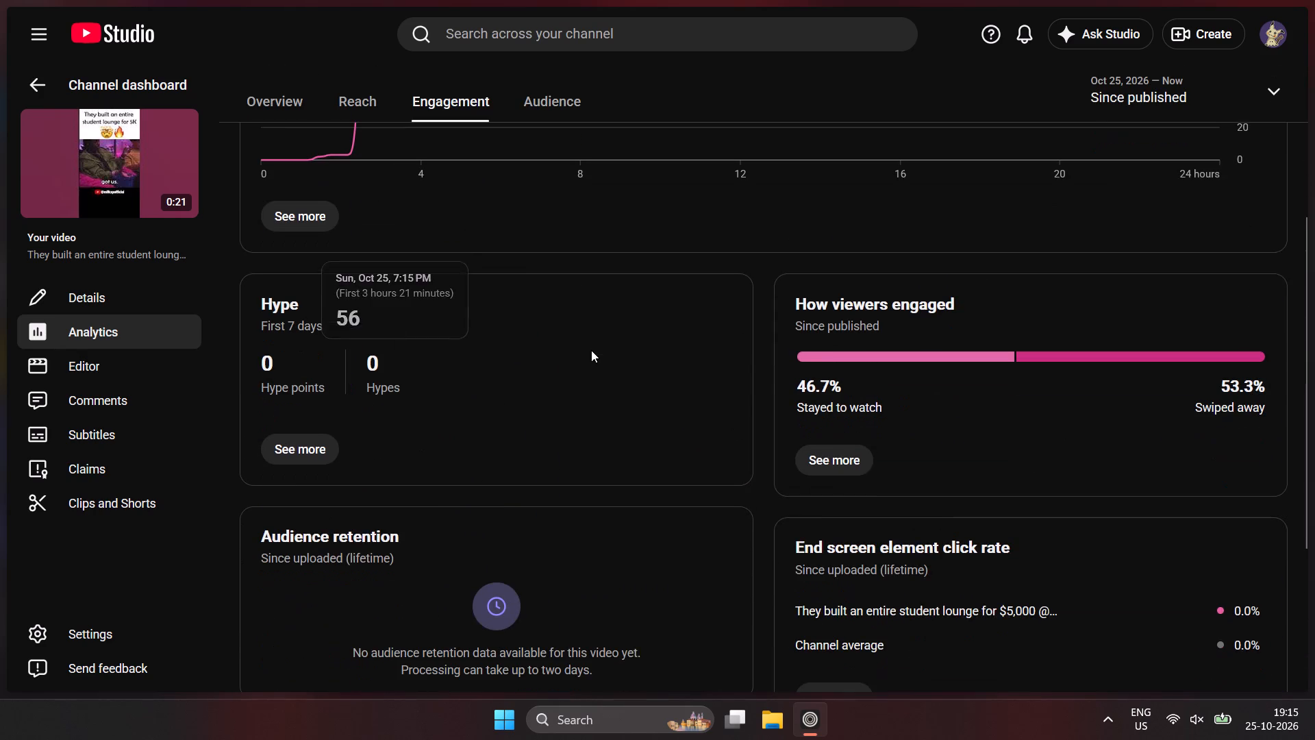
scroll(591, 350, "down", 1)
scroll(591, 350, "up", 2)
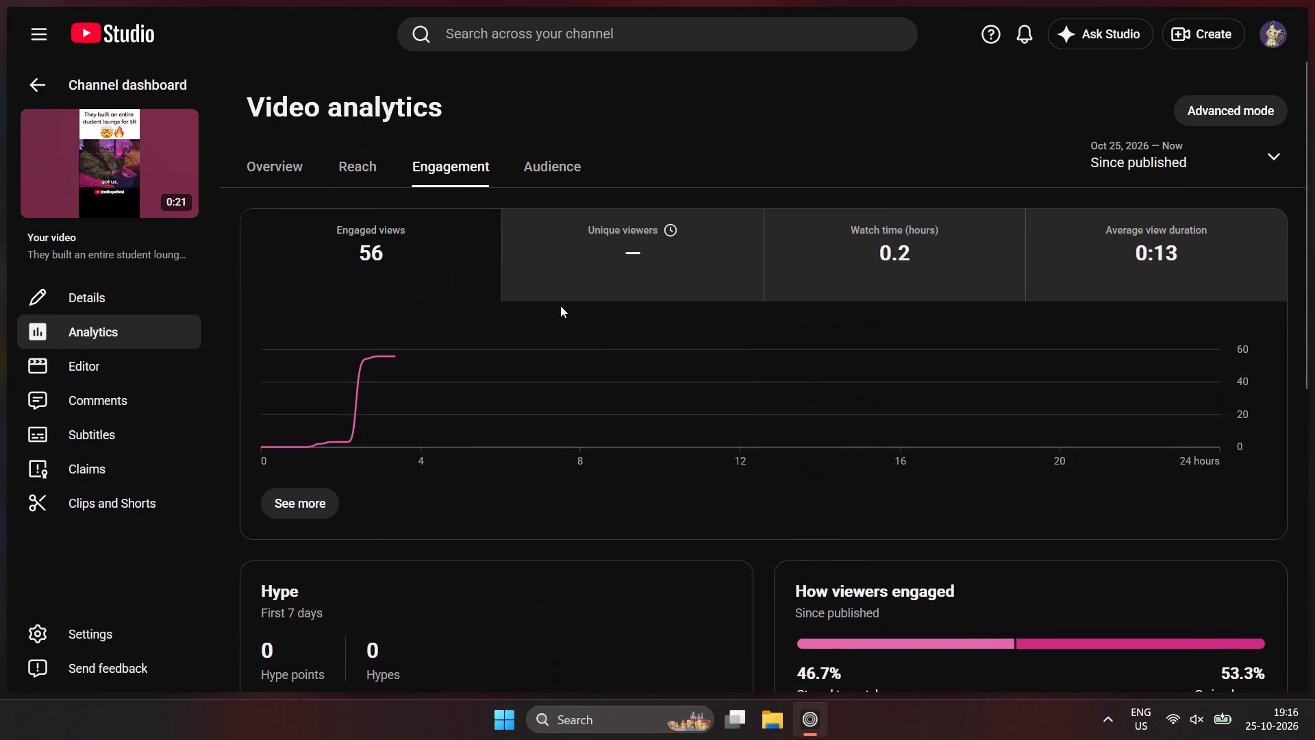
left_click(573, 163)
scroll(647, 353, "down", 3)
scroll(647, 353, "up", 6)
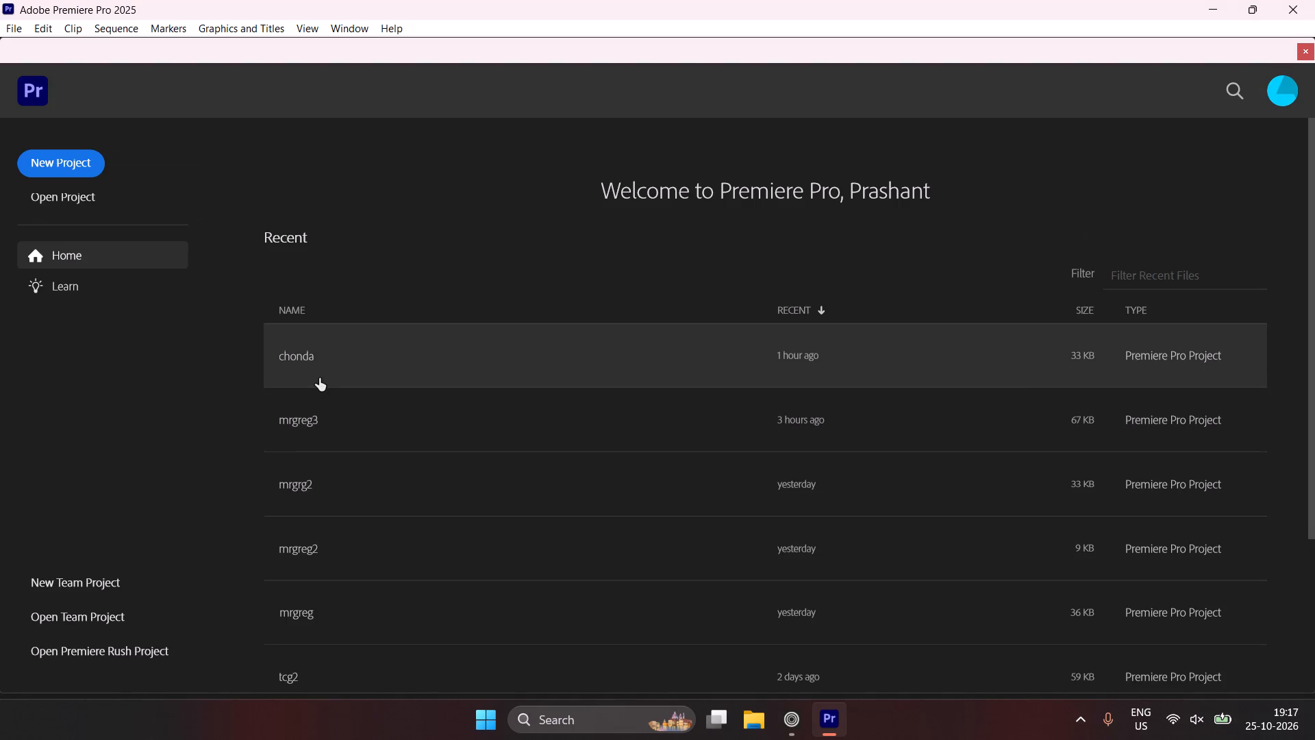
Create a new project named mrgreg4 with no template and skip the initial media import.
left_click(54, 153)
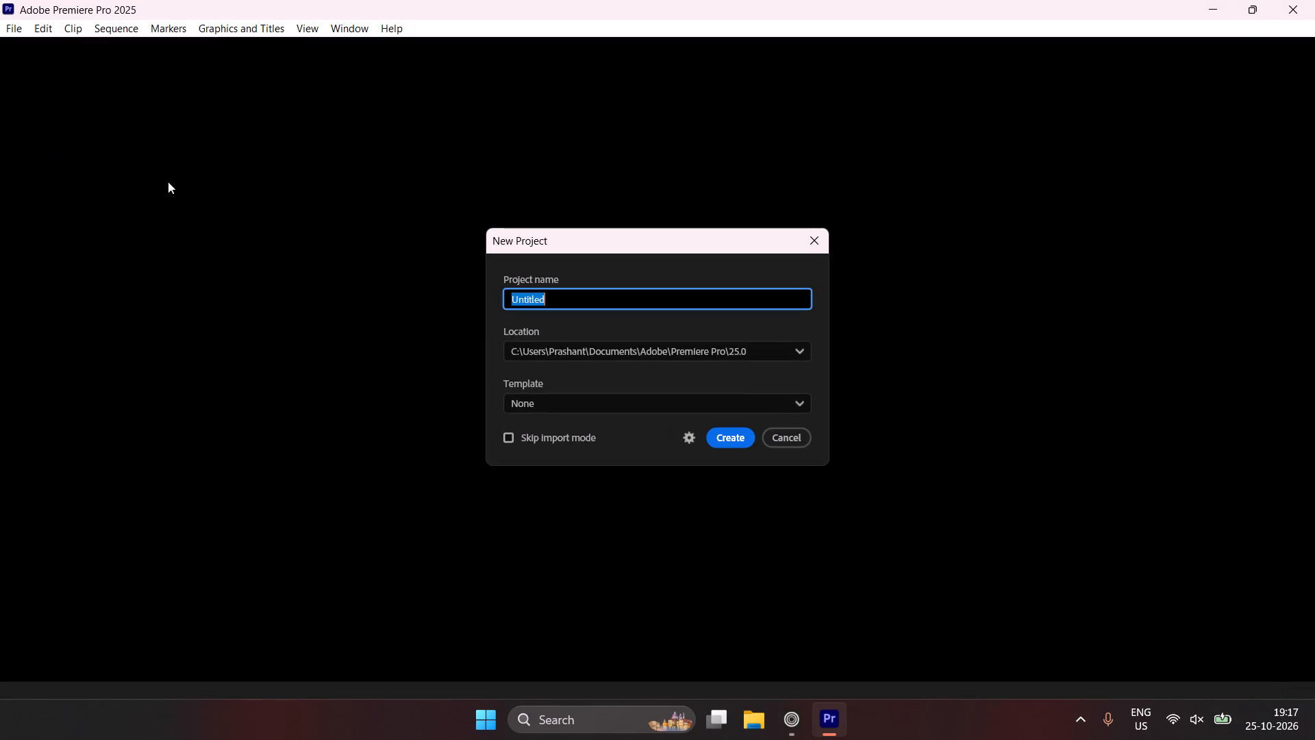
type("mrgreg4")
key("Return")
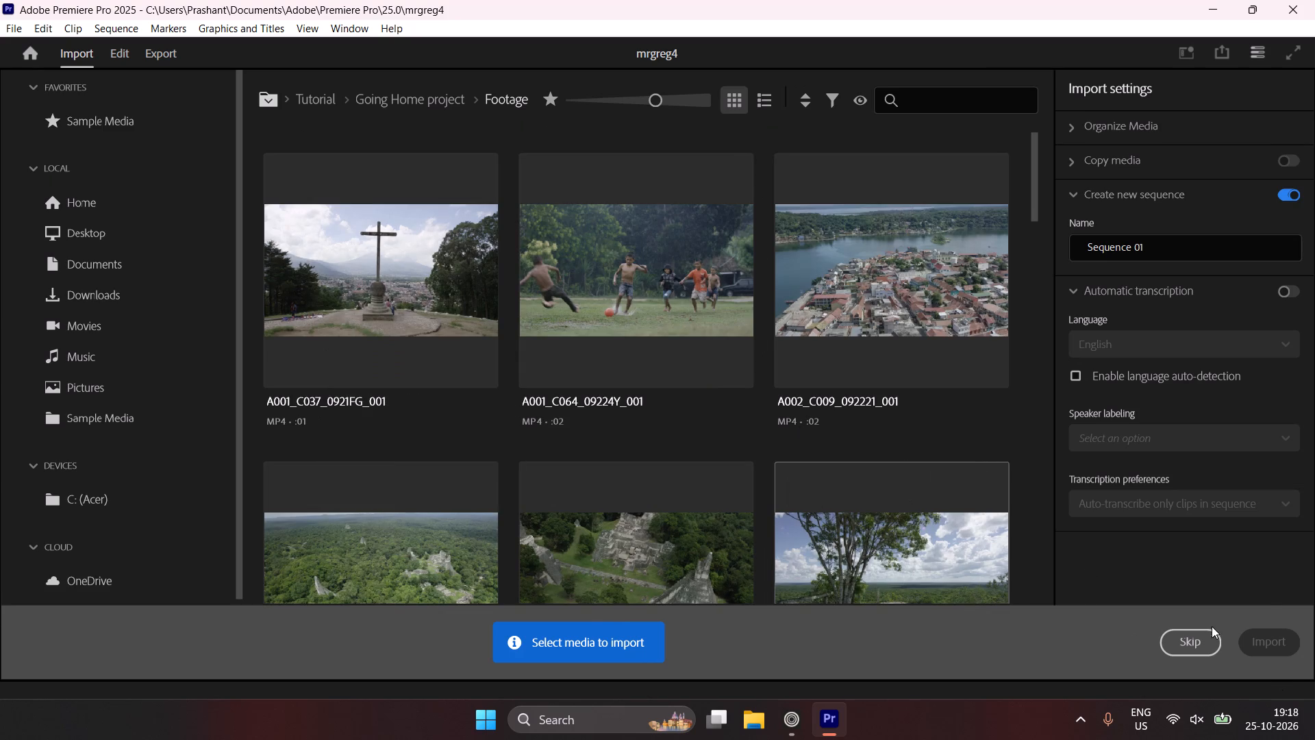
left_click(1199, 644)
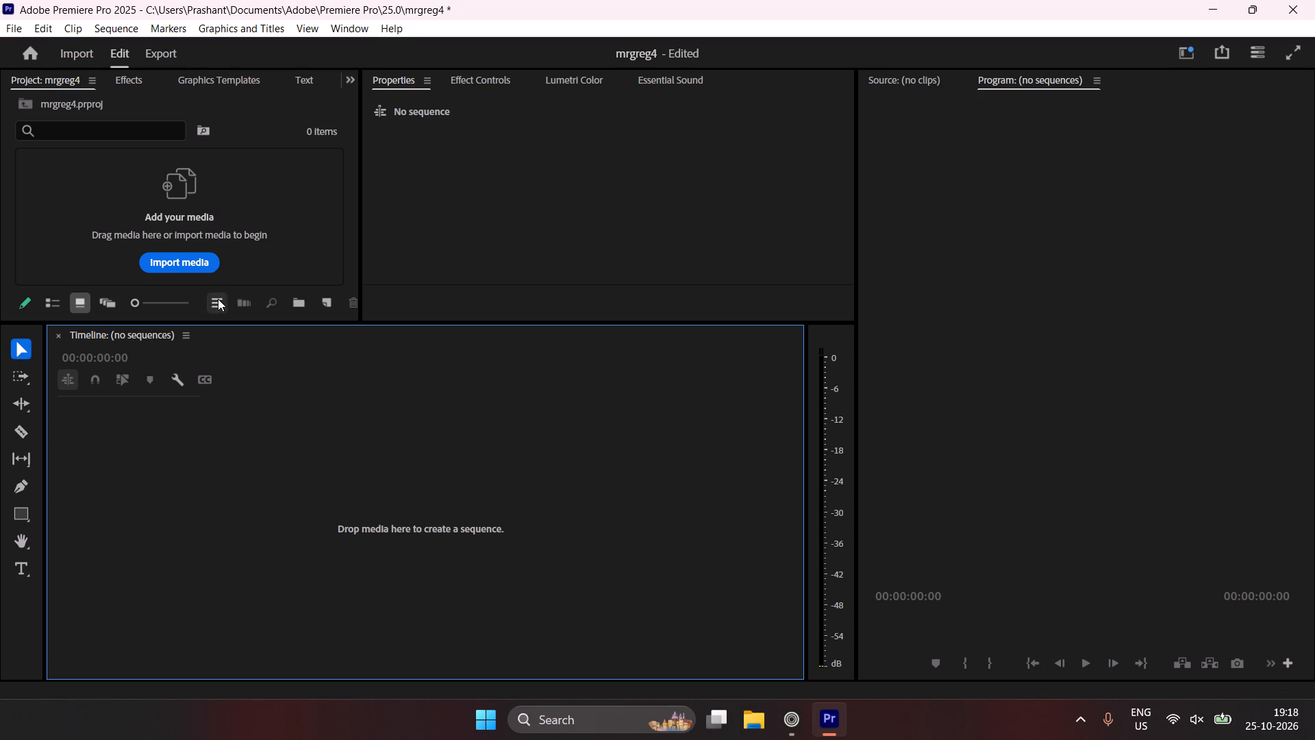
left_click(212, 262)
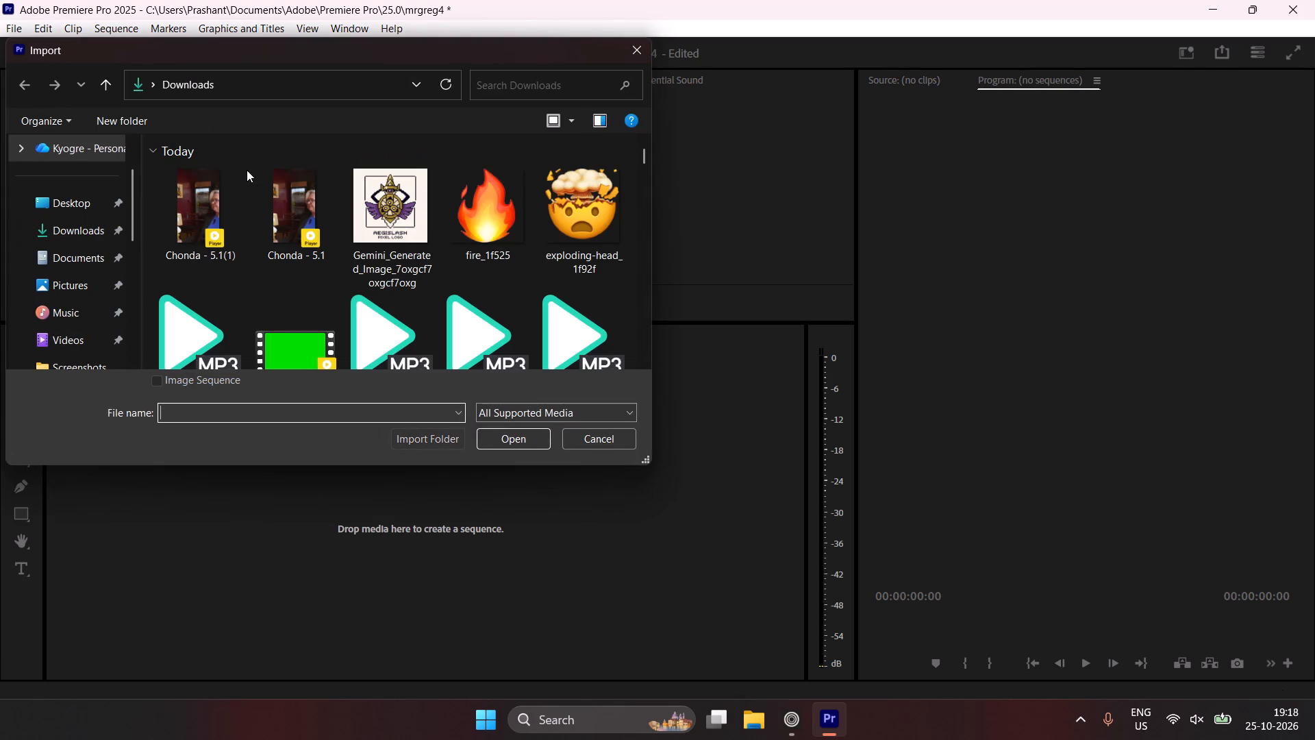
left_click(69, 333)
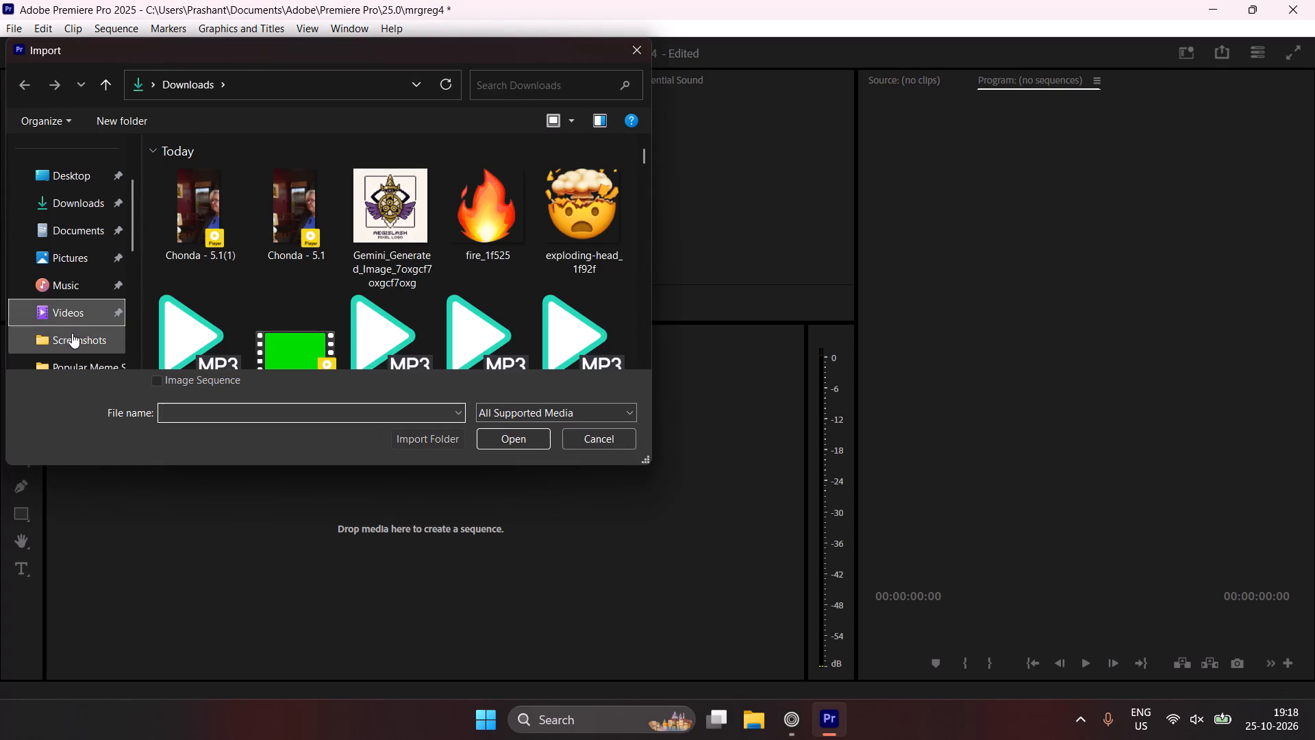
scroll(479, 210, "down", 5)
scroll(479, 210, "up", 2)
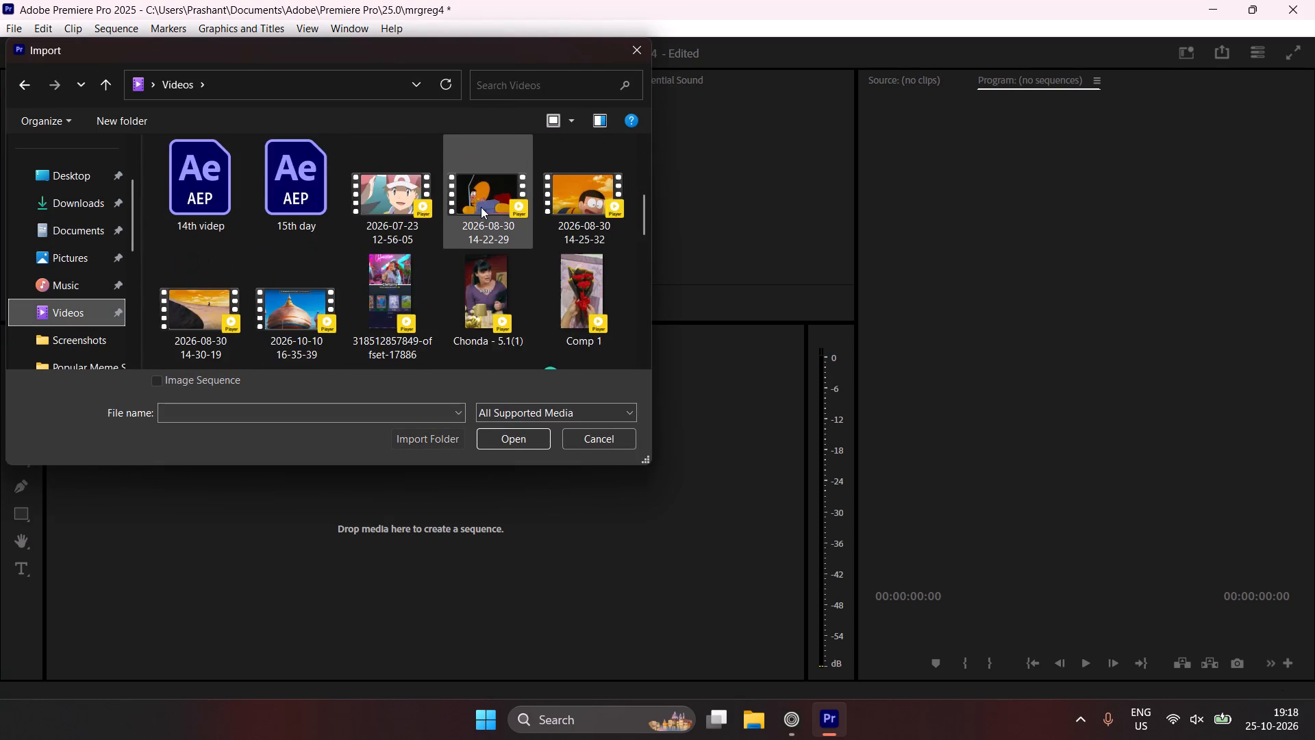
scroll(481, 206, "up", 2)
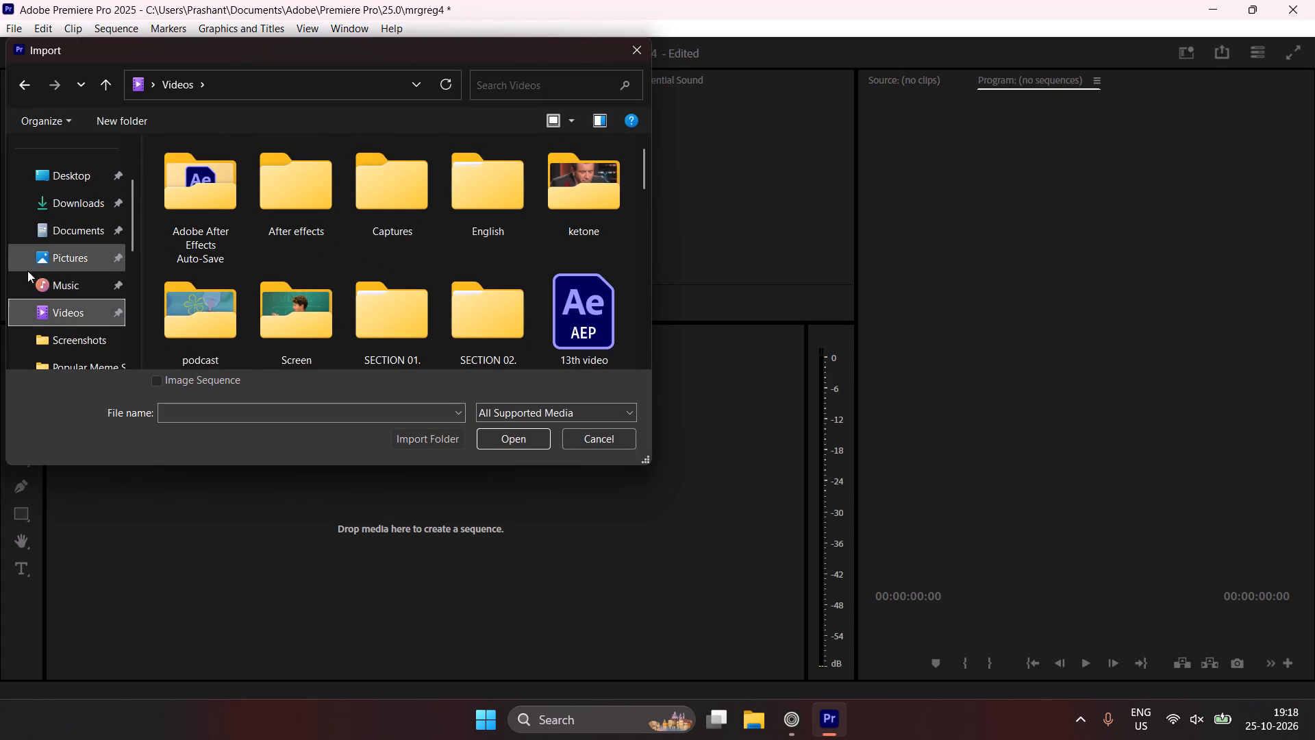
left_click(72, 206)
scroll(384, 247, "down", 3)
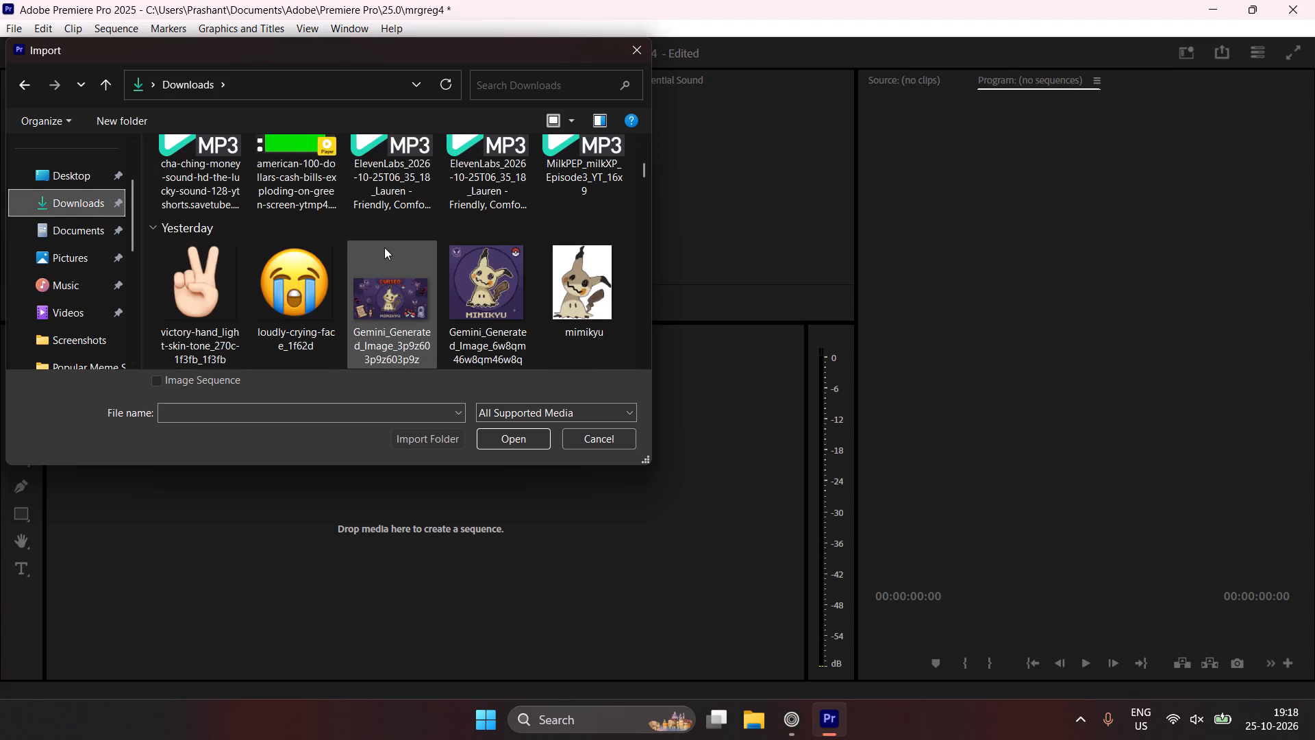
scroll(384, 247, "down", 1)
scroll(384, 247, "up", 1)
scroll(384, 247, "down", 4)
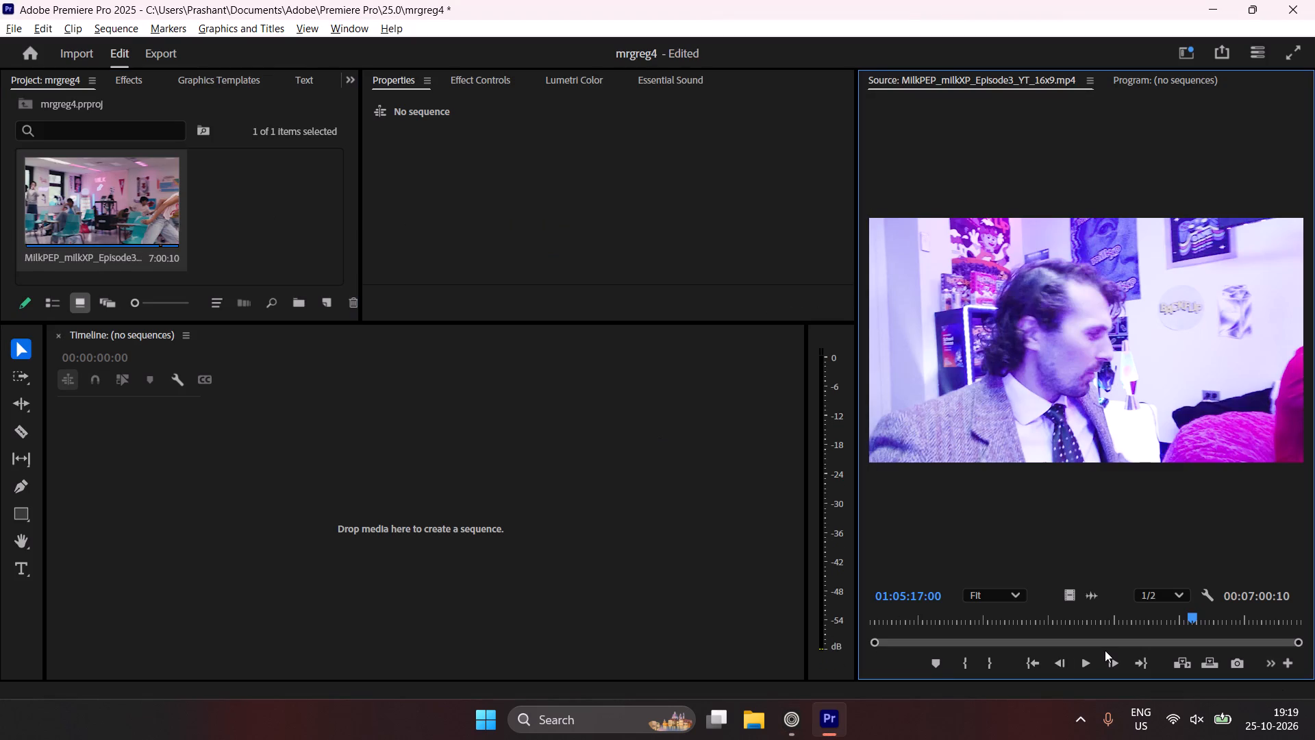
left_click_drag(1185, 617, 1209, 618)
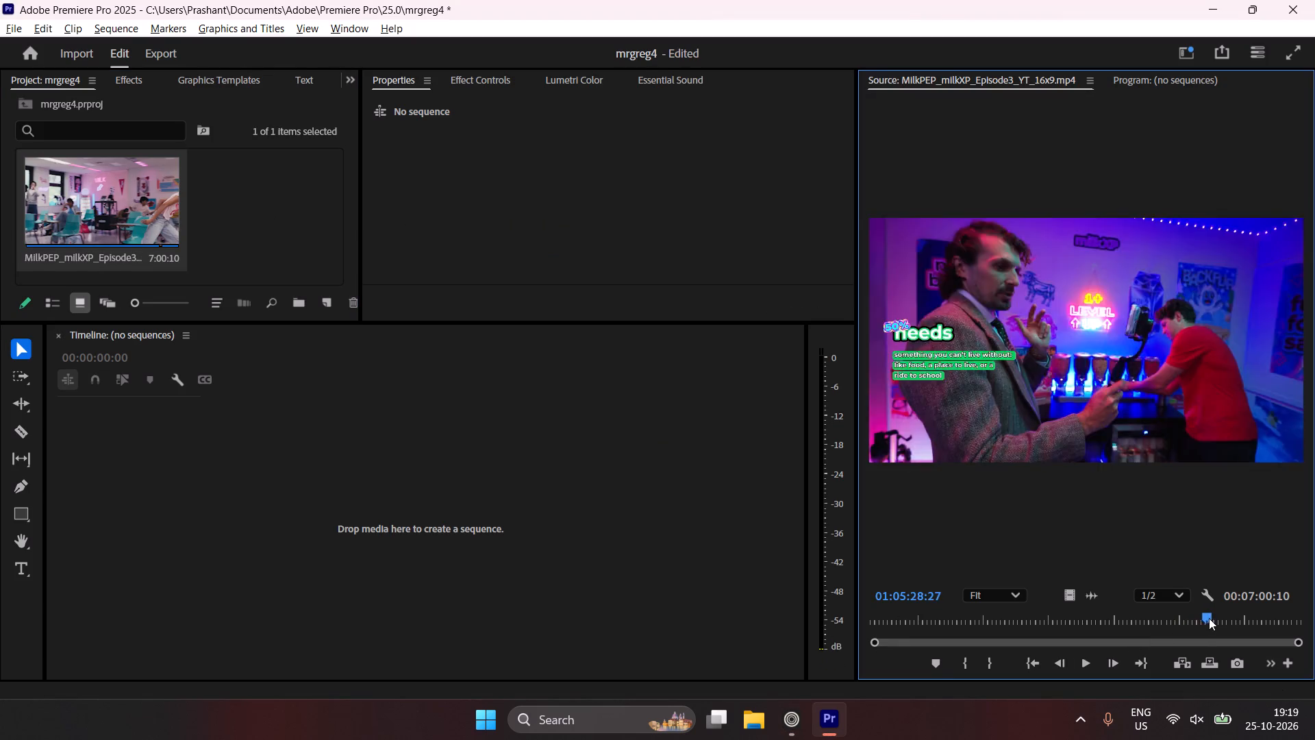
left_click_drag(1209, 618, 1240, 615)
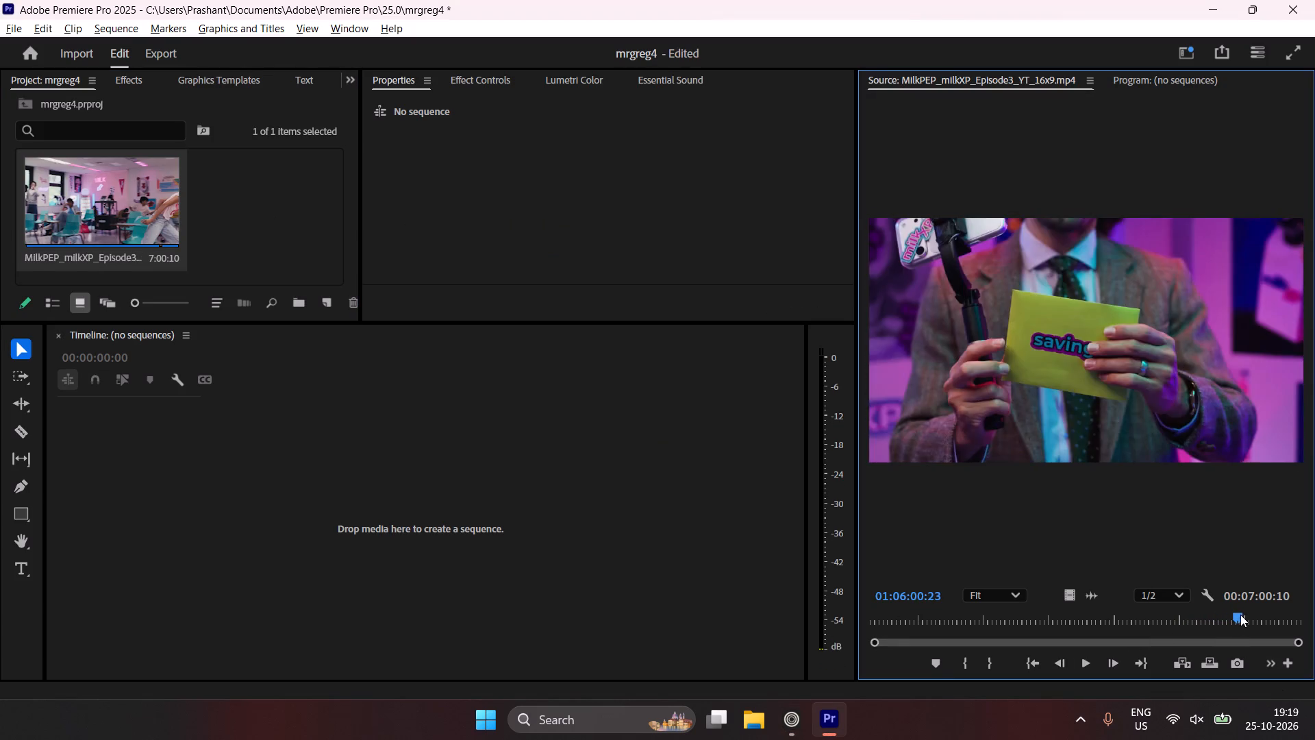
left_click_drag(1240, 615, 1241, 615)
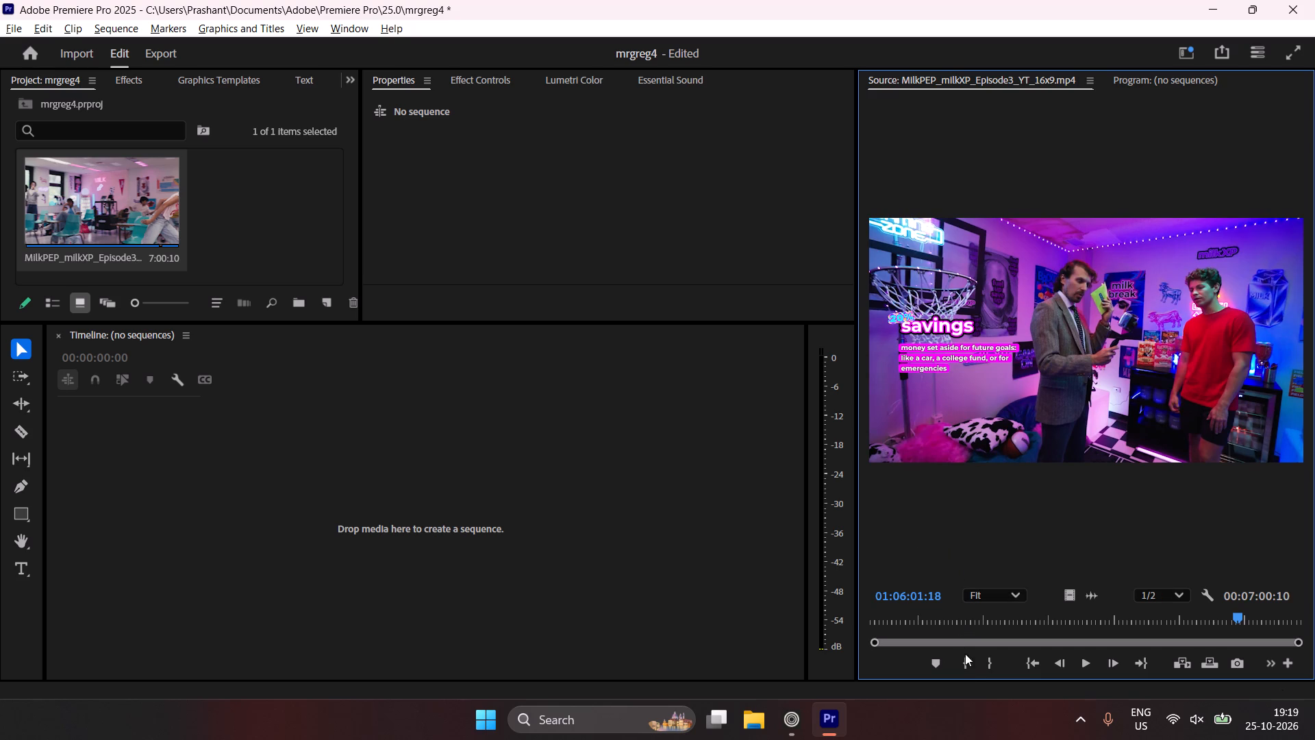
left_click(969, 669)
Create a sequence by placing the marked MilkPEP_milkXP_Episode3 clip in the empty timeline.
left_click_drag(139, 208, 153, 527)
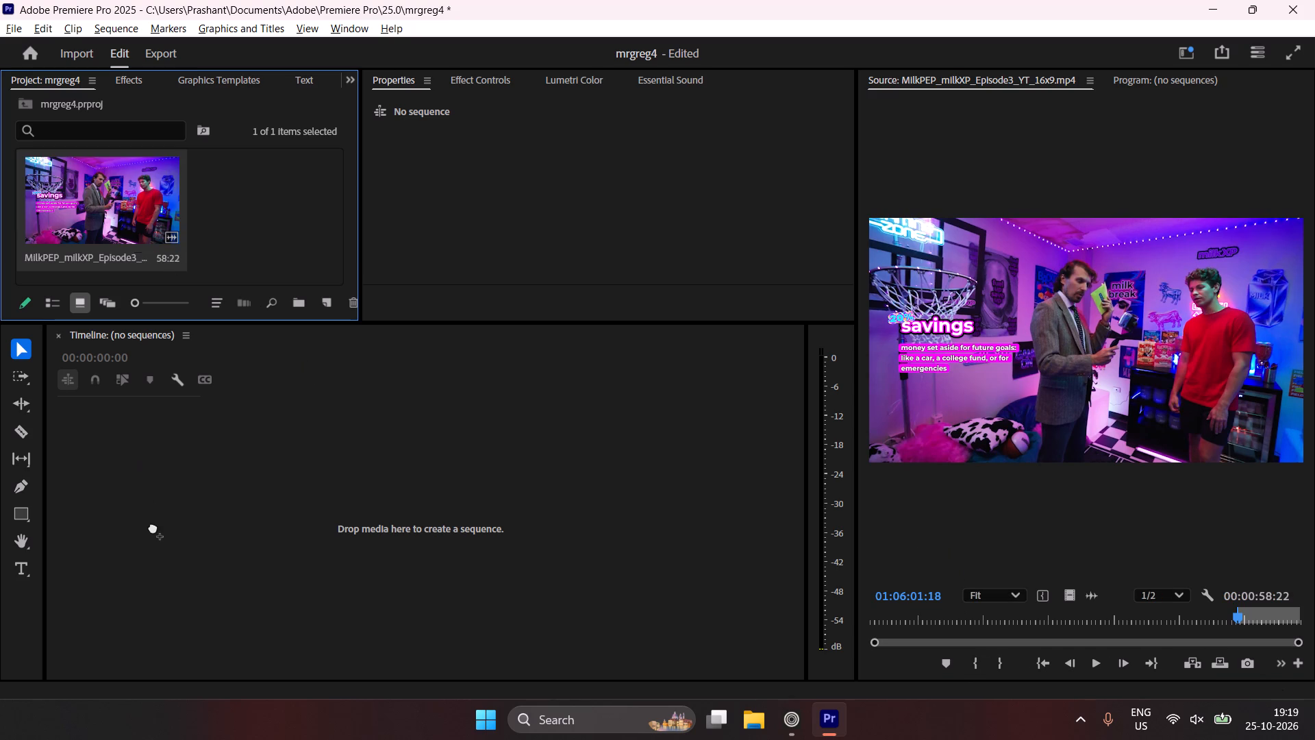
left_click_drag(153, 527, 153, 550)
Play the sequence from the start through about 25 seconds, checking it against the lounge clip notes in ChatGPT.
left_click_drag(298, 356, 286, 371)
left_click_drag(285, 380, 228, 402)
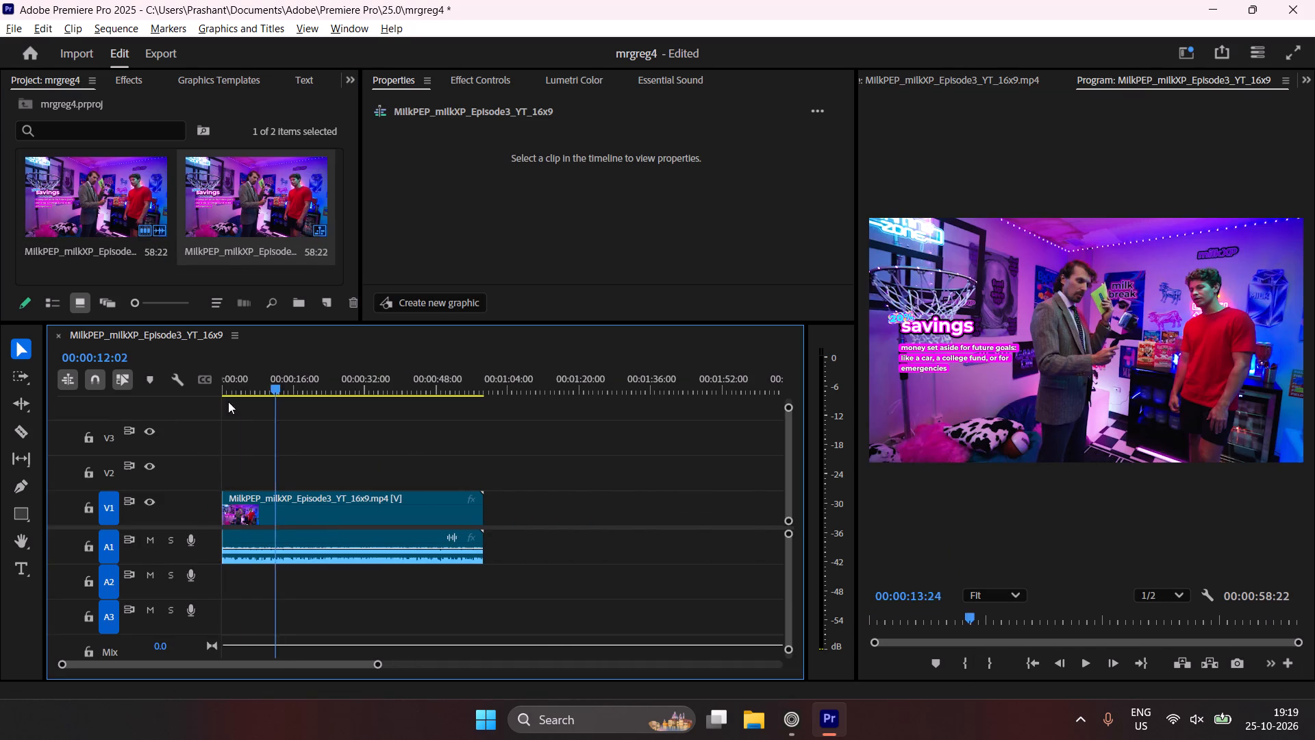
left_click_drag(228, 402, 125, 424)
key("space")
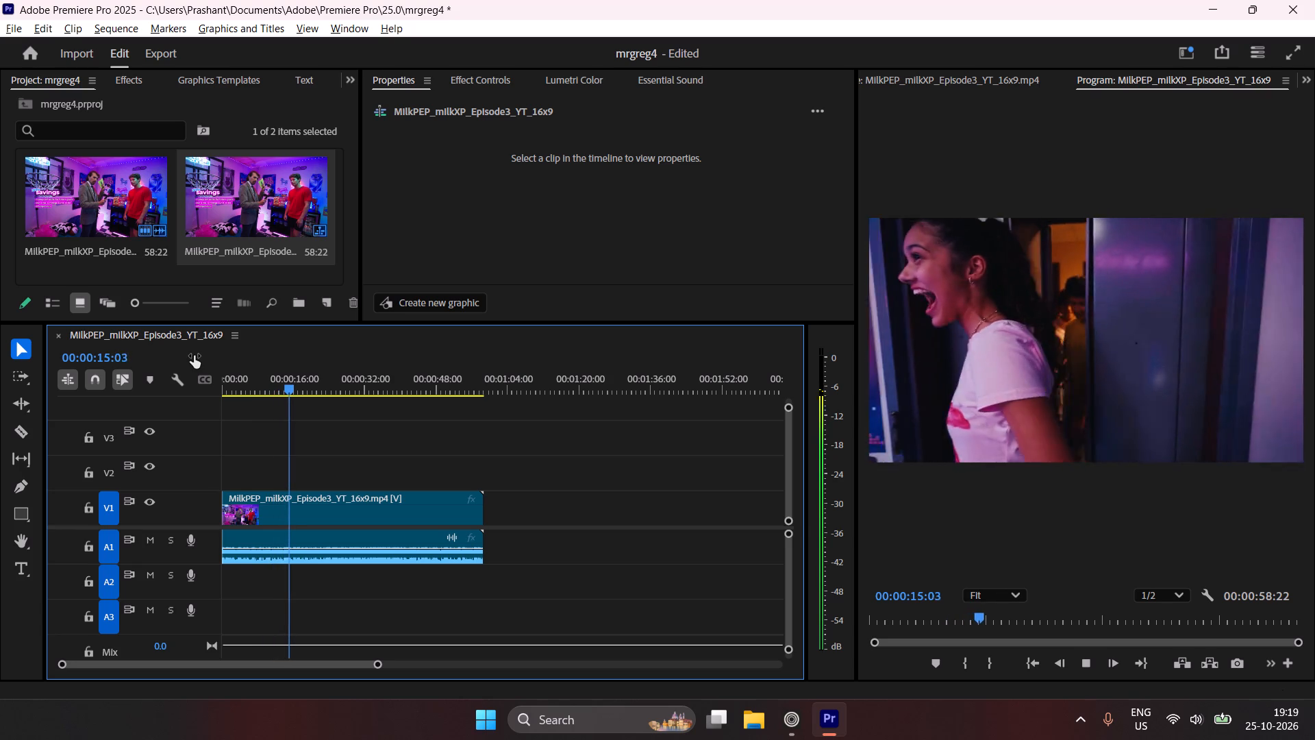
key("space")
key("alt+Tab")
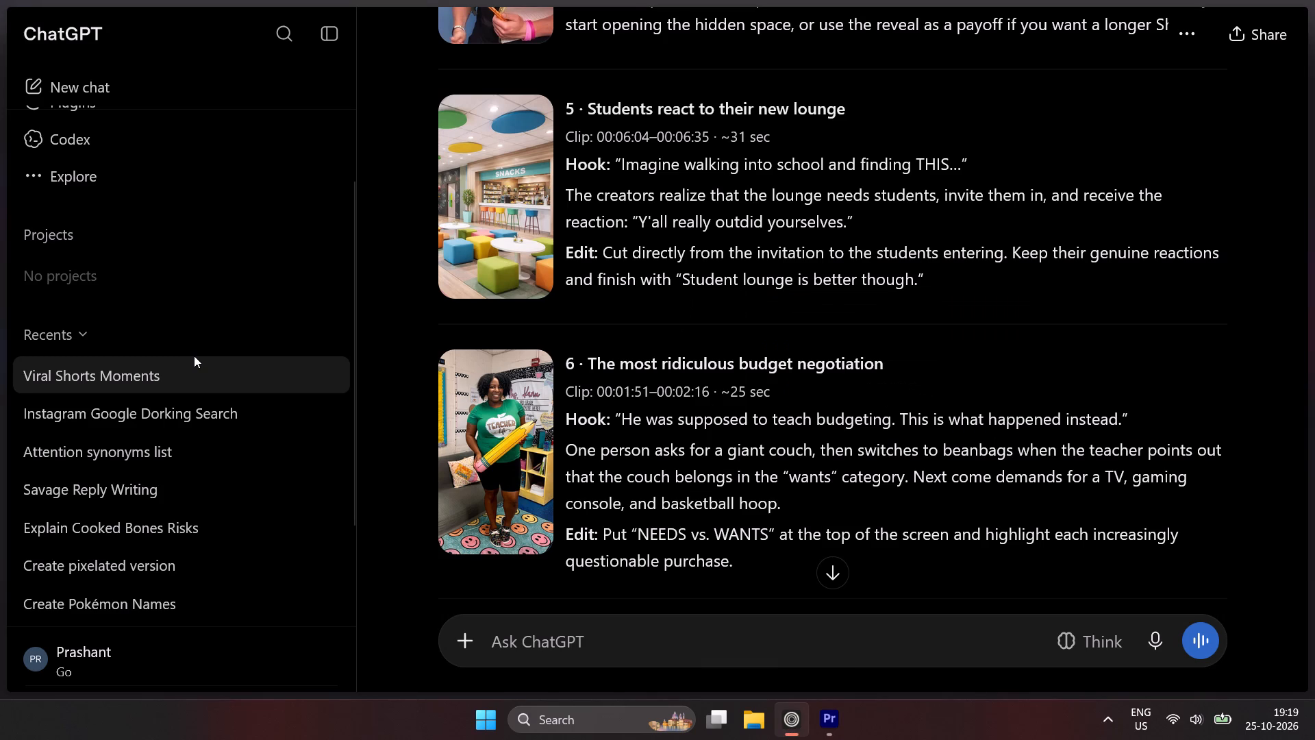
key("alt+Tab")
key("space")
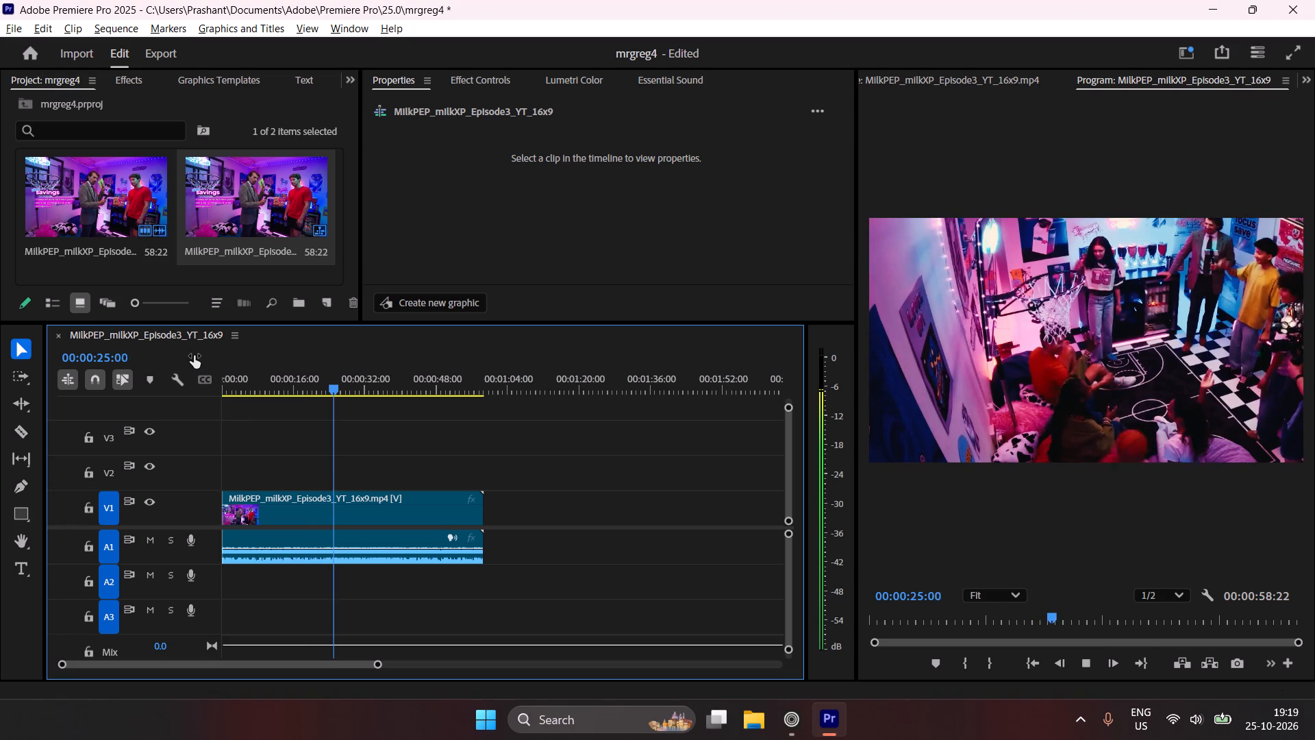
key("space")
Split the clip at 00:00:03:05, delete the portion before the cut and ripple delete the remaining gap.
left_click_drag(283, 384, 142, 415)
key("space")
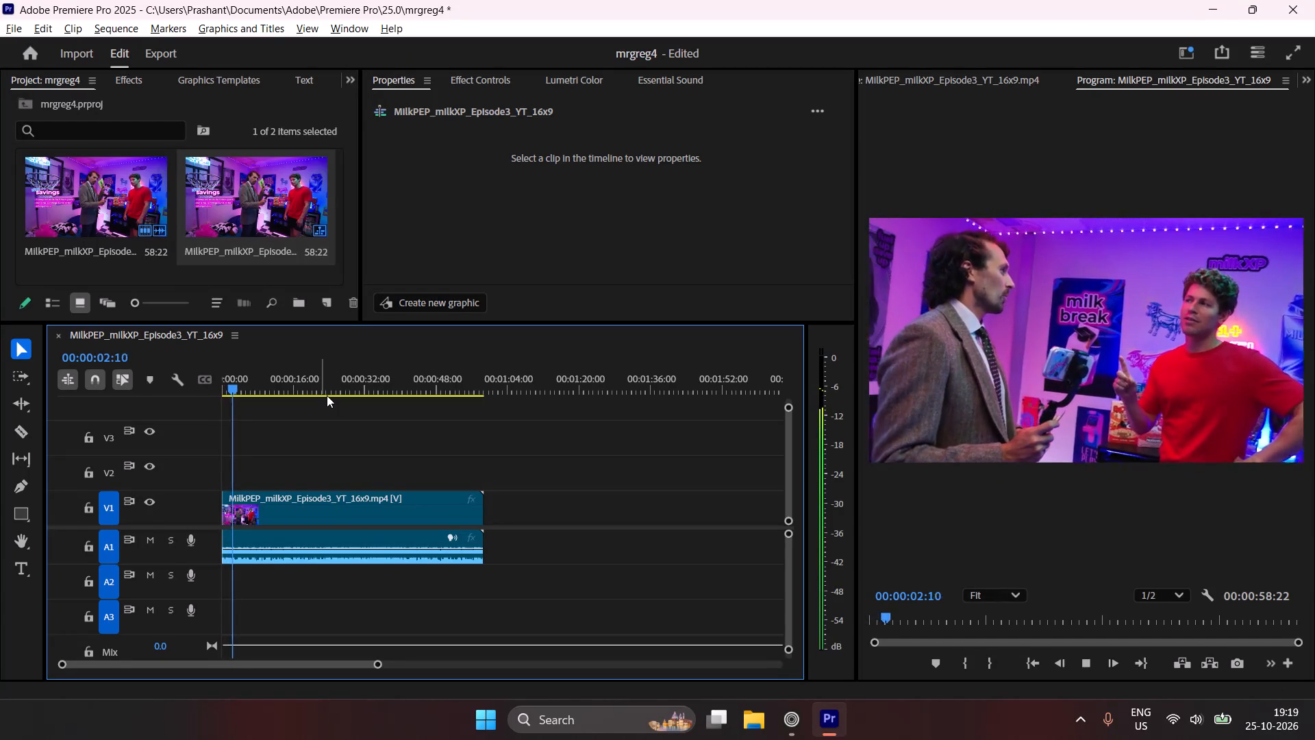
key("space")
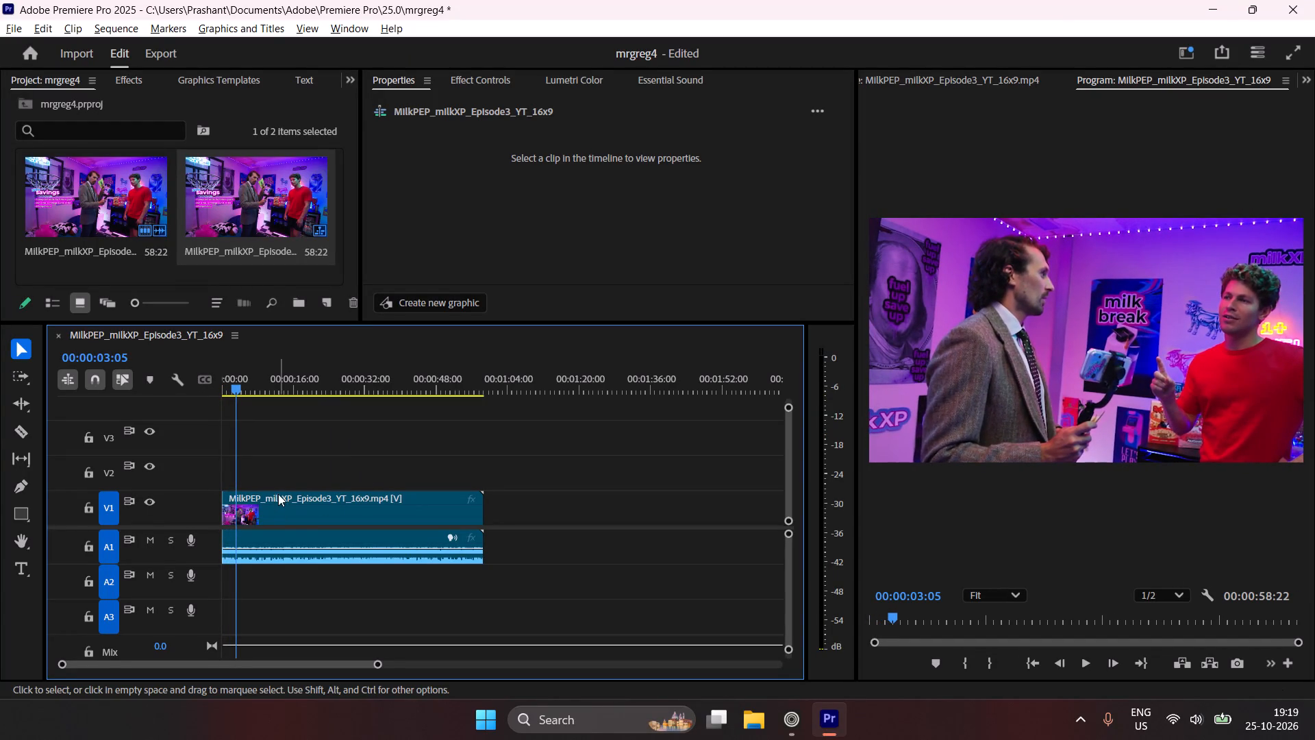
key("c")
left_click(234, 513)
key("v")
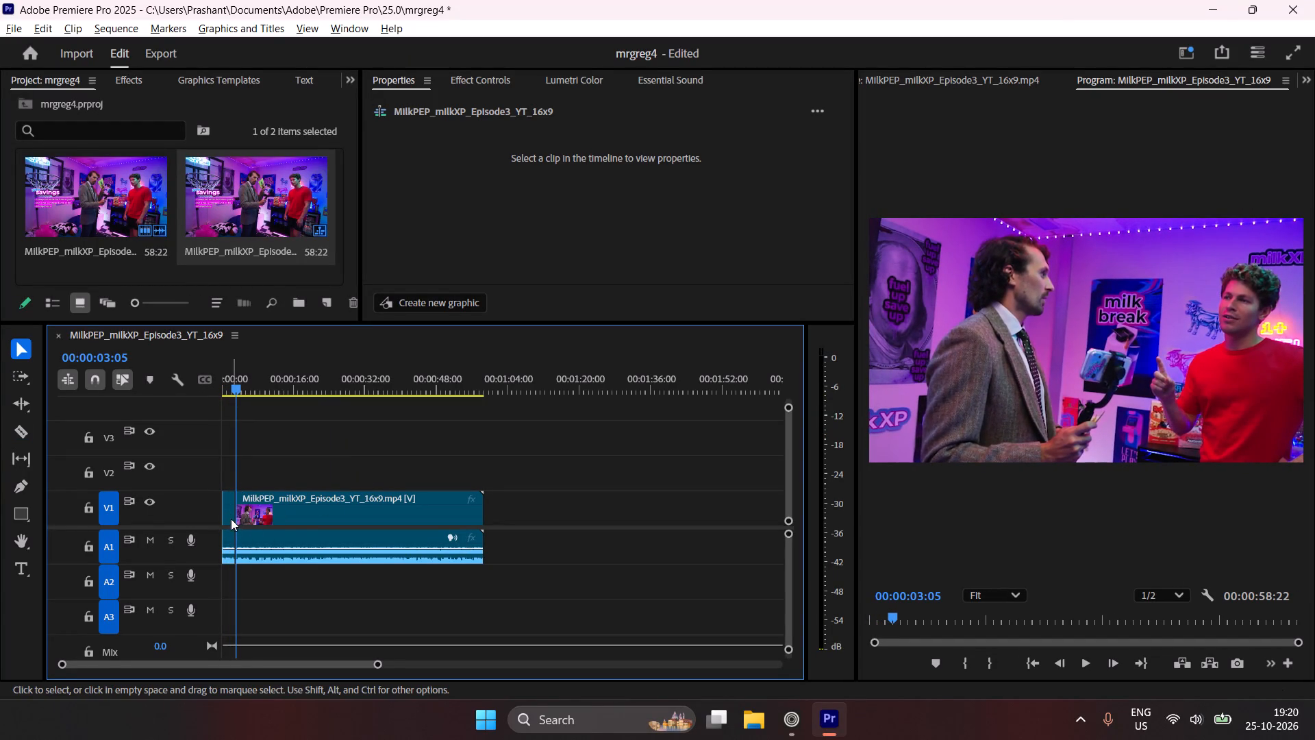
left_click(229, 513)
key("Delete")
right_click(229, 513)
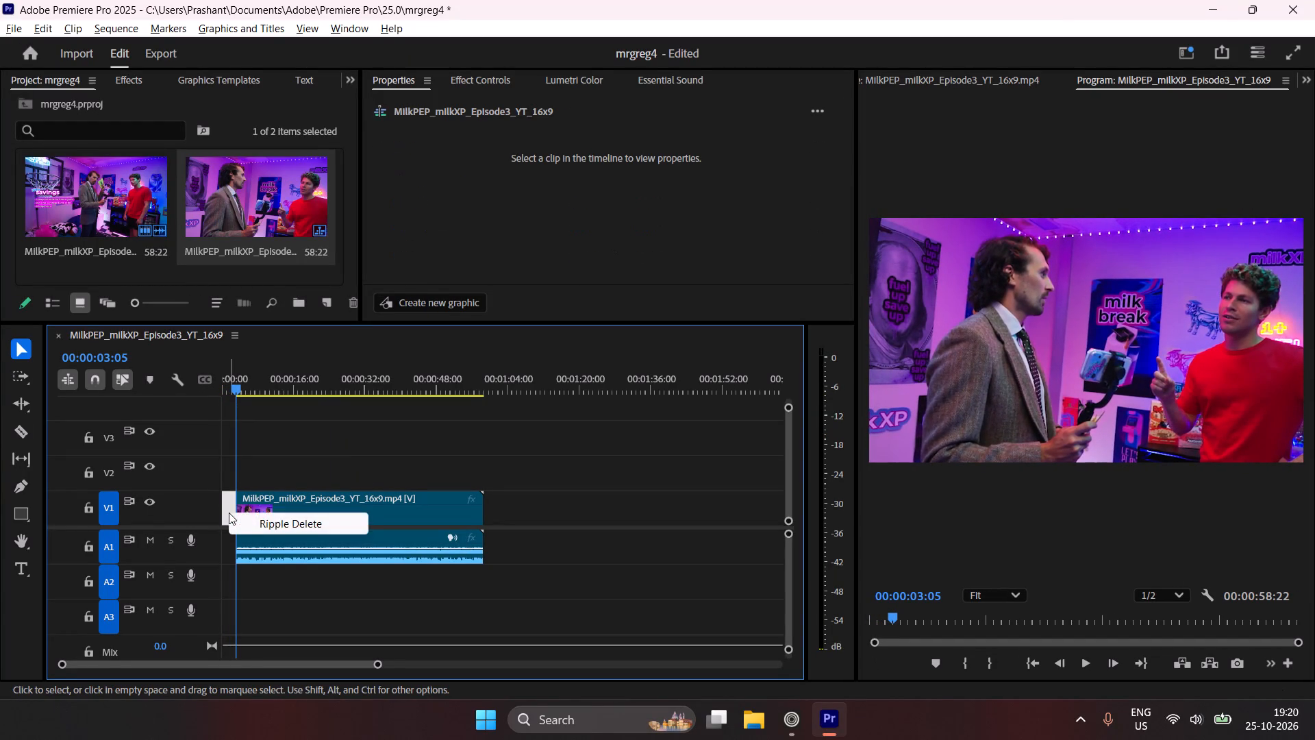
left_click(245, 519)
Replay the new opening and trim the clip's start to 00:00:00:02.
left_click_drag(237, 380, 136, 400)
key("space")
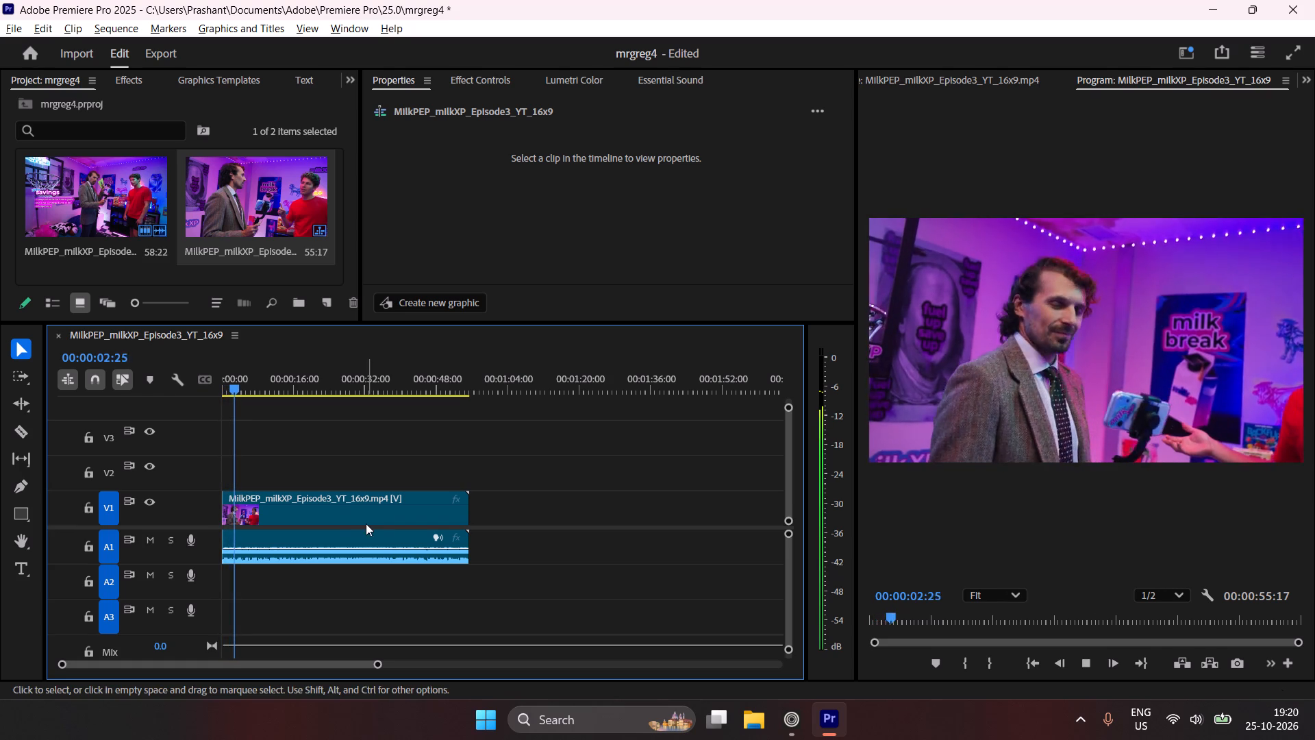
key("space")
left_click_drag(376, 665, 279, 663)
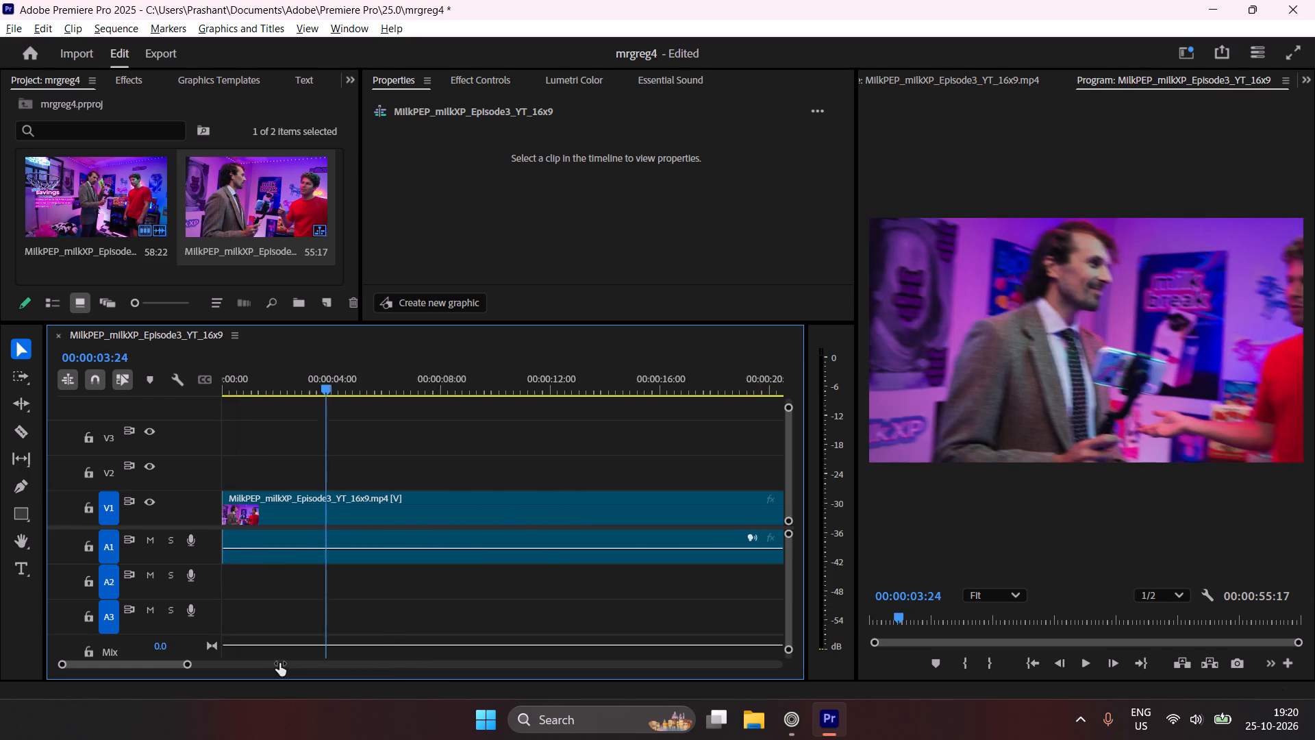
left_click_drag(279, 663, 277, 664)
left_click_drag(323, 386, 234, 429)
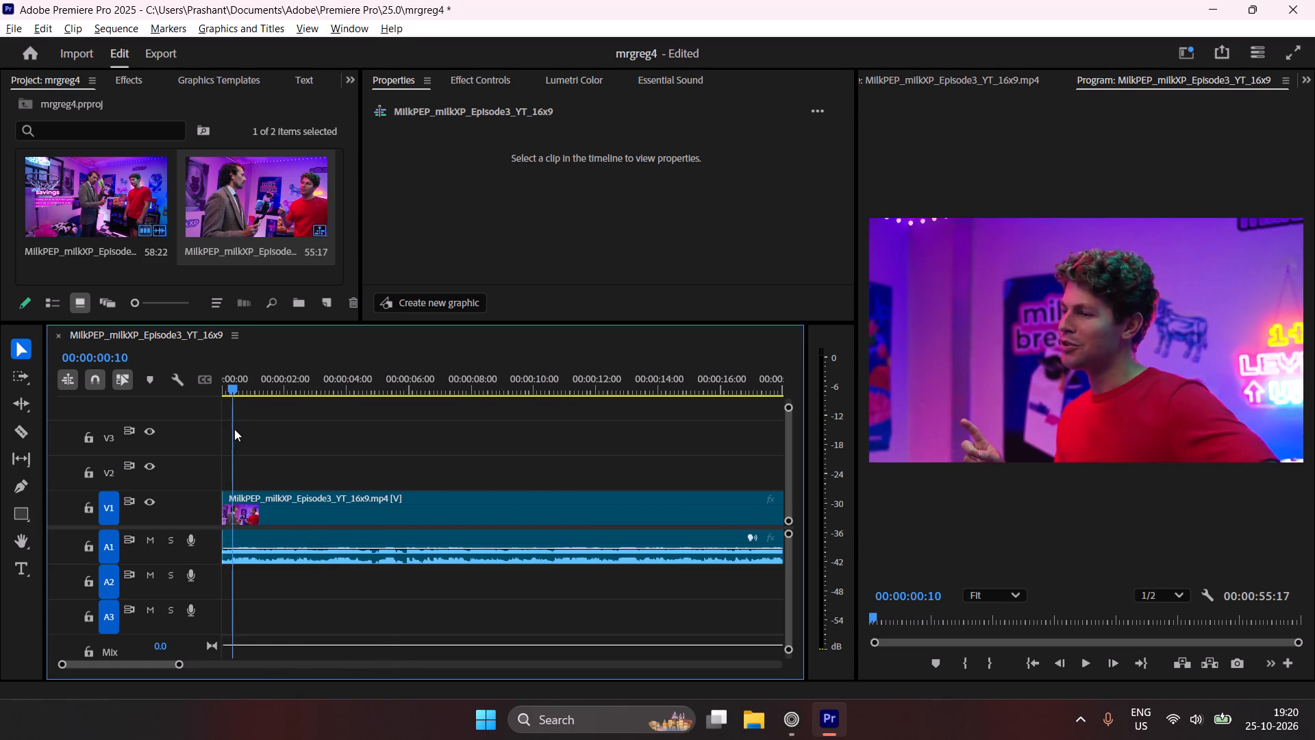
left_click_drag(234, 429, 226, 434)
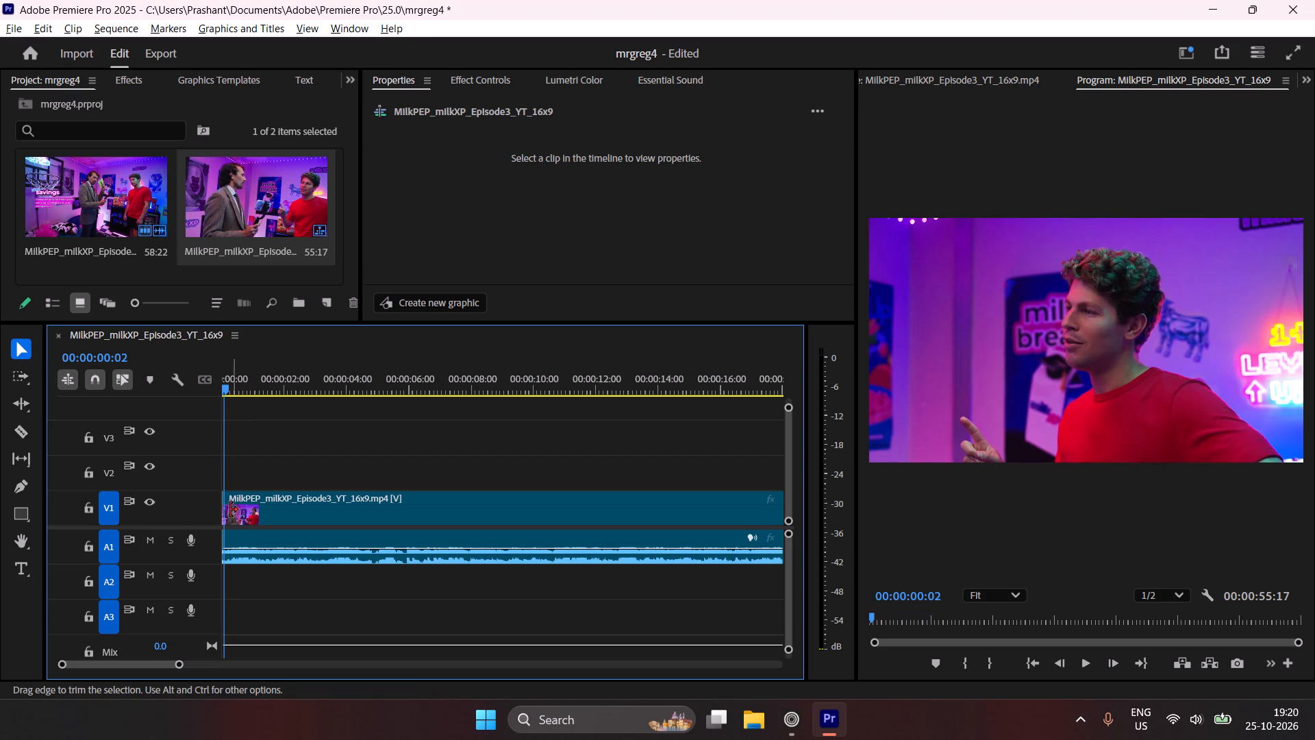
left_click(223, 506)
left_click_drag(276, 505, 226, 502)
Check playback of the trimmed opening and ripple delete the small gap before the clip.
left_click_drag(259, 369, 138, 379)
key("space")
key("space")
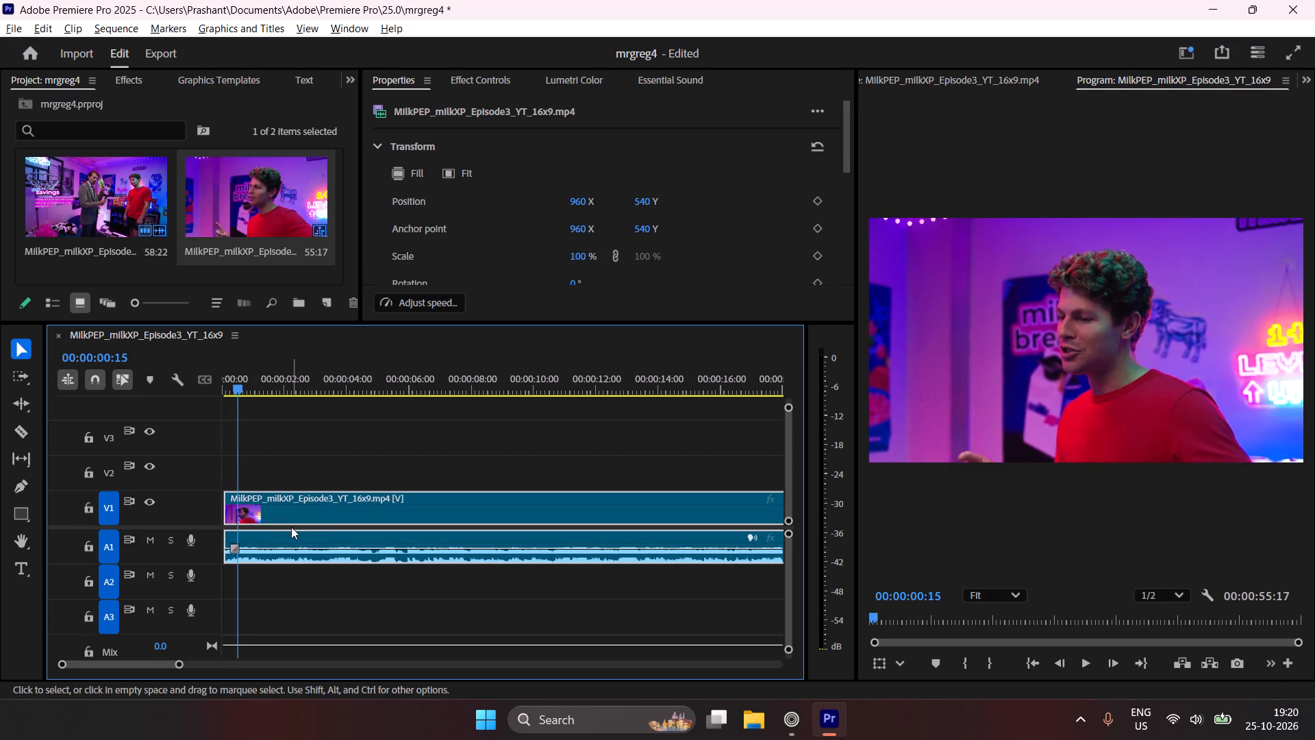
left_click_drag(308, 518, 264, 517)
left_click_drag(252, 381, 164, 400)
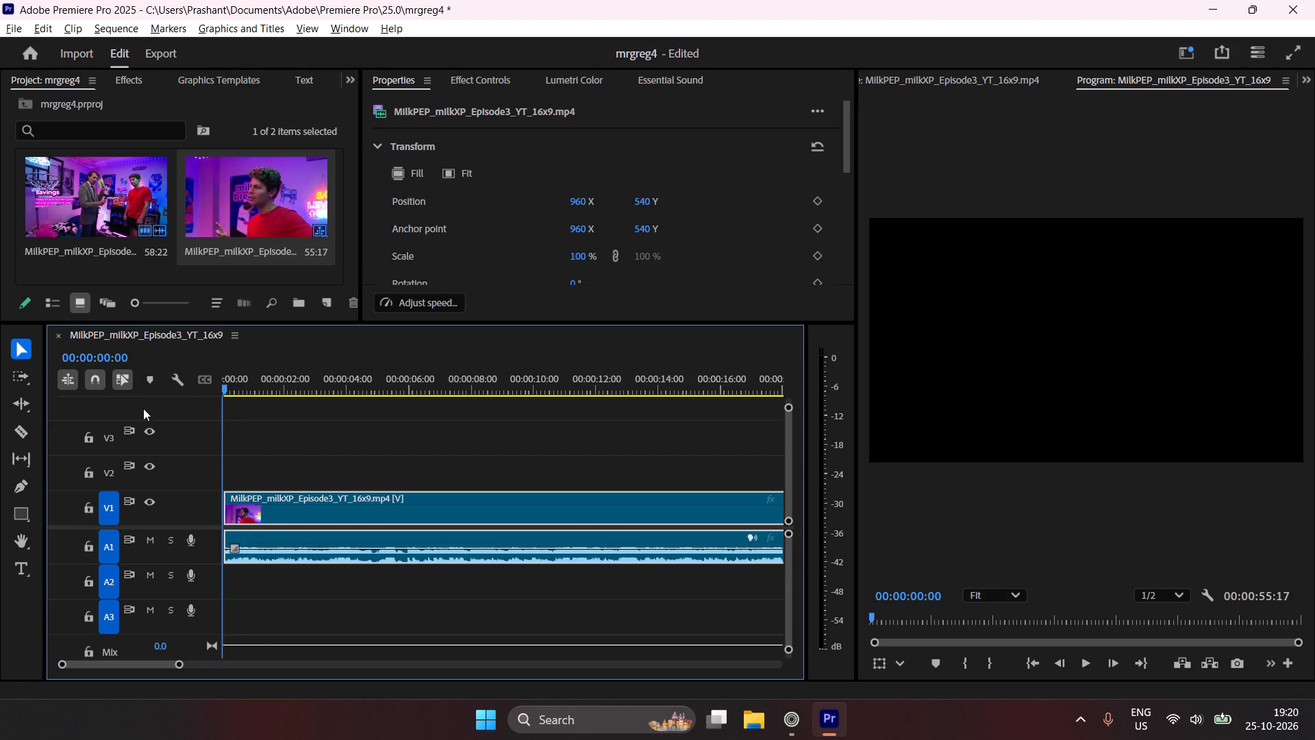
left_click_drag(177, 663, 160, 667)
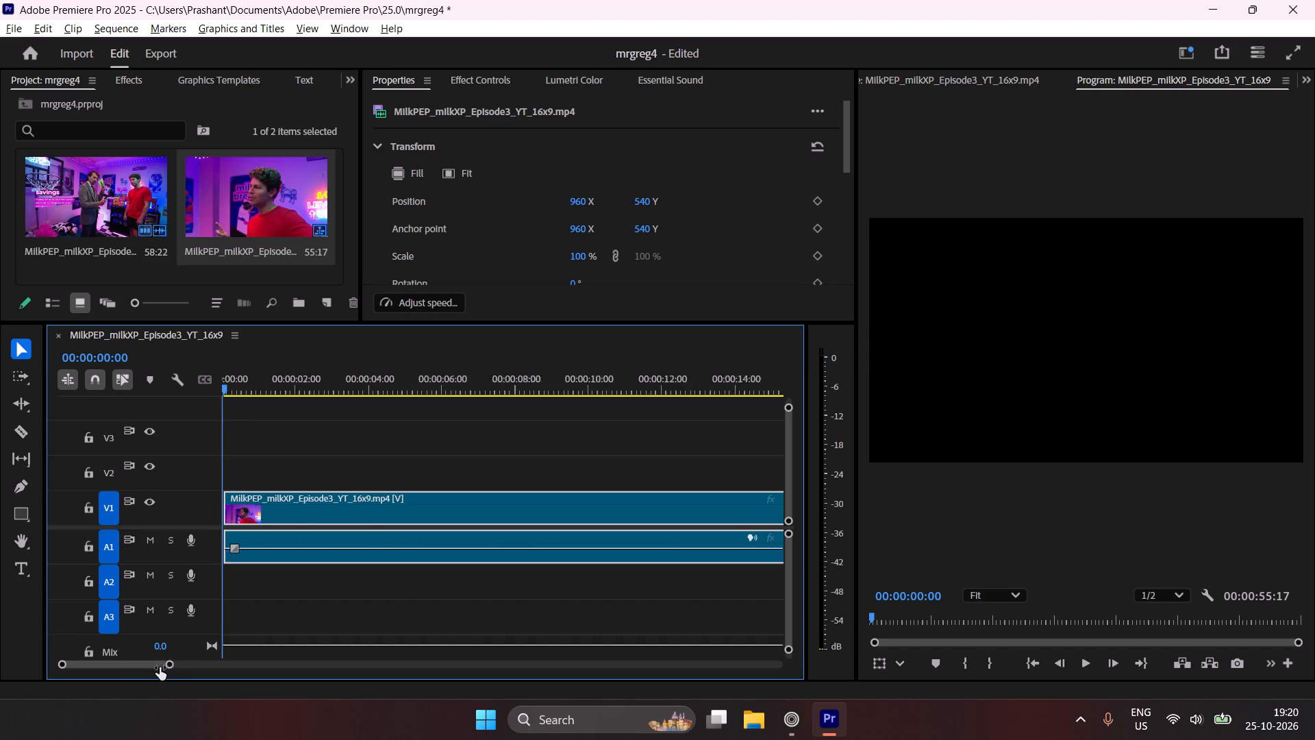
left_click_drag(160, 667, 98, 669)
right_click(233, 496)
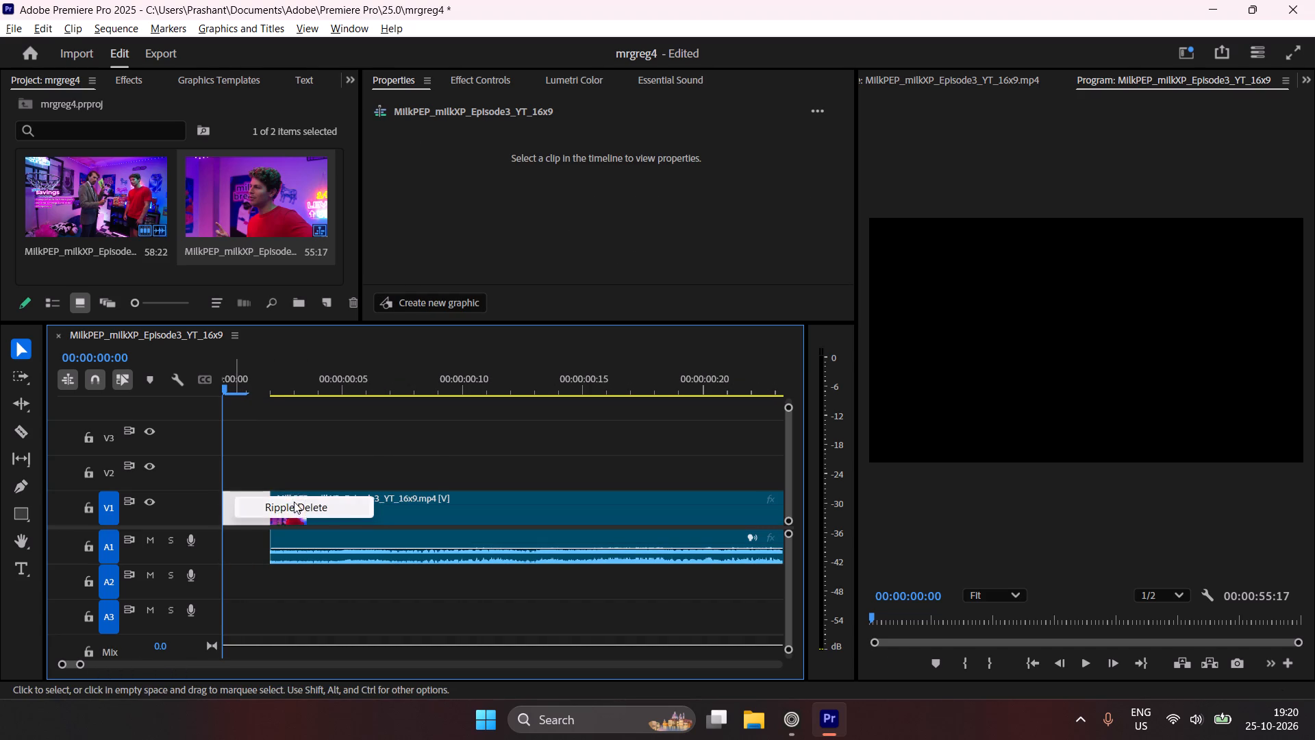
left_click(298, 508)
Play the trimmed sequence from the beginning to review the cut.
left_click_drag(273, 383, 128, 435)
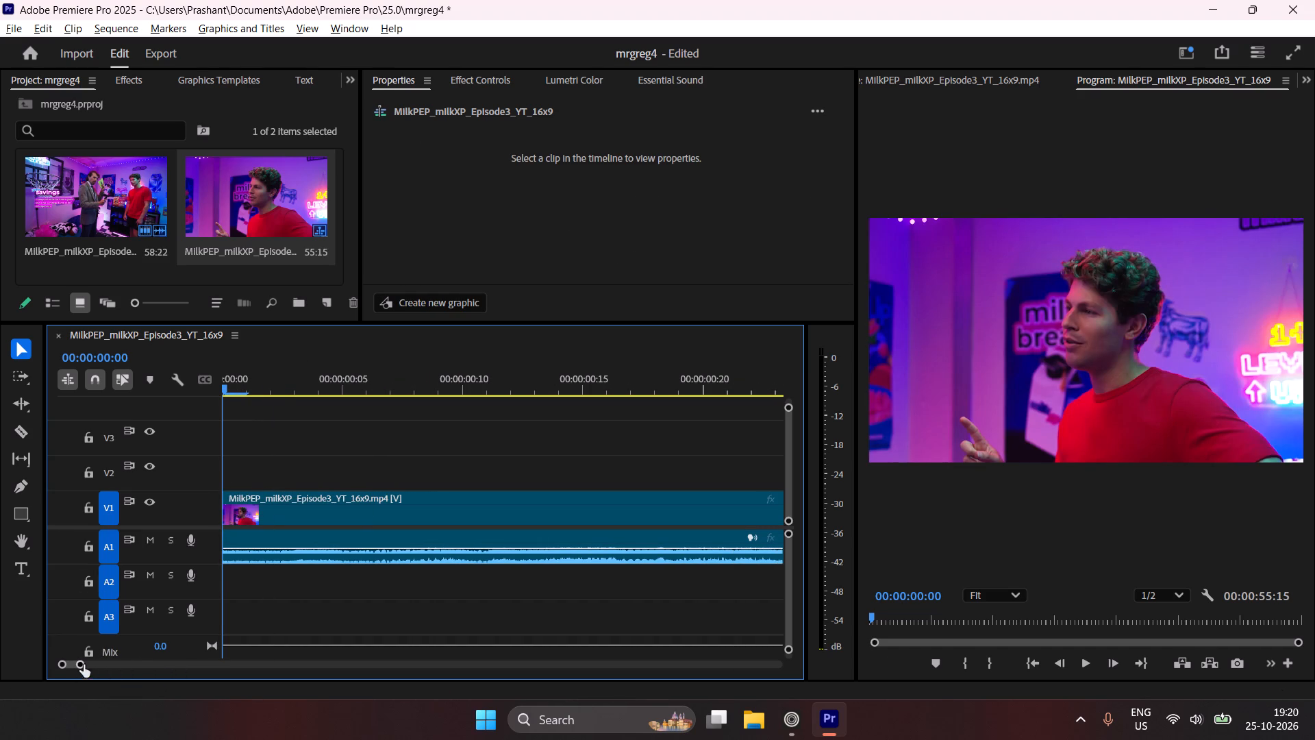
left_click_drag(84, 665, 295, 675)
key("space")
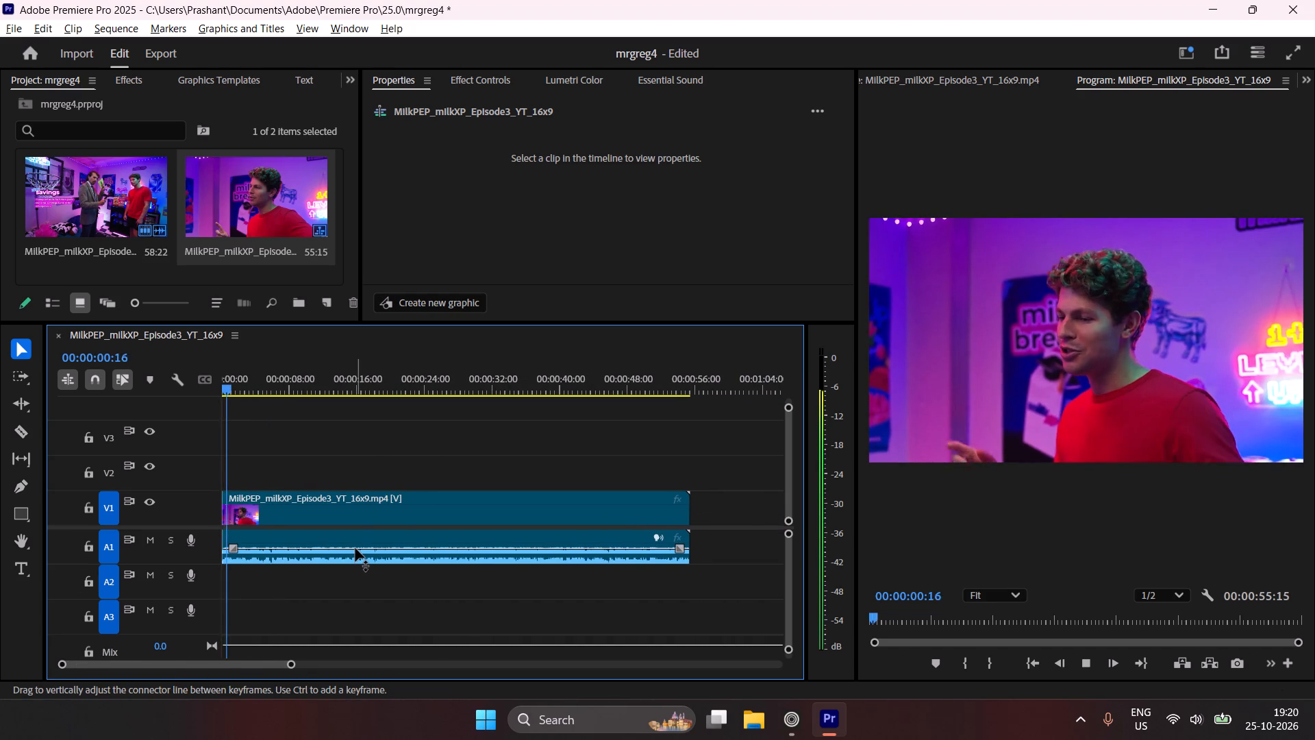
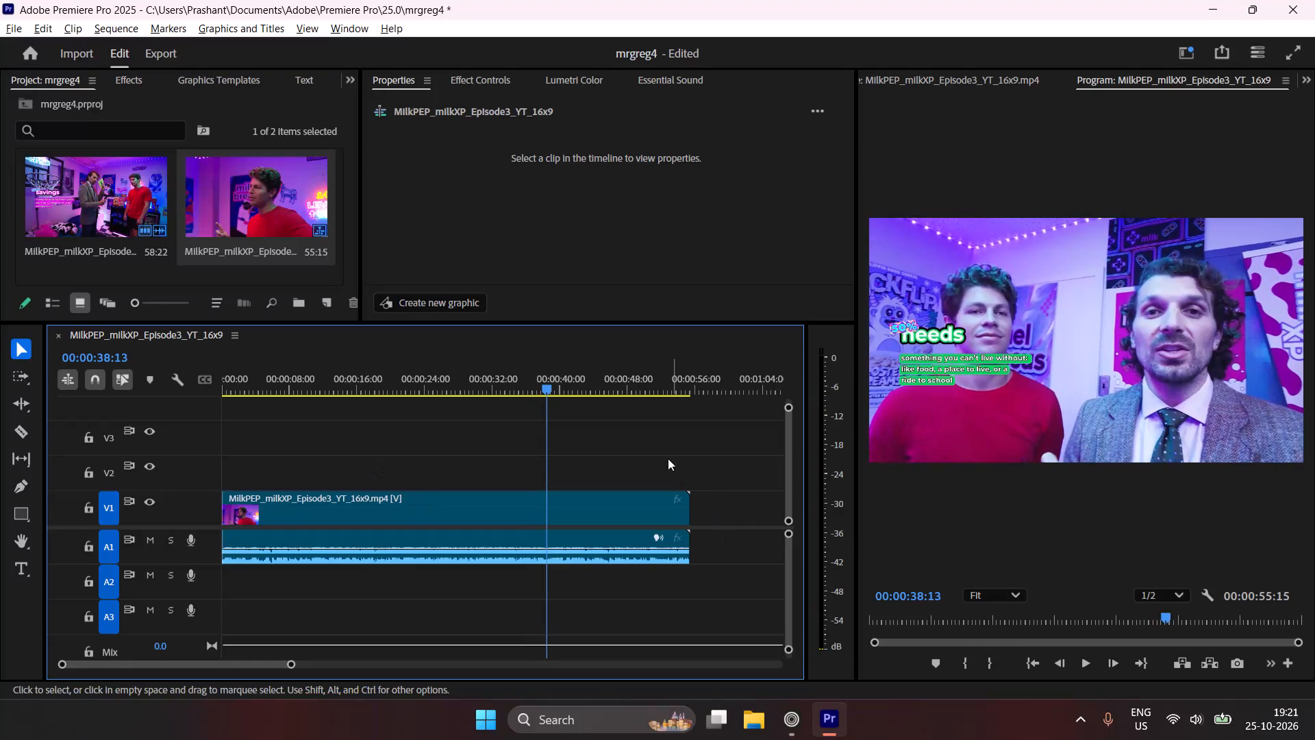
Play back the student snack-bar footage around 00:00:26 to review this part of the cut.
left_click_drag(468, 376, 431, 409)
key("space")
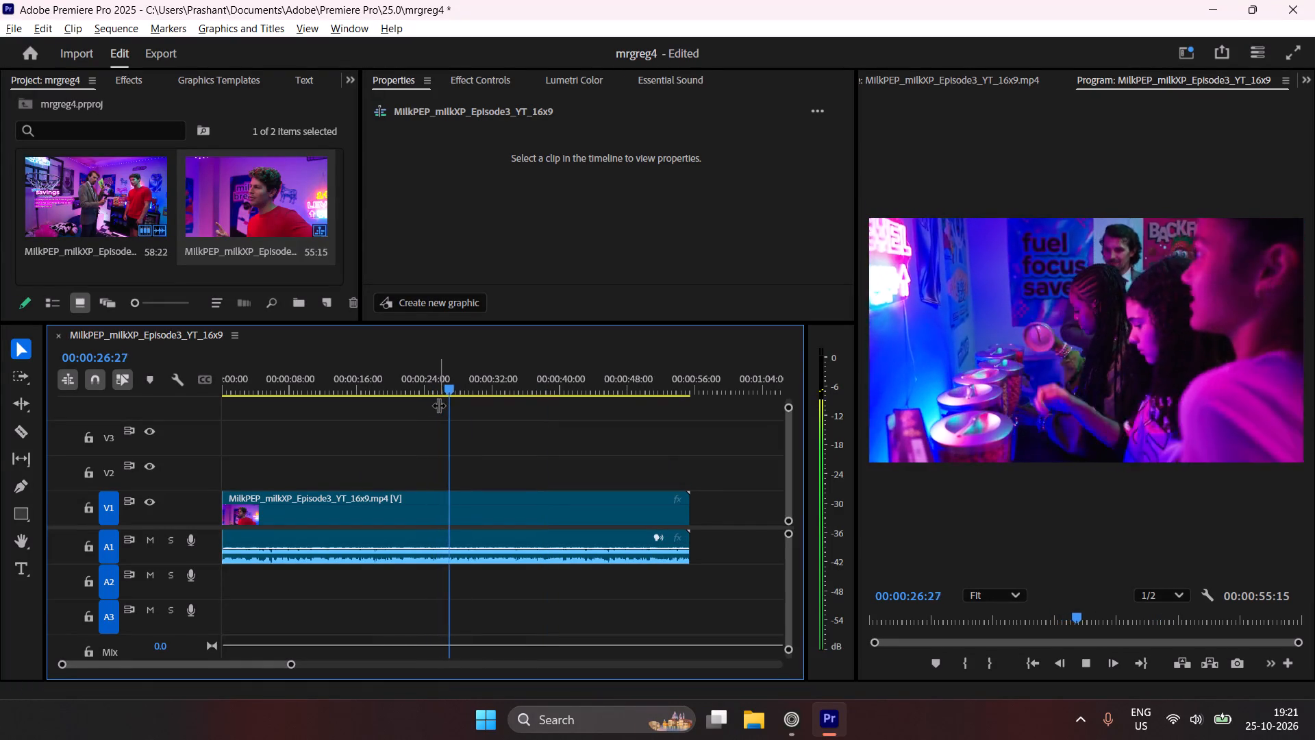
key("space")
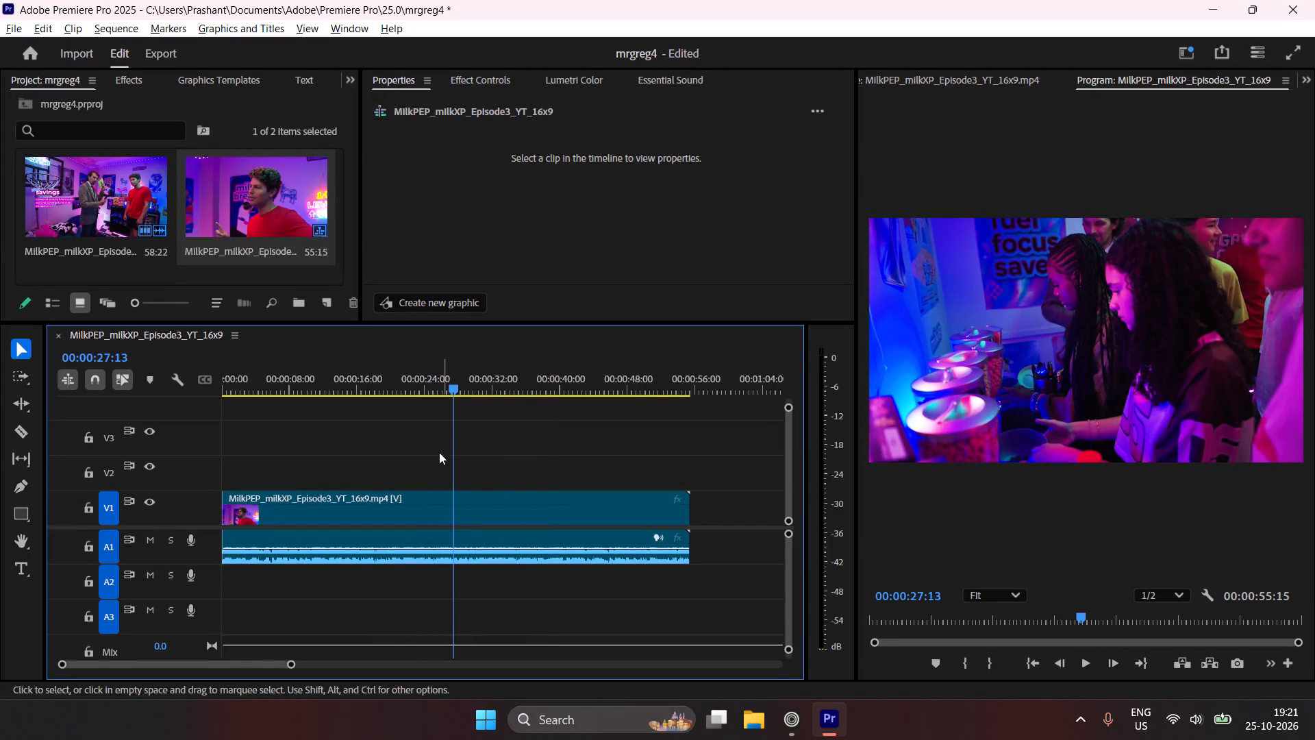
left_click_drag(404, 376, 363, 404)
key("space")
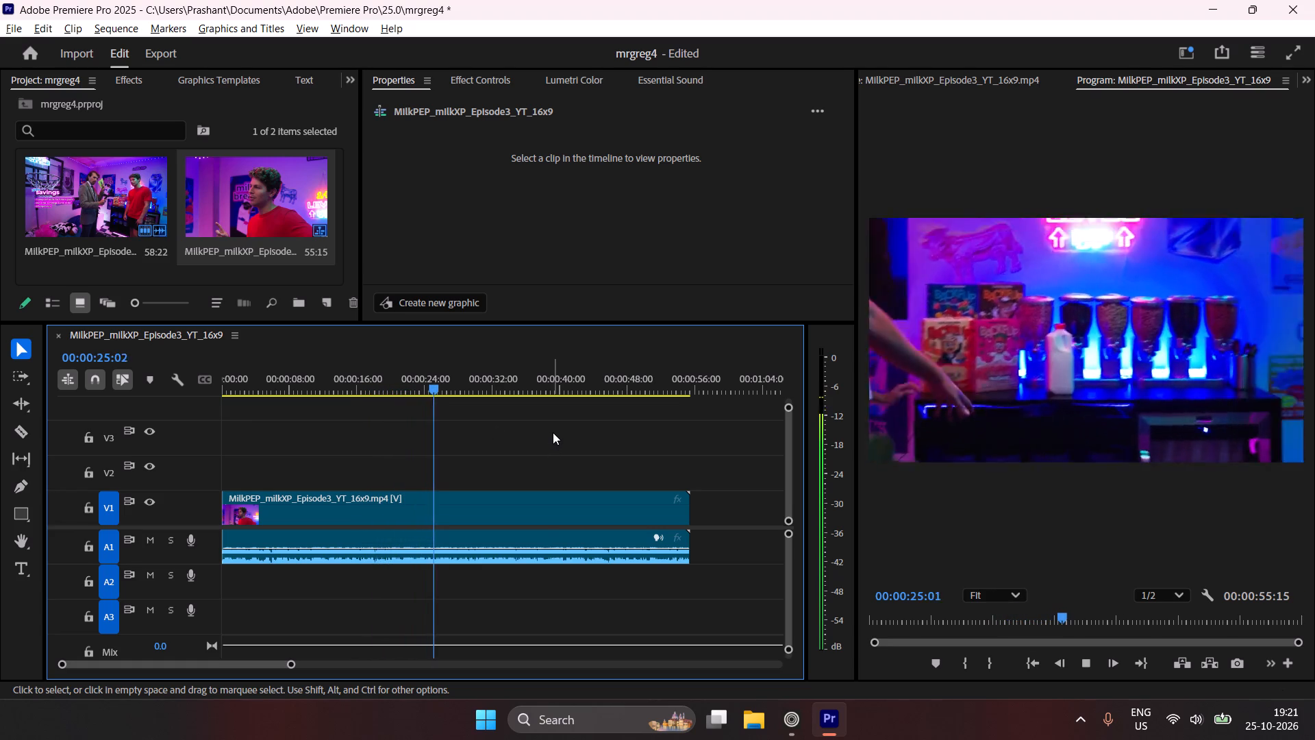
key("space")
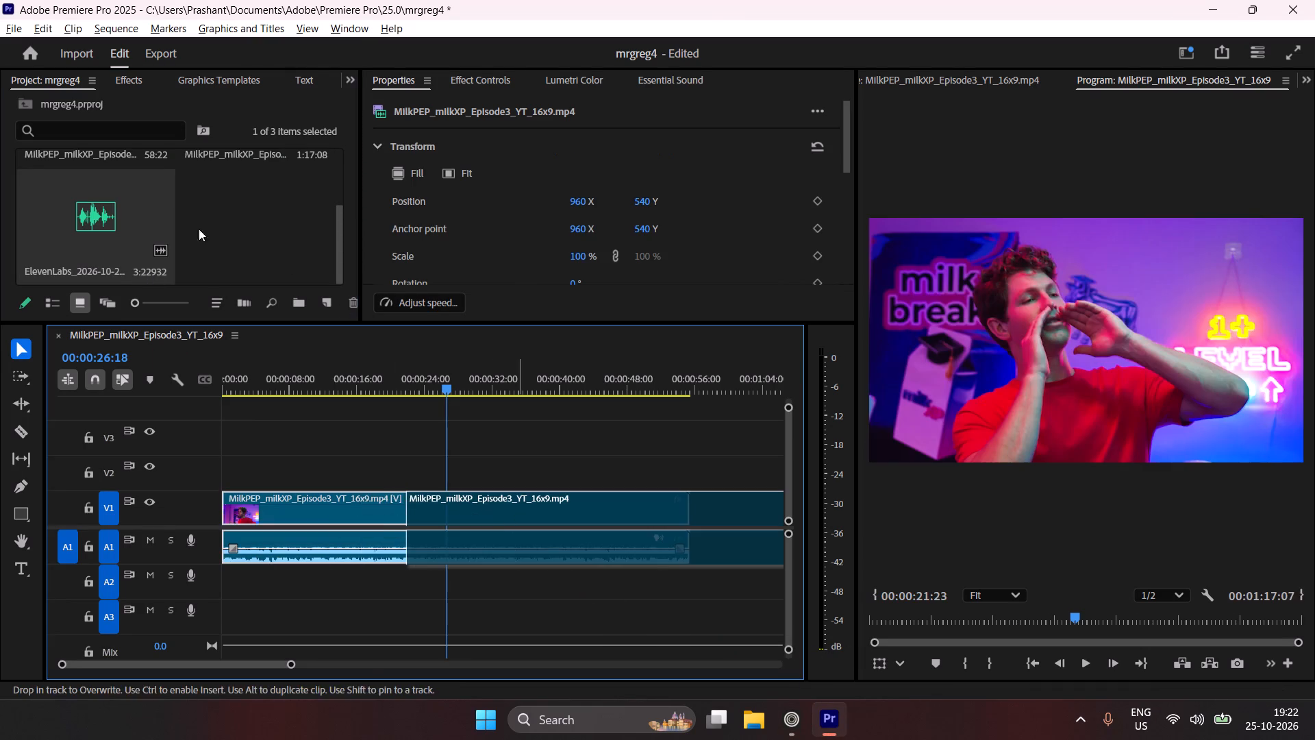
left_click_drag(97, 232, 191, 546)
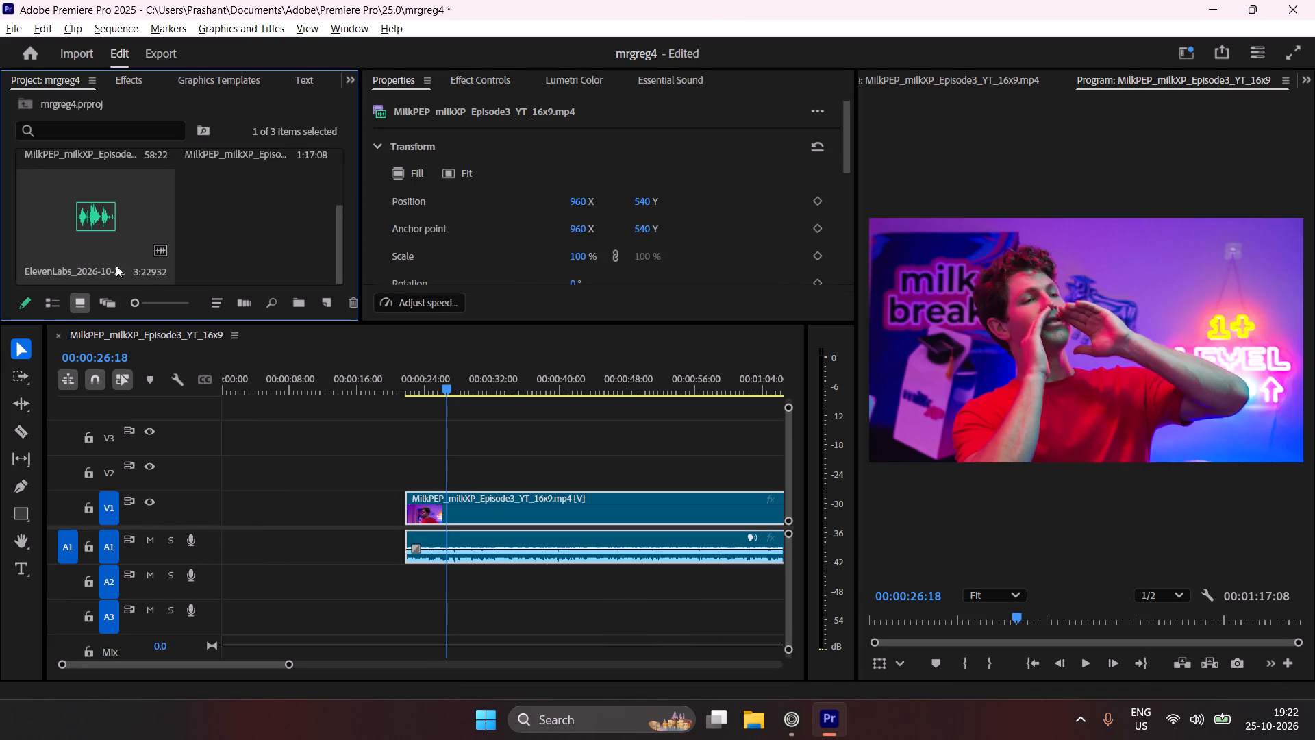
left_click_drag(123, 241, 216, 546)
left_click_drag(263, 381, 230, 388)
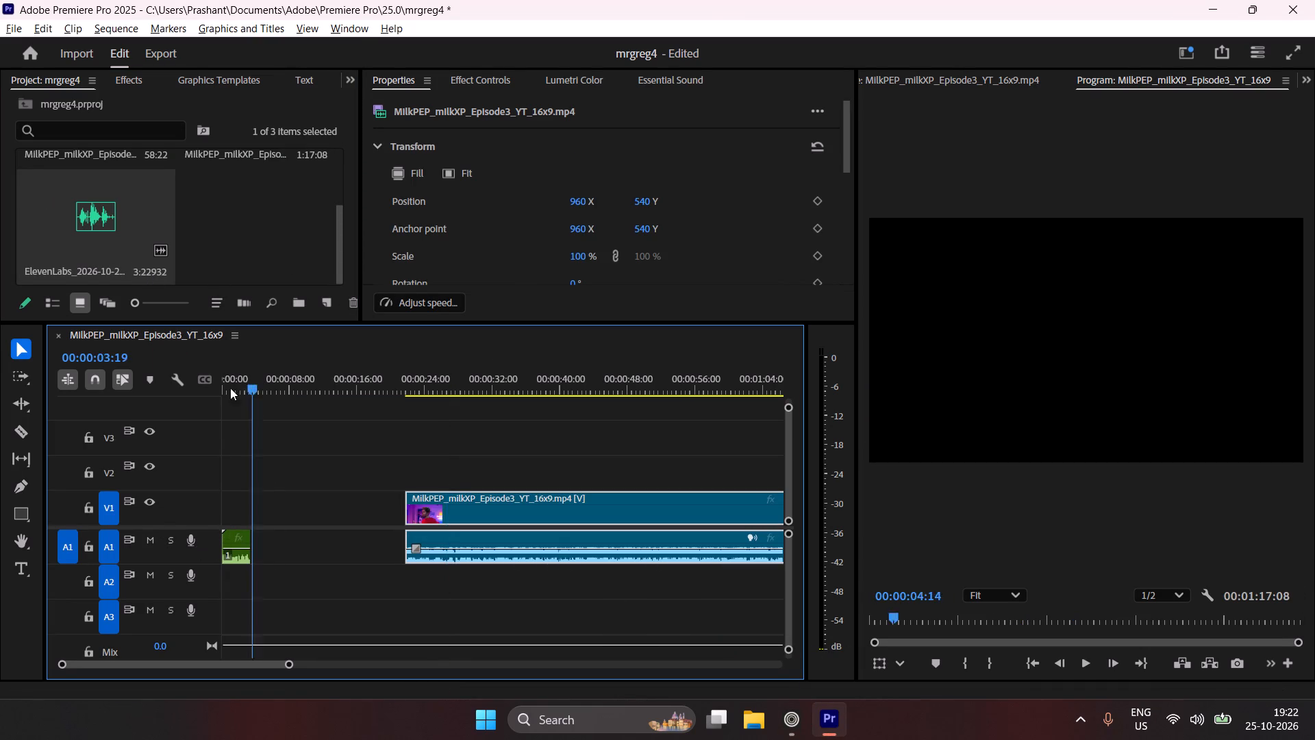
left_click_drag(230, 388, 118, 436)
key("space")
key("space")
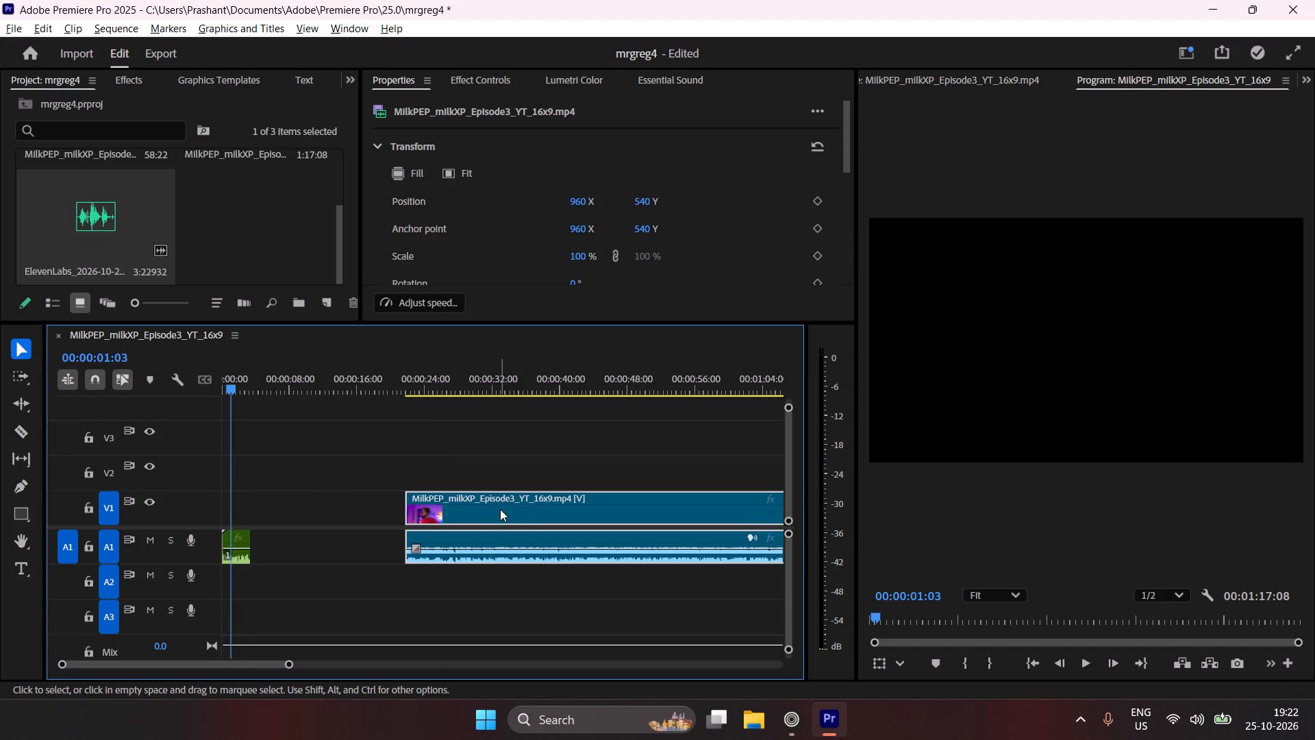
left_click_drag(521, 507, 371, 528)
Set the MilkPEP clip's speed to 120%.
right_click(375, 510)
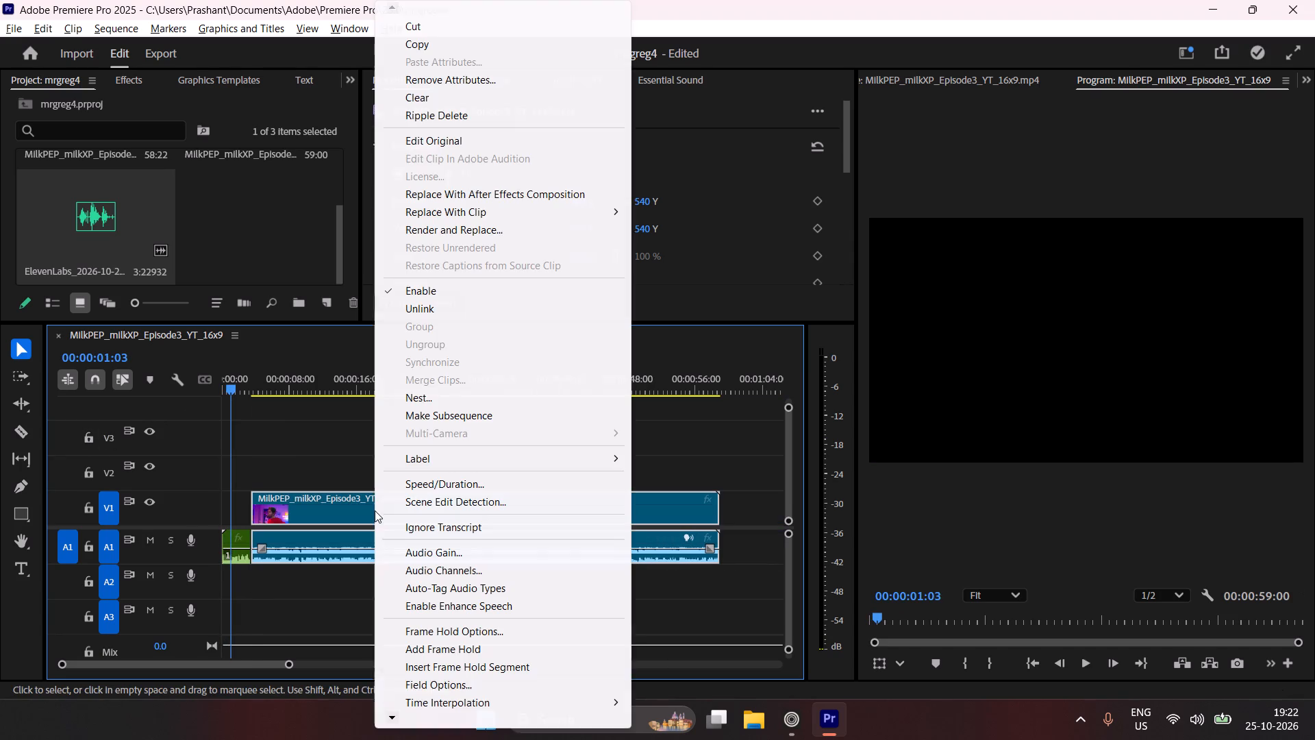
left_click(488, 486)
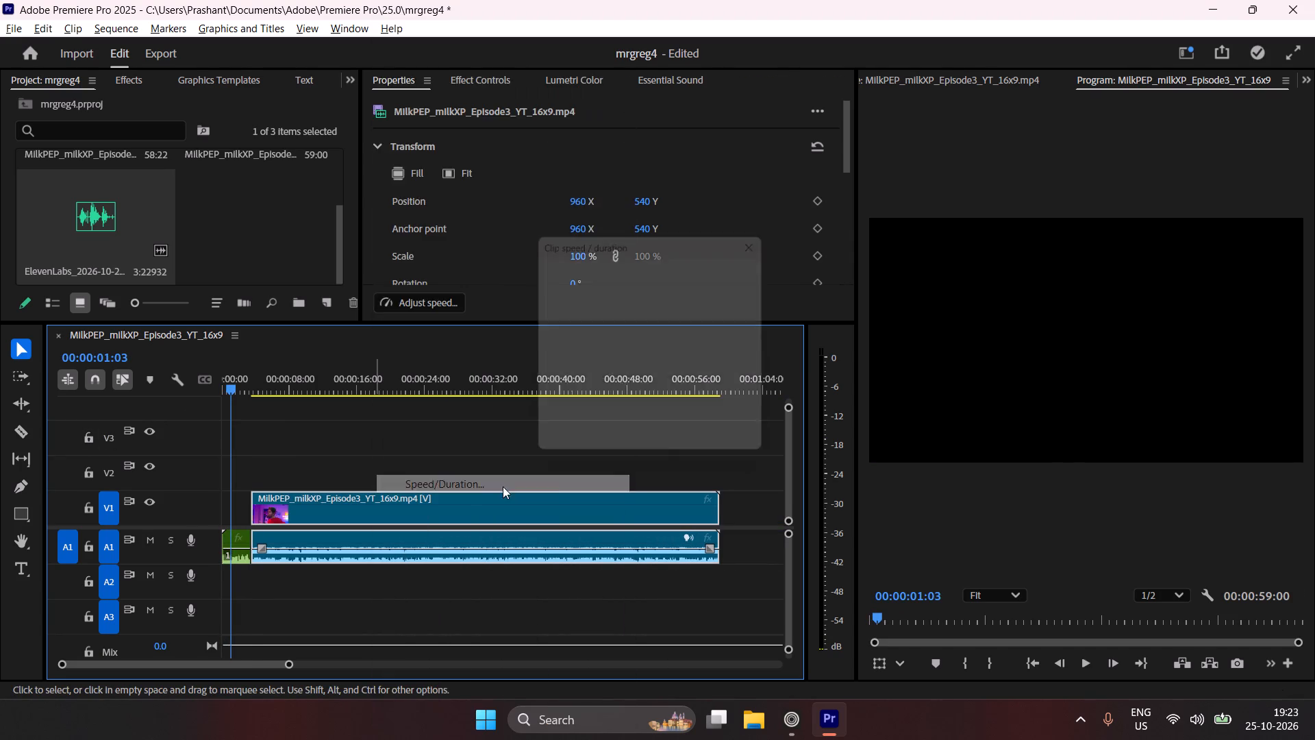
type("120")
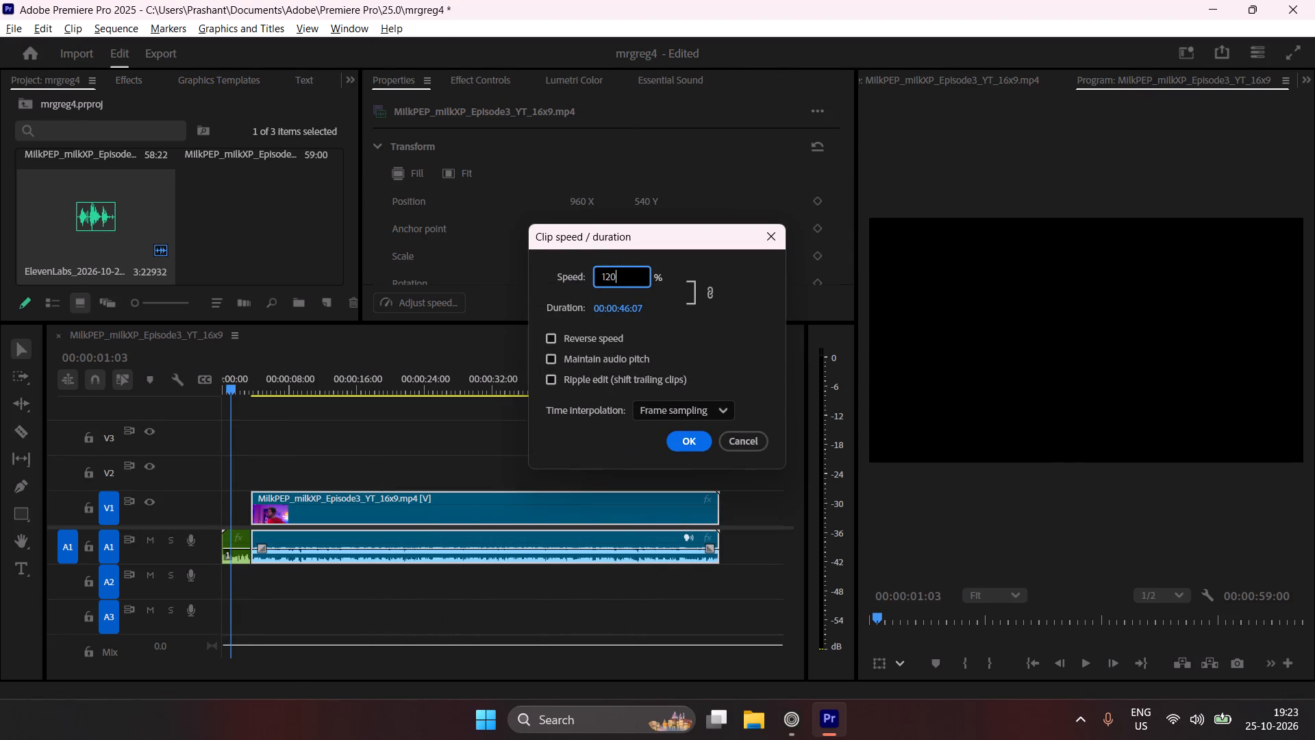
left_click(686, 441)
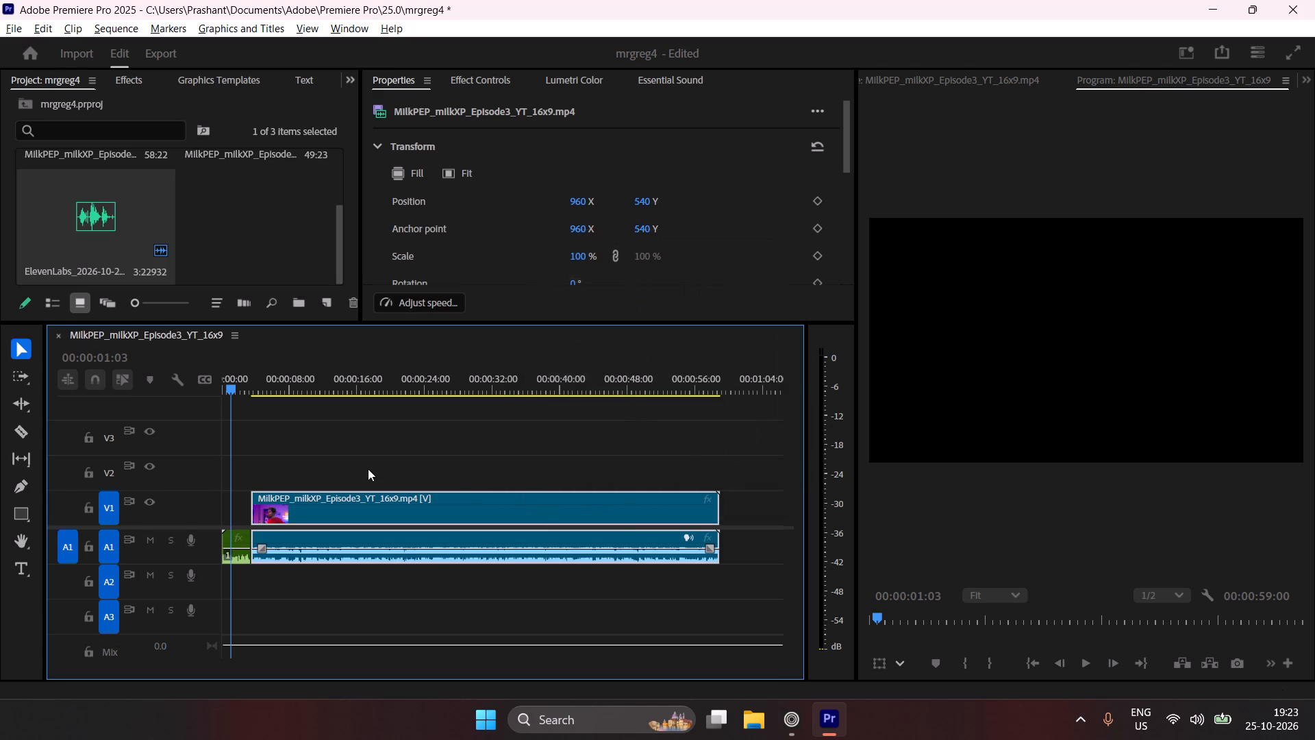
Play the sequence through the sped-up MilkPEP clip until the "student lounge is better though" line.
left_click_drag(270, 378, 245, 416)
key("space")
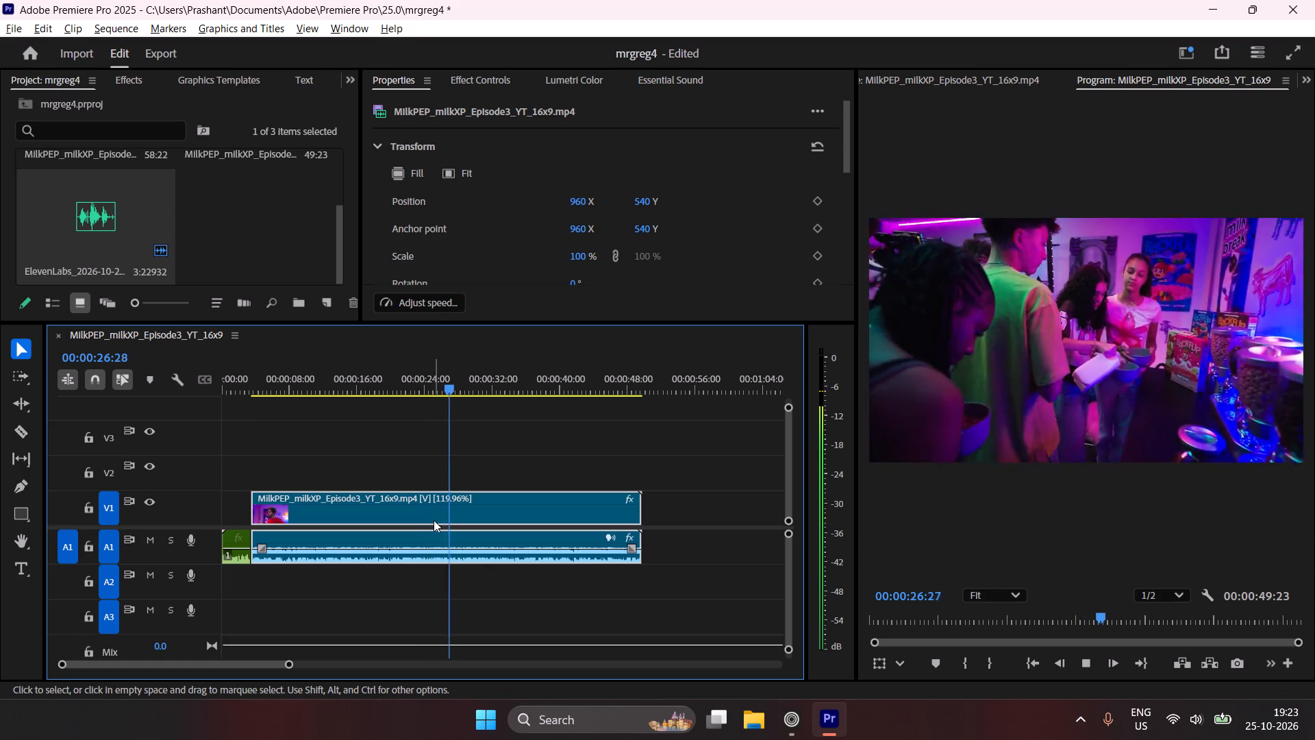
key("space")
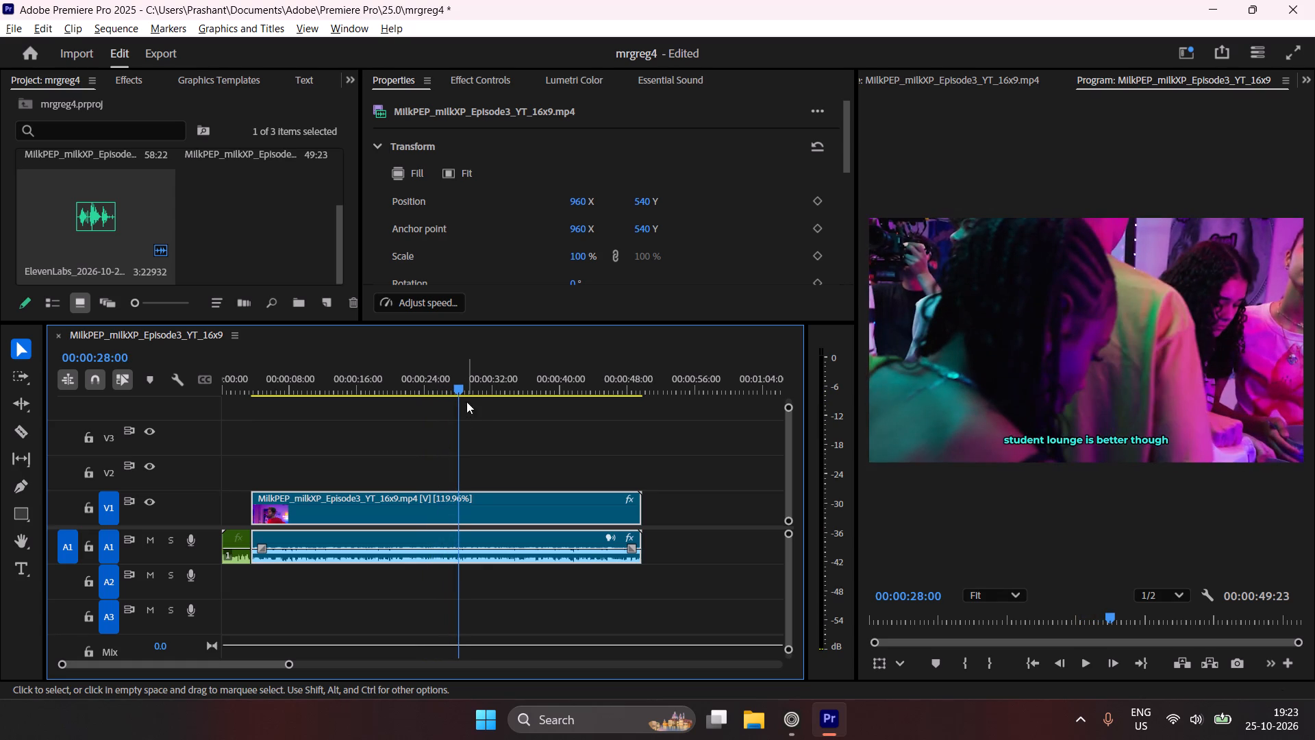
Replay the "student lounge is better though" moment, cut the MilkPEP clip at 00:00:27:24 and delete everything after the cut.
left_click_drag(460, 388, 434, 410)
key("space")
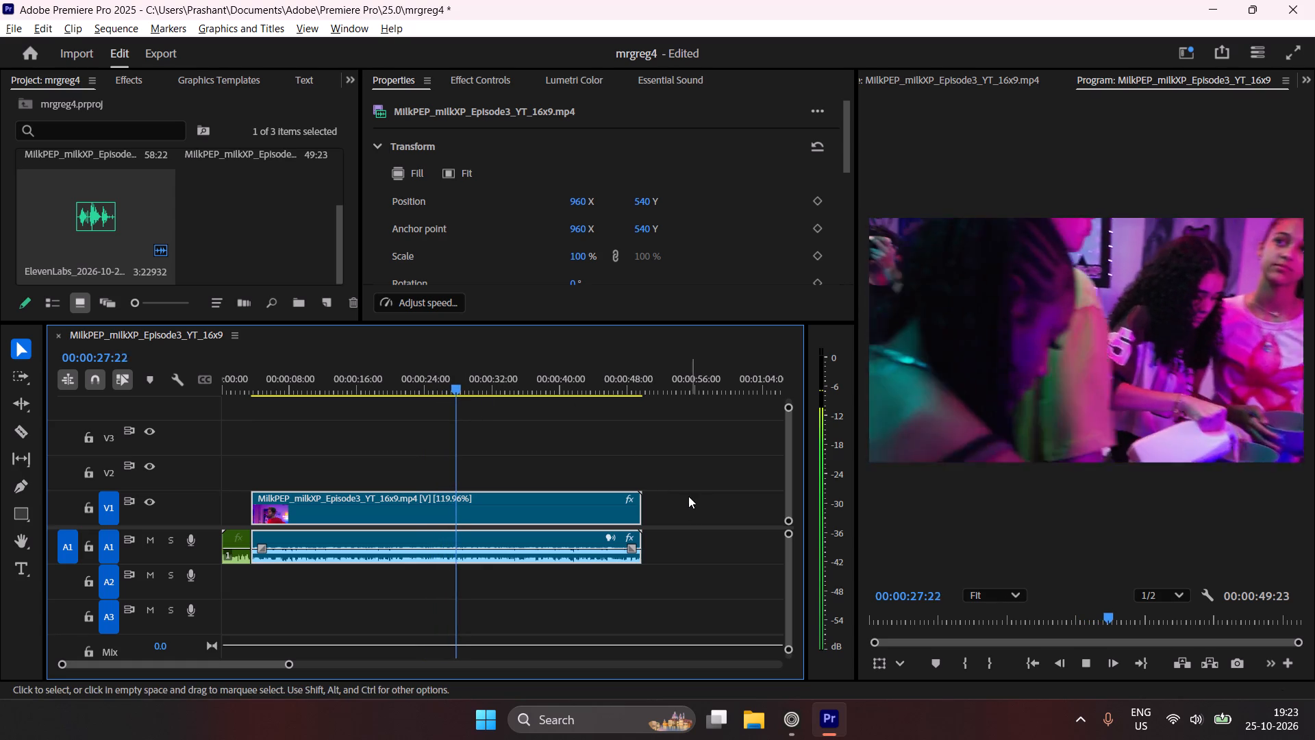
key("space")
key("space")
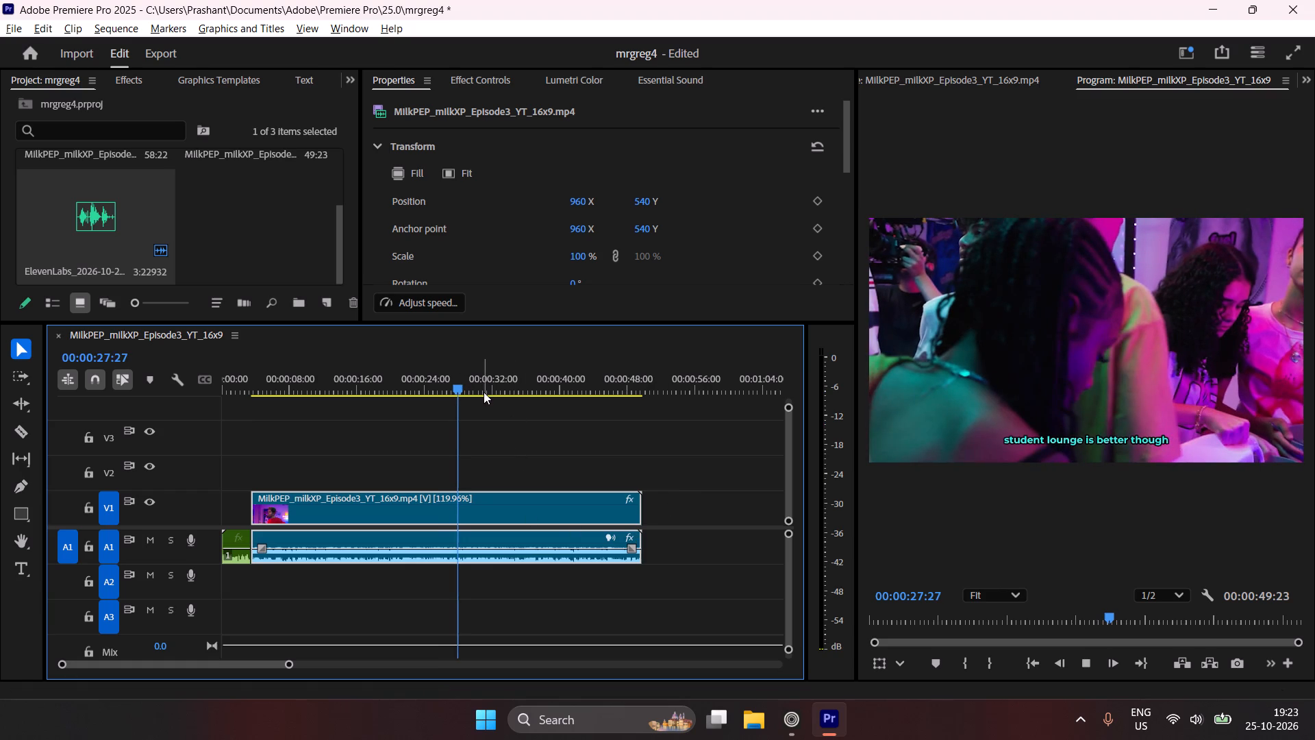
key("space")
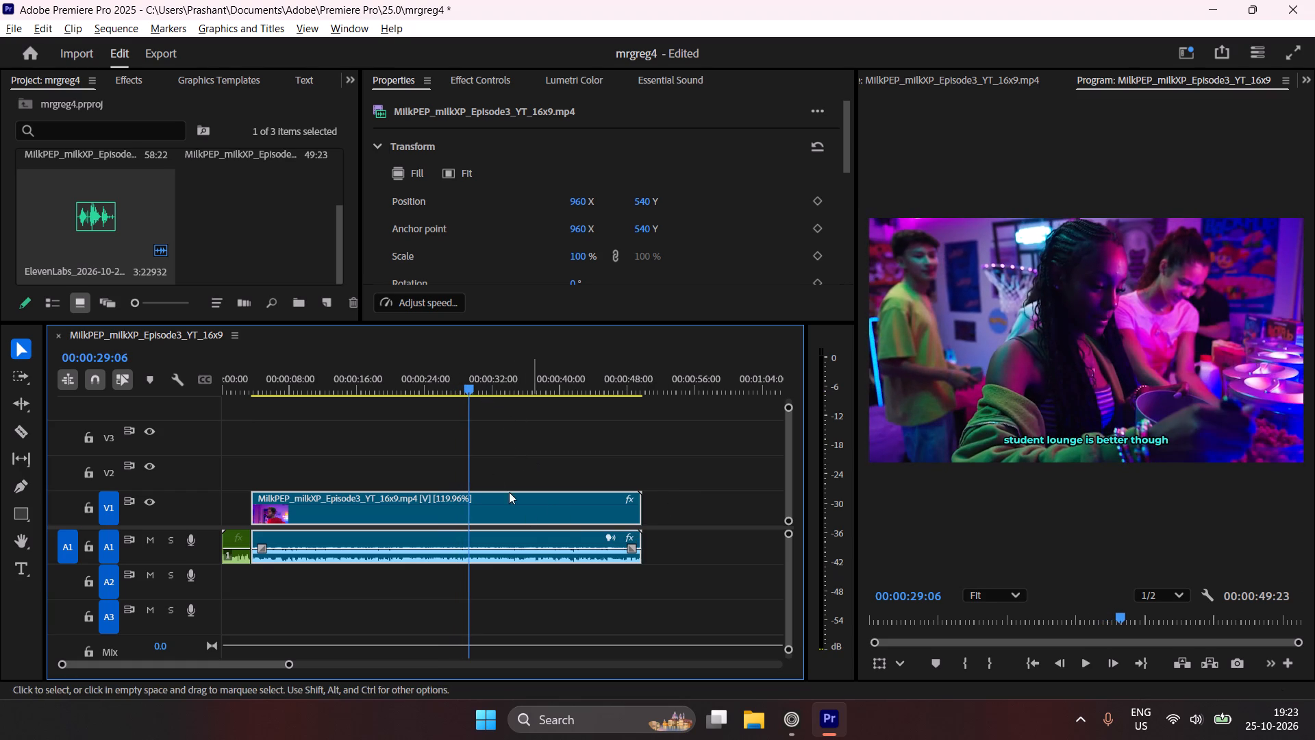
left_click_drag(468, 393, 423, 407)
key("space")
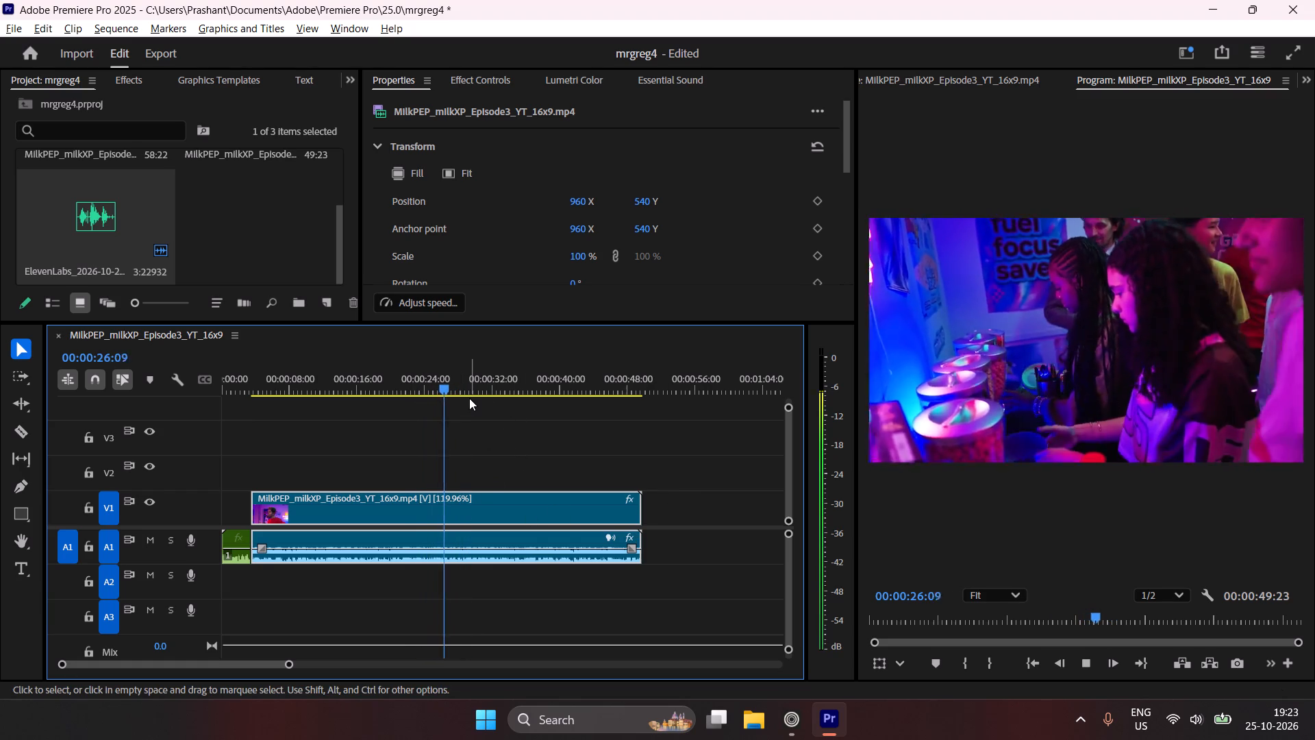
key("space")
key("space")
key("space")
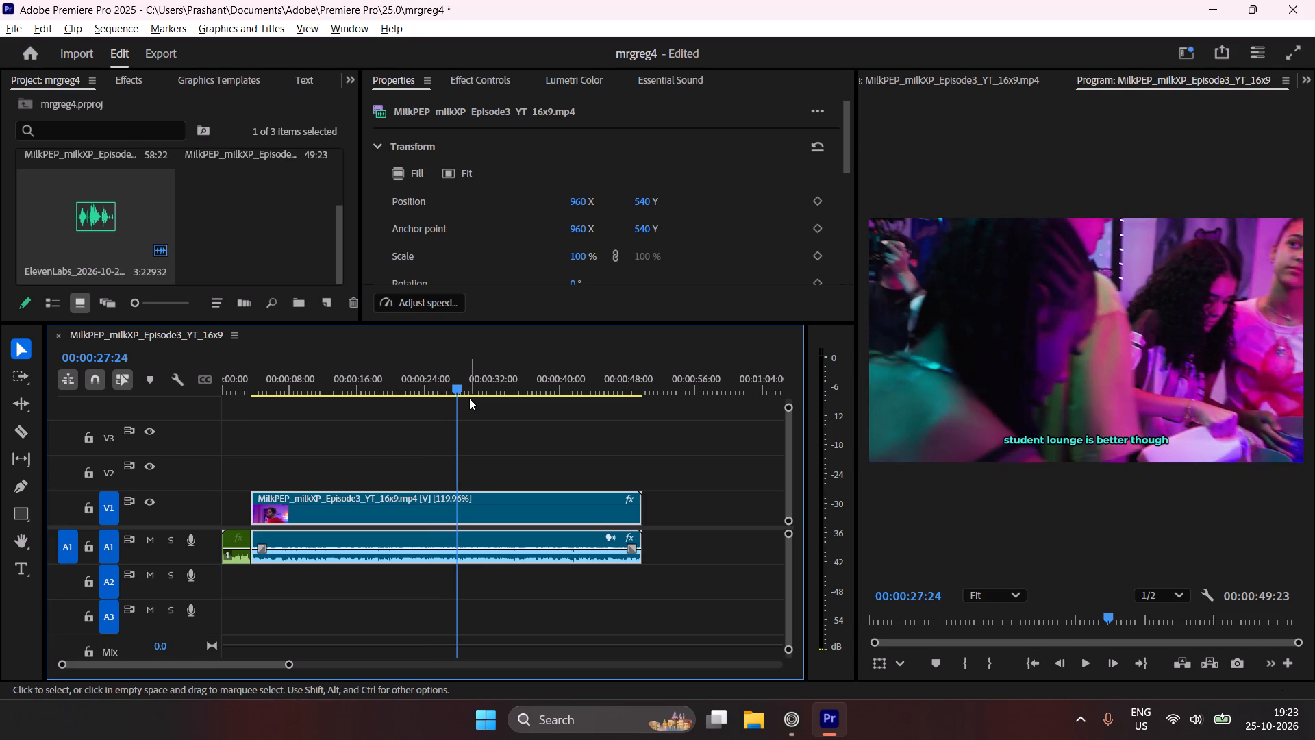
key("c")
left_click(460, 502)
key("v")
left_click(489, 504)
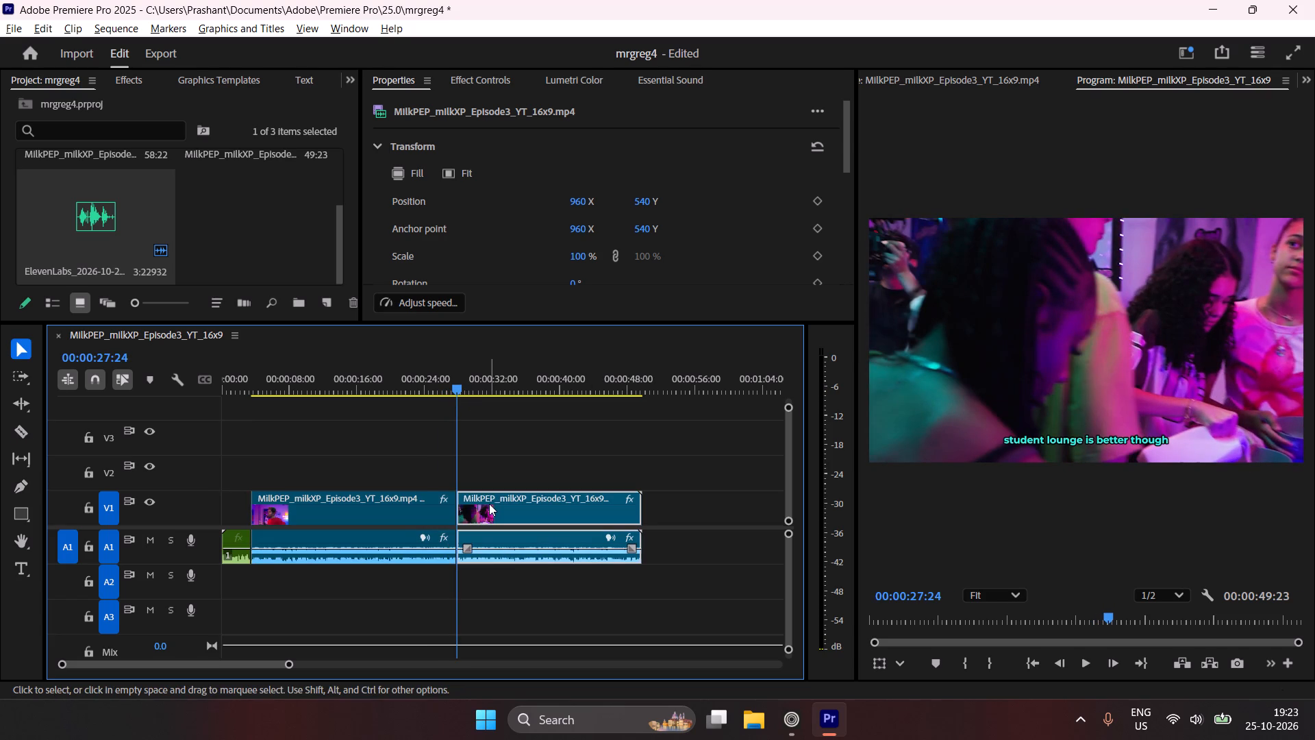
key("Delete")
Return the playhead to the start of the sequence and save the project.
left_click_drag(402, 365, 231, 425)
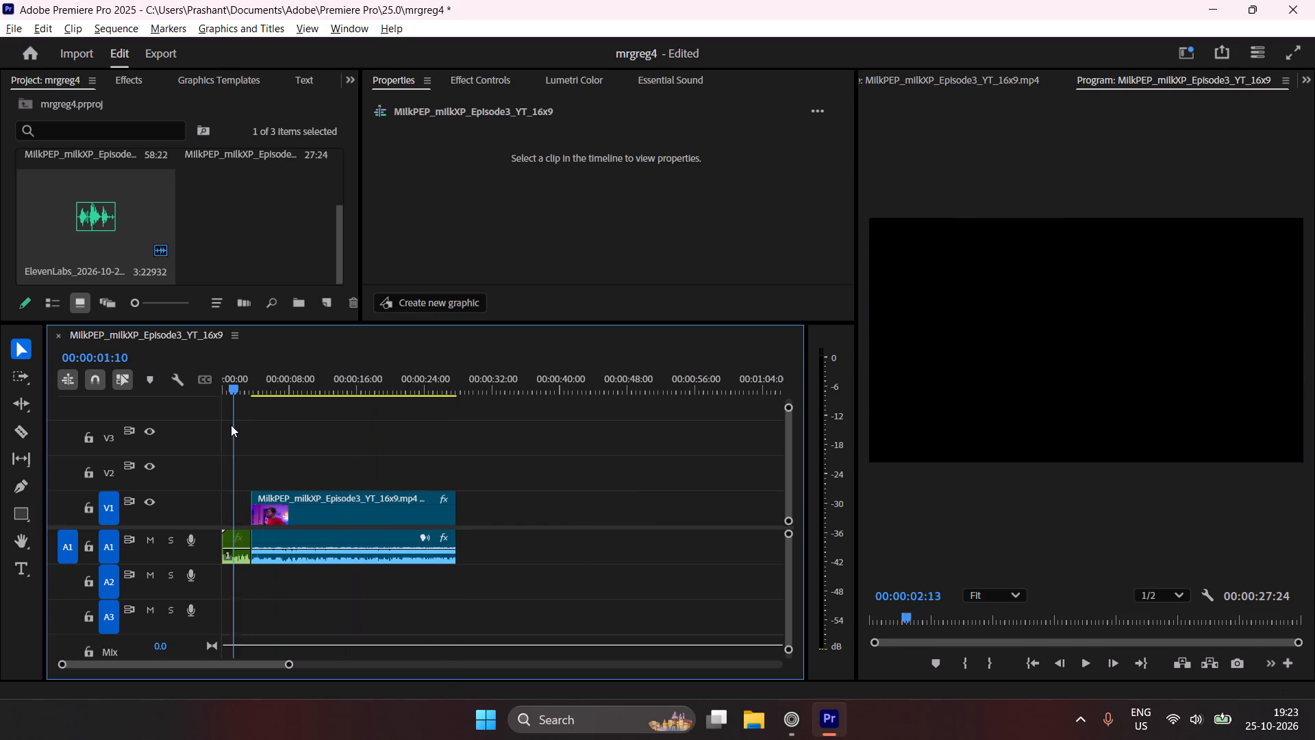
left_click_drag(231, 425, 201, 435)
key("ctrl+s")
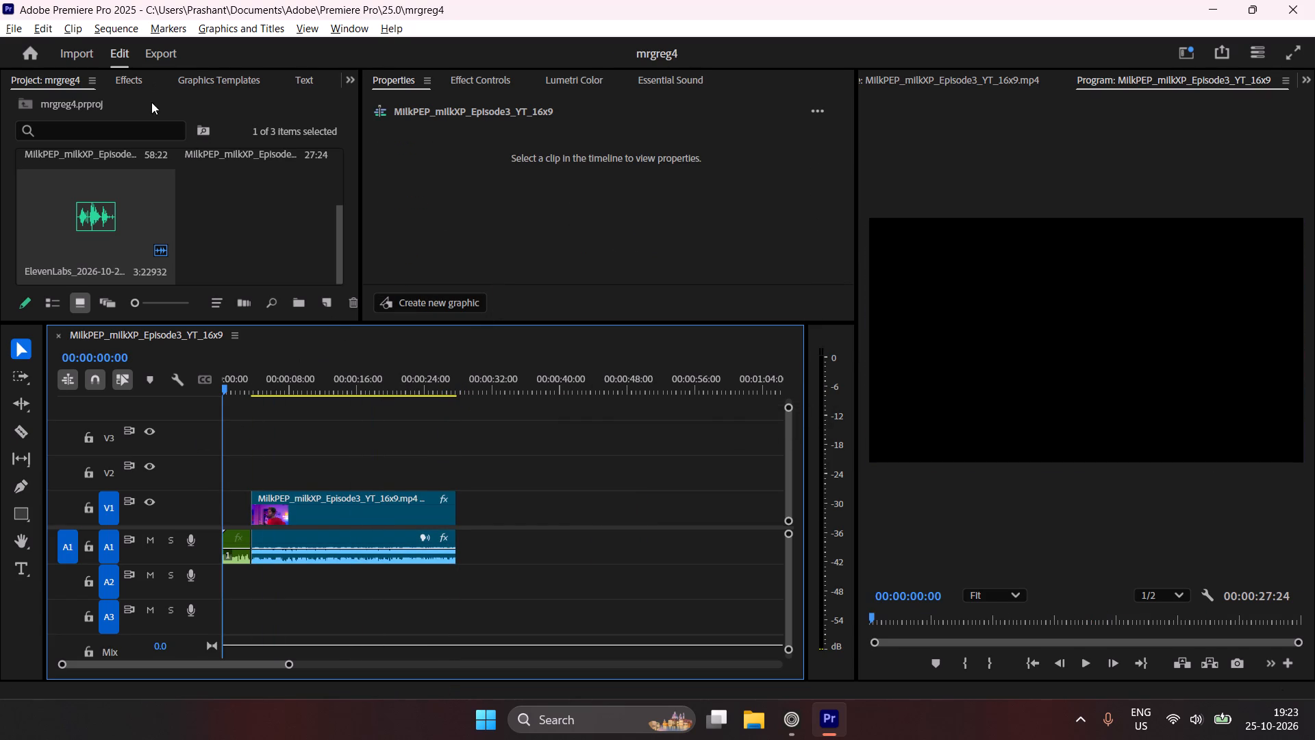
Create captions from the transcript with a maximum length of 10 characters, minimum duration of 1.2 seconds and single lines.
left_click(300, 87)
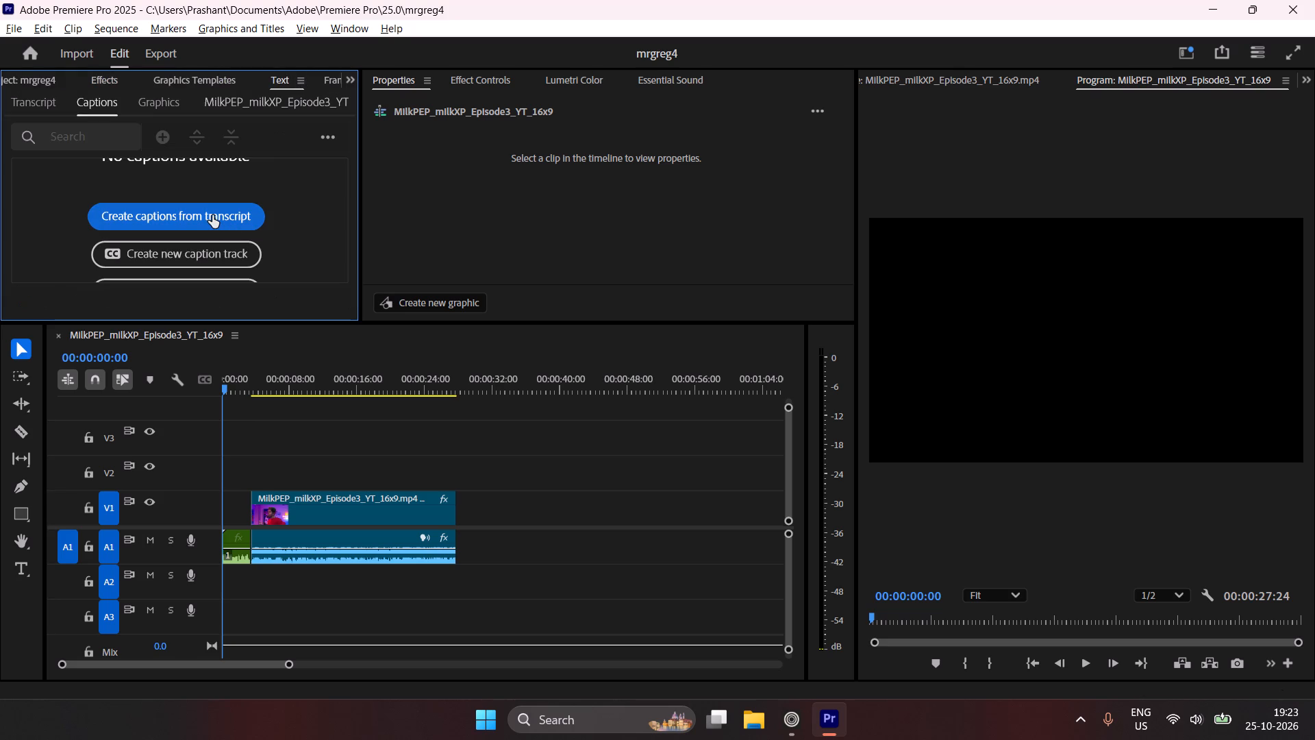
left_click(212, 215)
left_click_drag(609, 219, 612, 103)
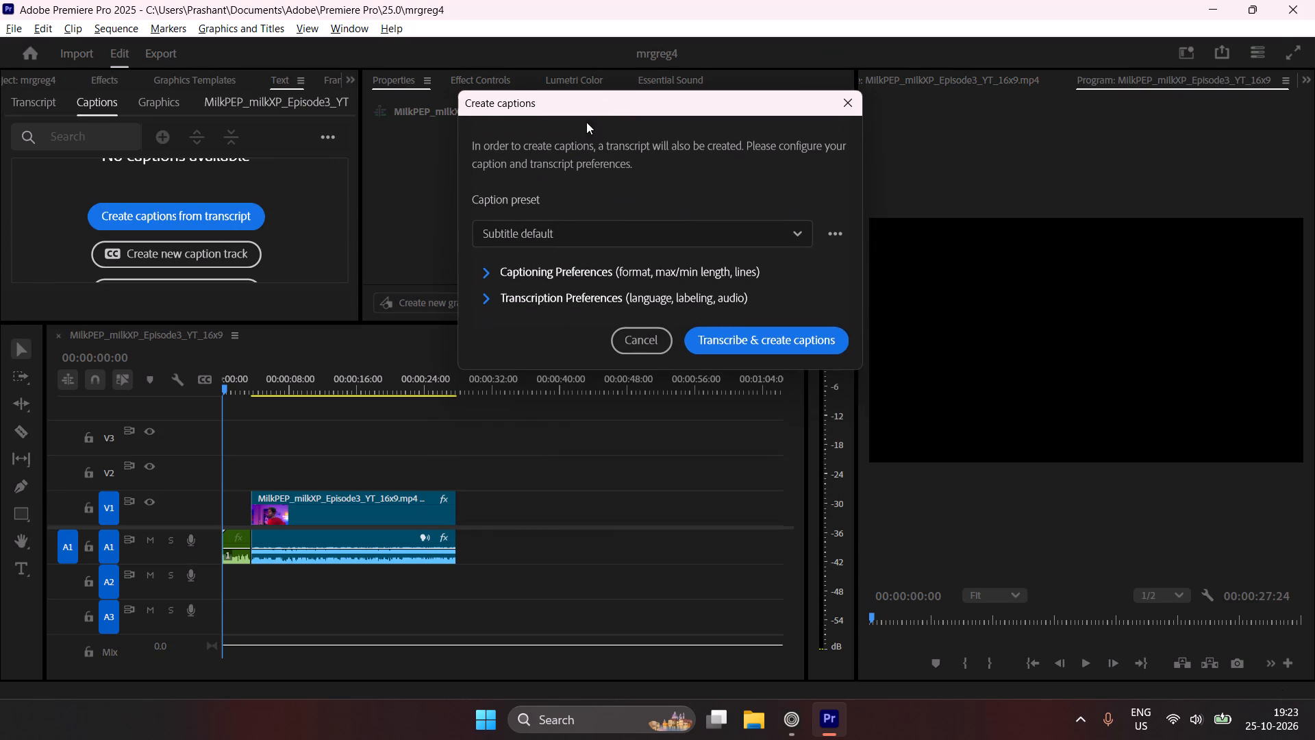
left_click(482, 275)
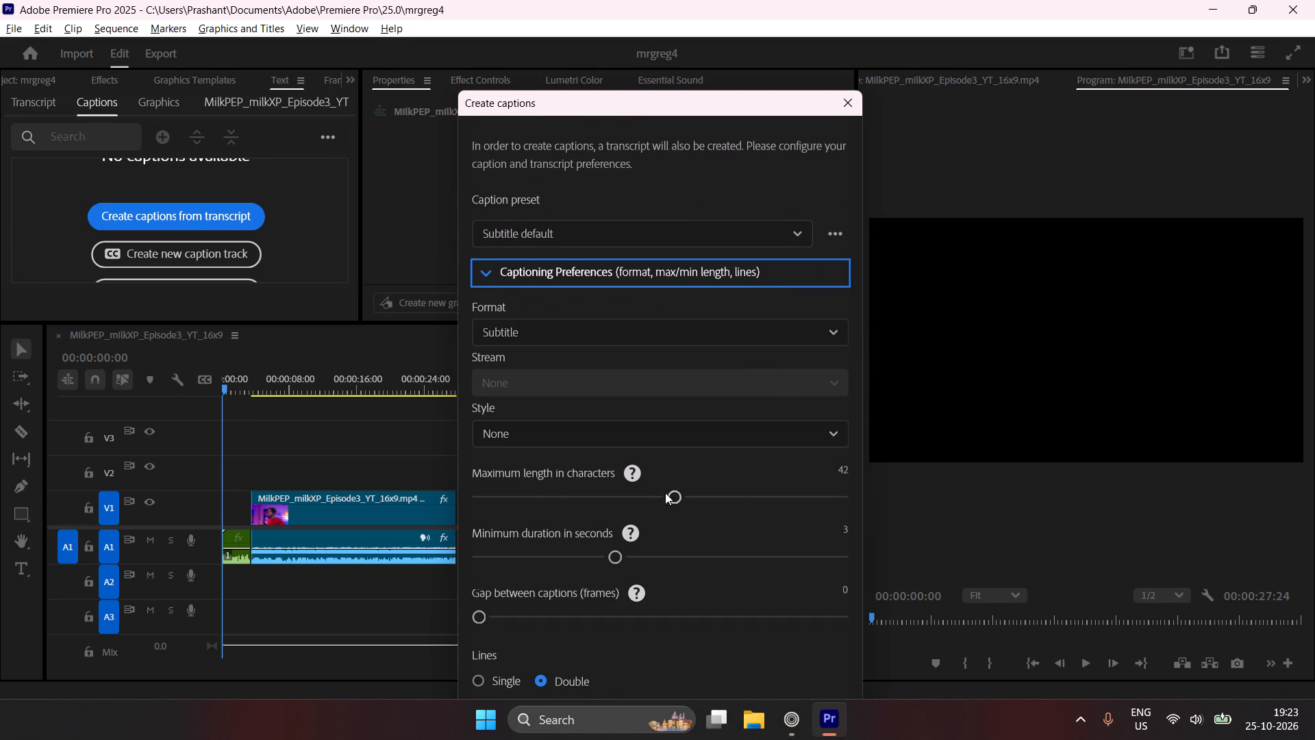
left_click_drag(666, 498, 495, 528)
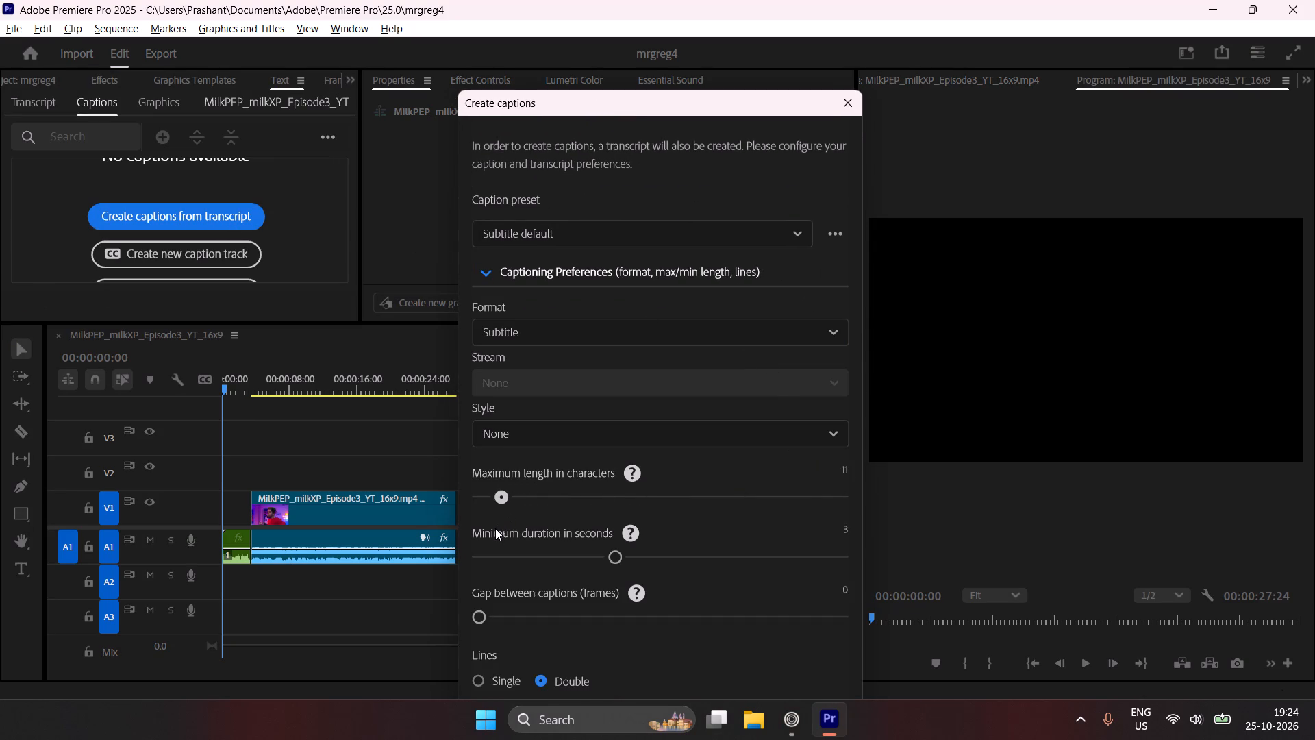
left_click_drag(495, 528, 490, 534)
left_click_drag(615, 564, 416, 587)
left_click(485, 689)
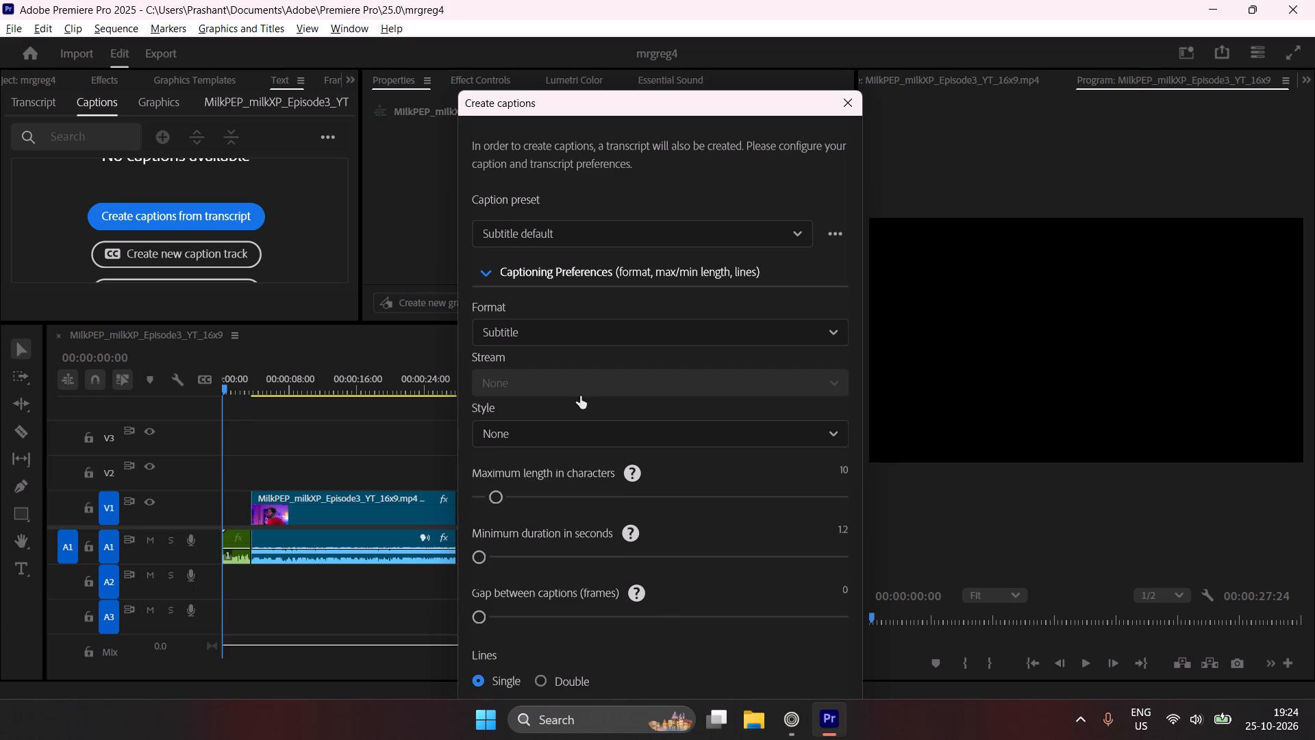
left_click_drag(666, 104, 630, 12)
left_click(772, 678)
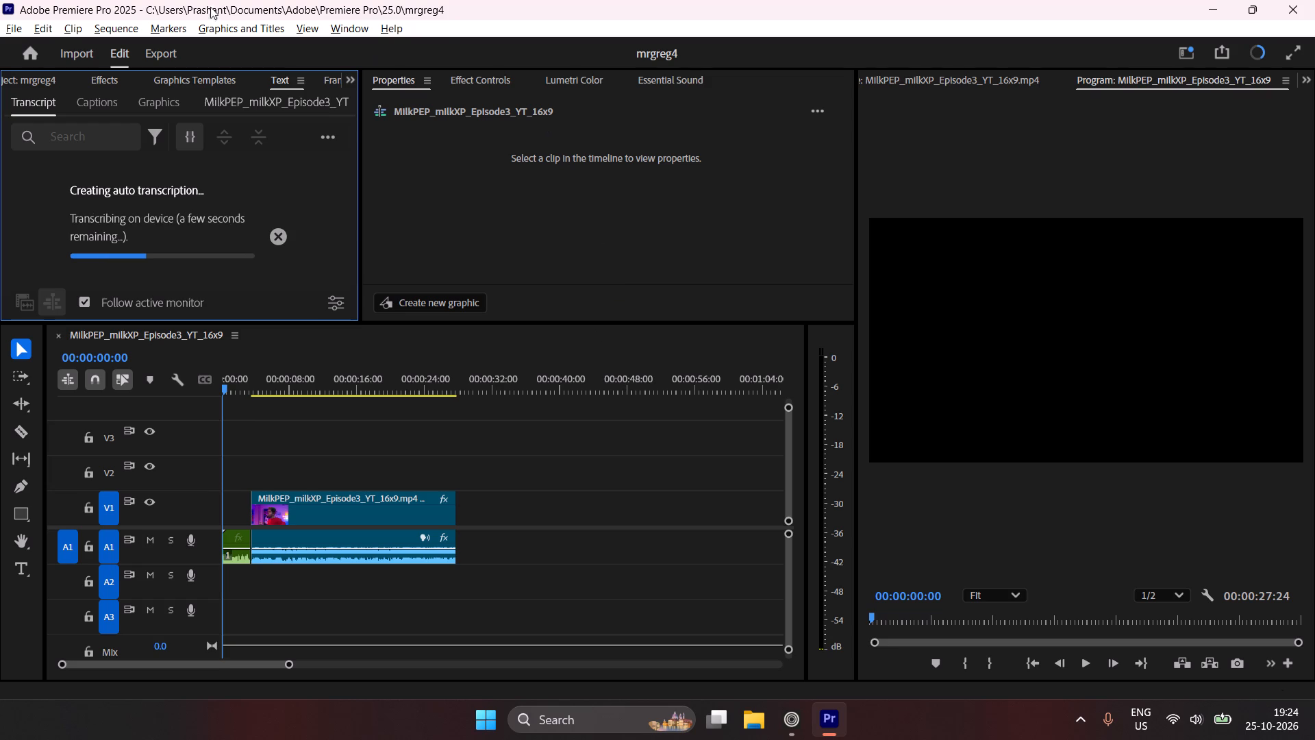
Set the sequence frame size to 1080 horizontal by 1920 vertical and accept deleting its previews.
left_click(125, 21)
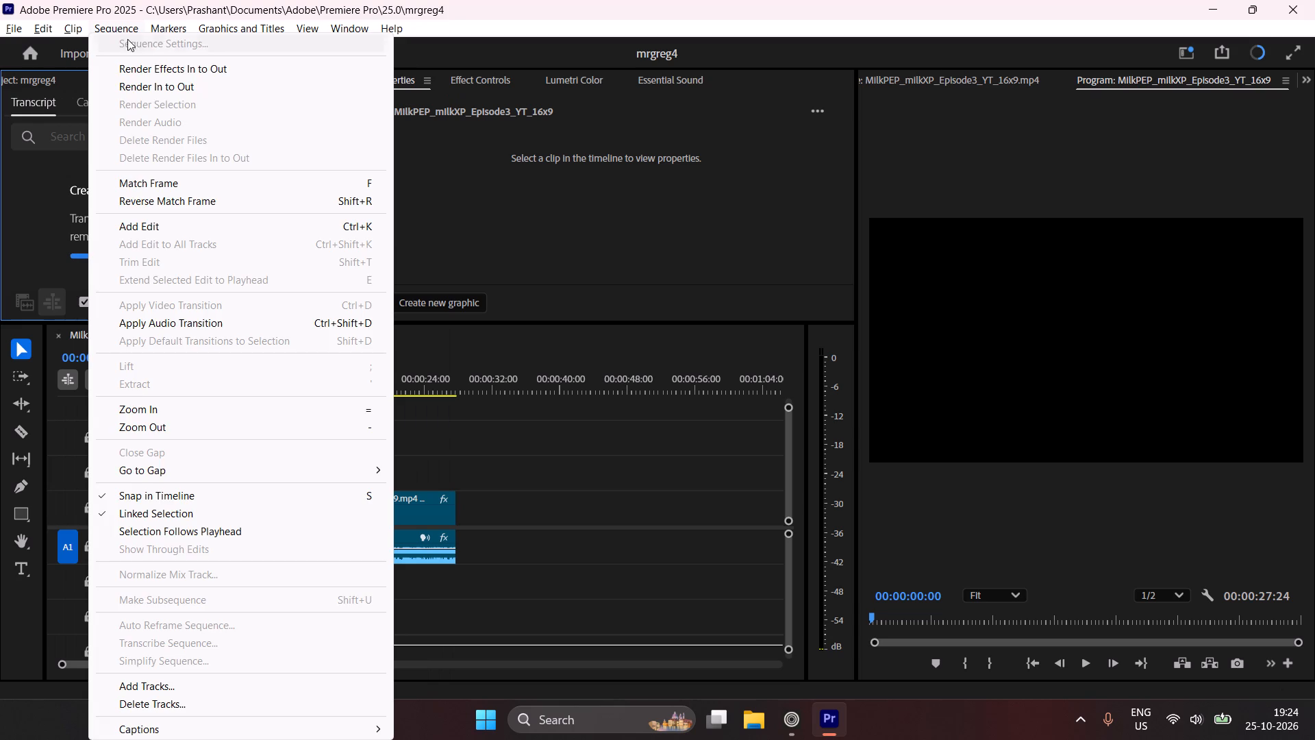
left_click(588, 519)
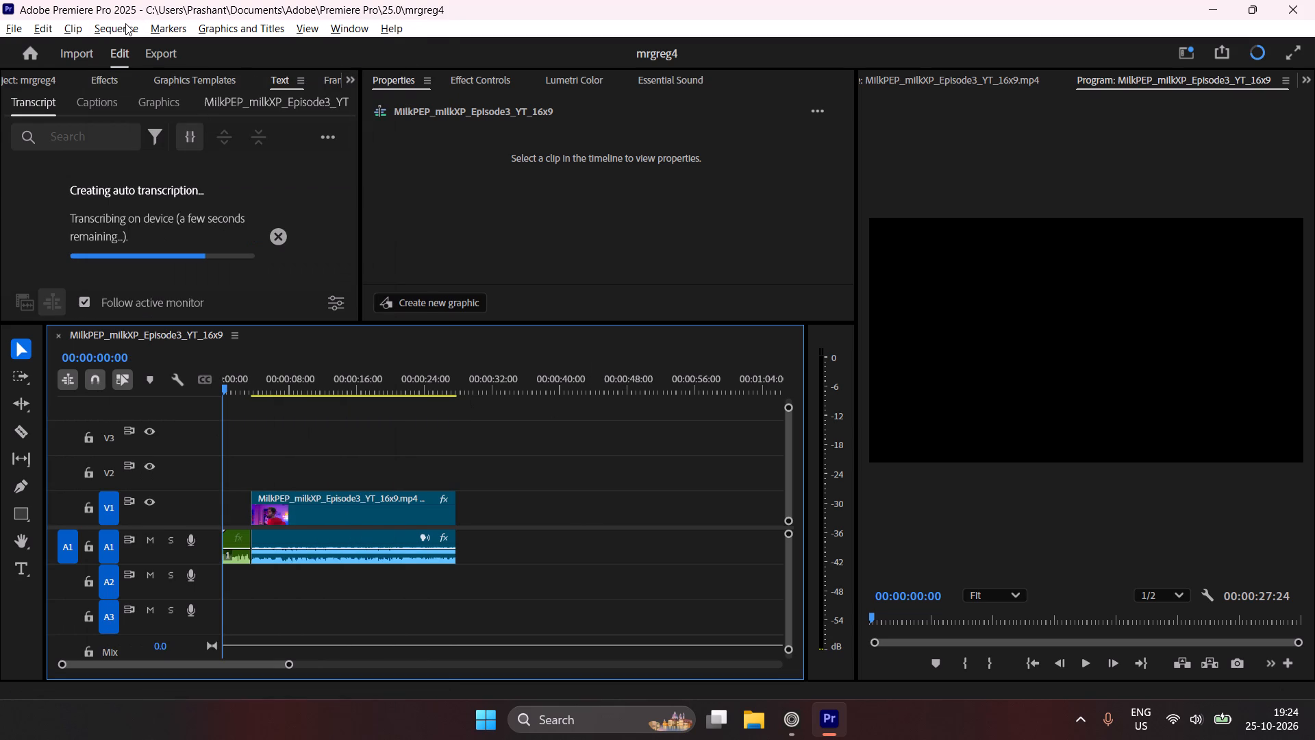
left_click(125, 23)
left_click(159, 46)
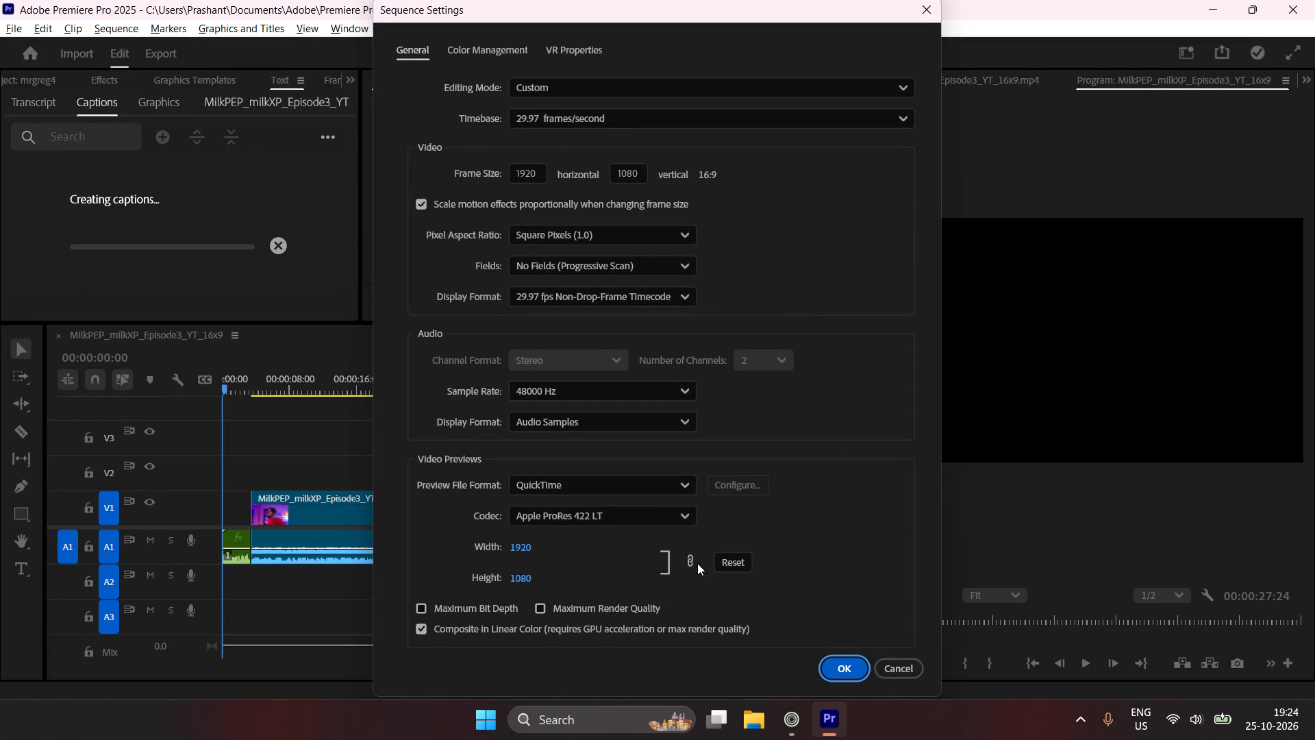
left_click(692, 560)
left_click(690, 560)
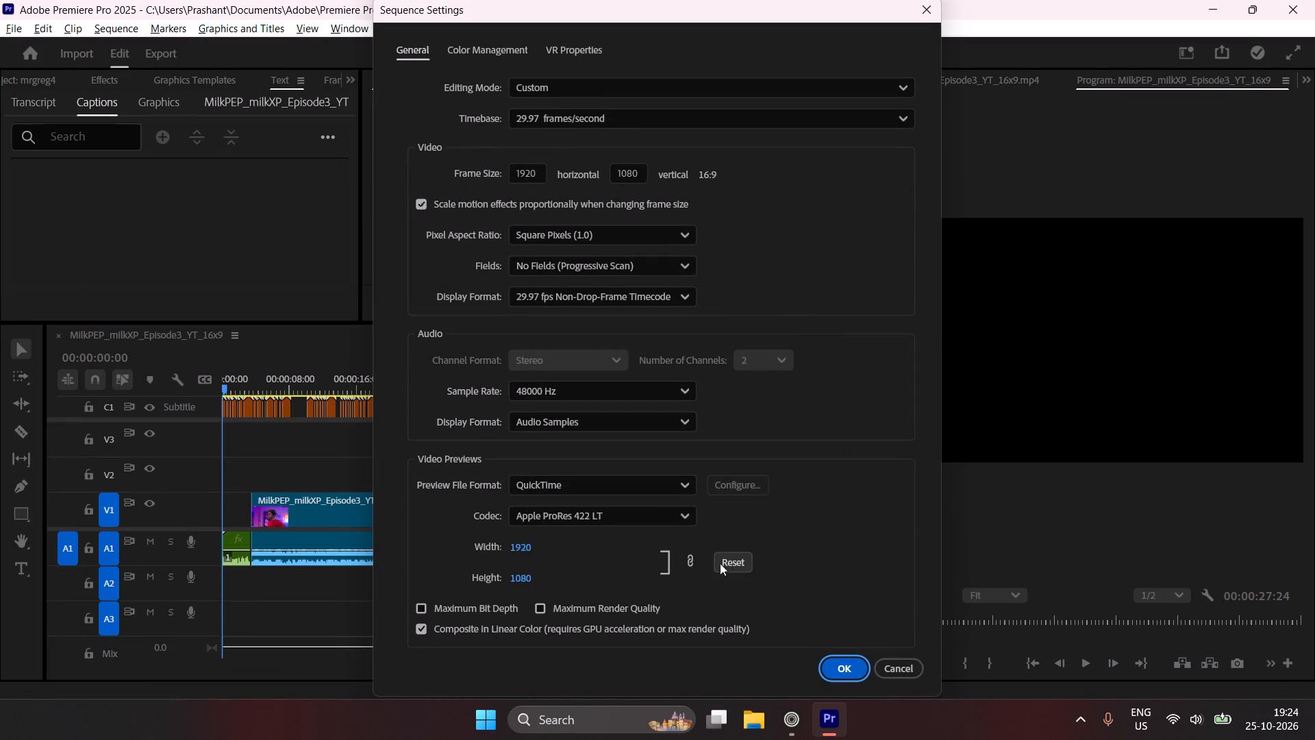
left_click(692, 560)
double_click(692, 562)
left_click(691, 563)
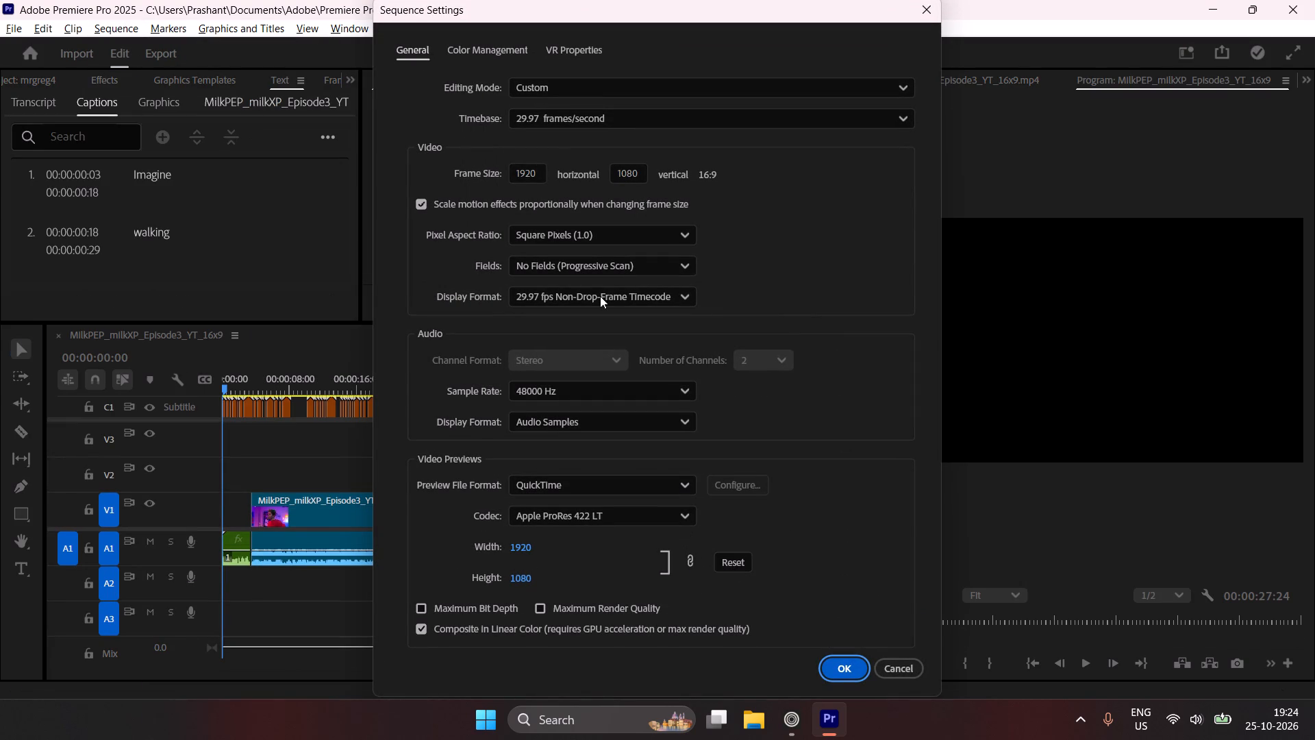
left_click_drag(543, 171, 511, 179)
left_click_drag(535, 175, 493, 176)
type("1080")
left_click_drag(636, 173, 600, 180)
type("1920")
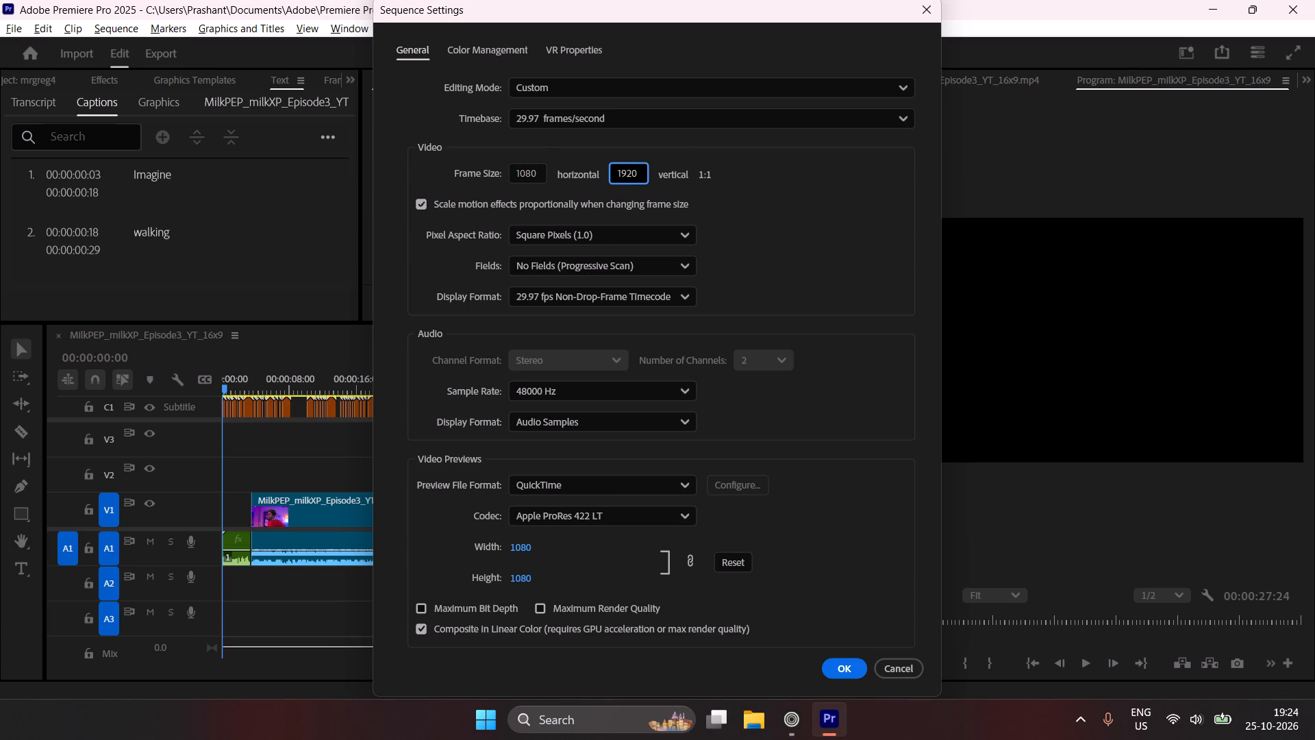
left_click(843, 661)
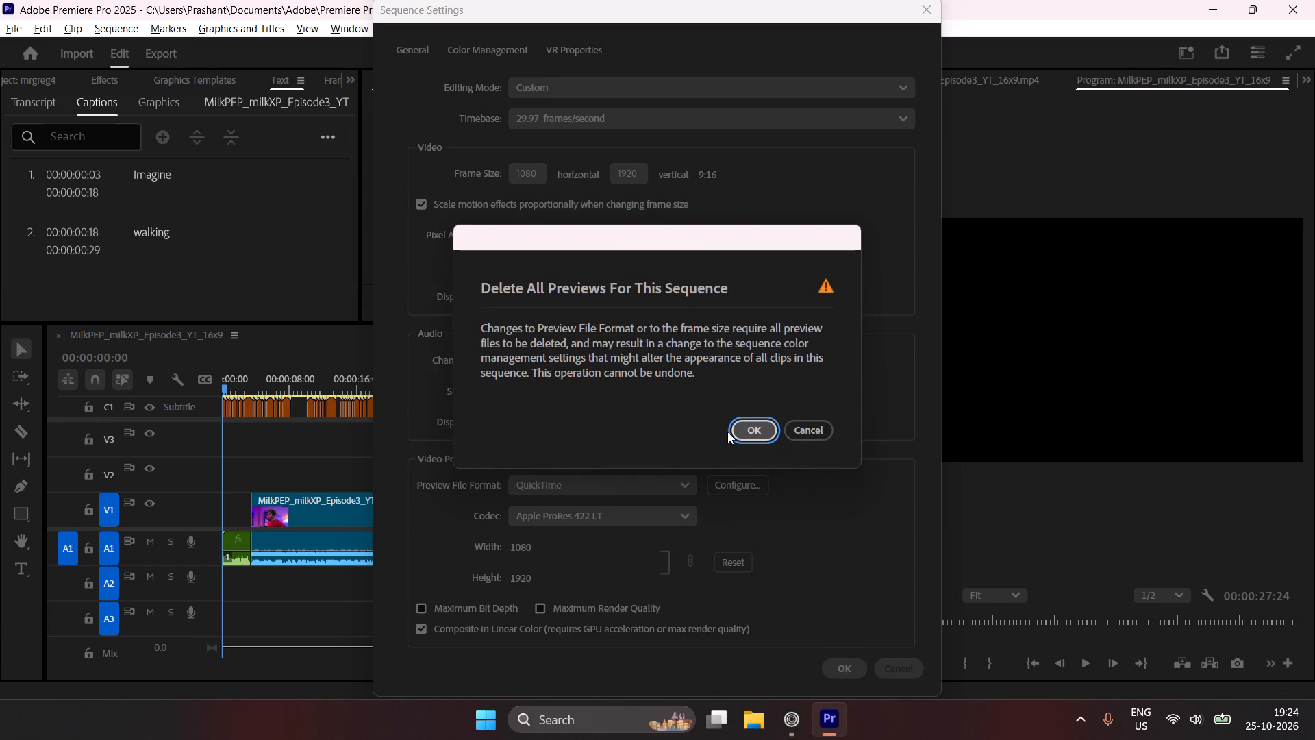
left_click(727, 432)
left_click(744, 430)
Play through parts of the vertical sequence to check the framing and the generated captions.
left_click_drag(342, 370, 213, 386)
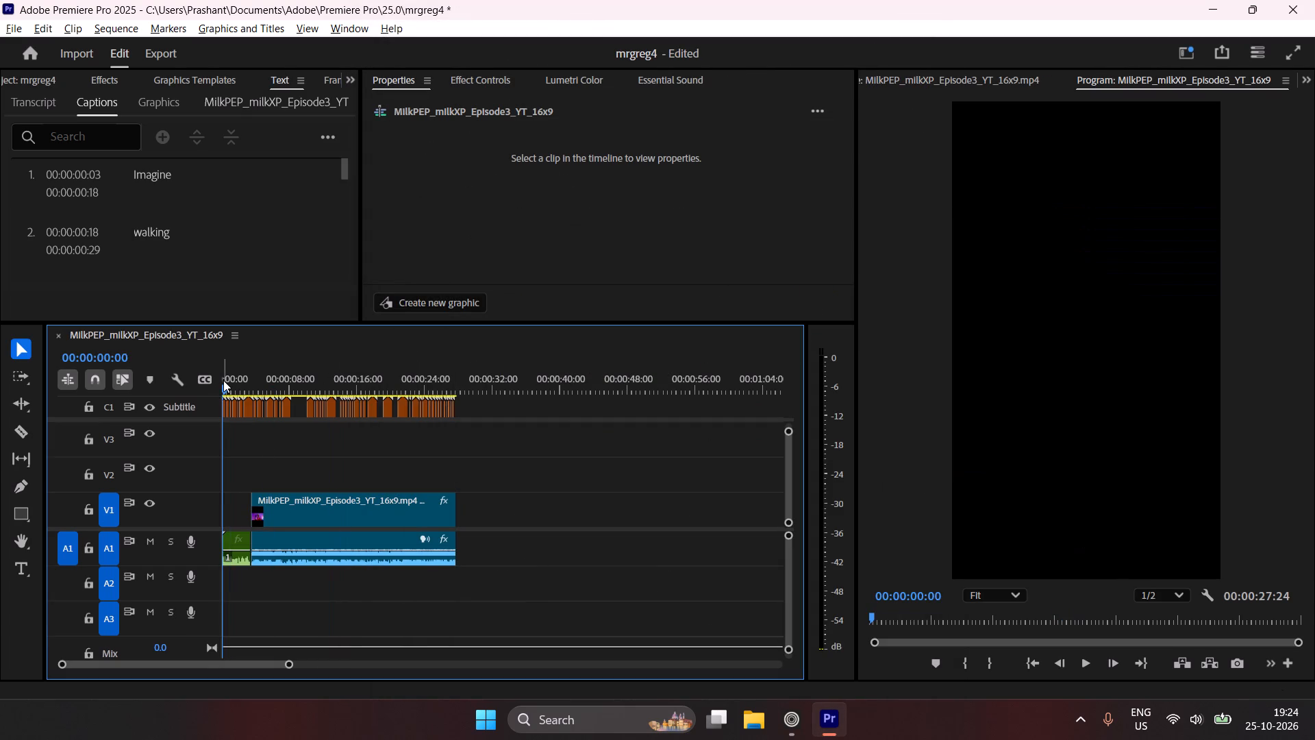
key("space")
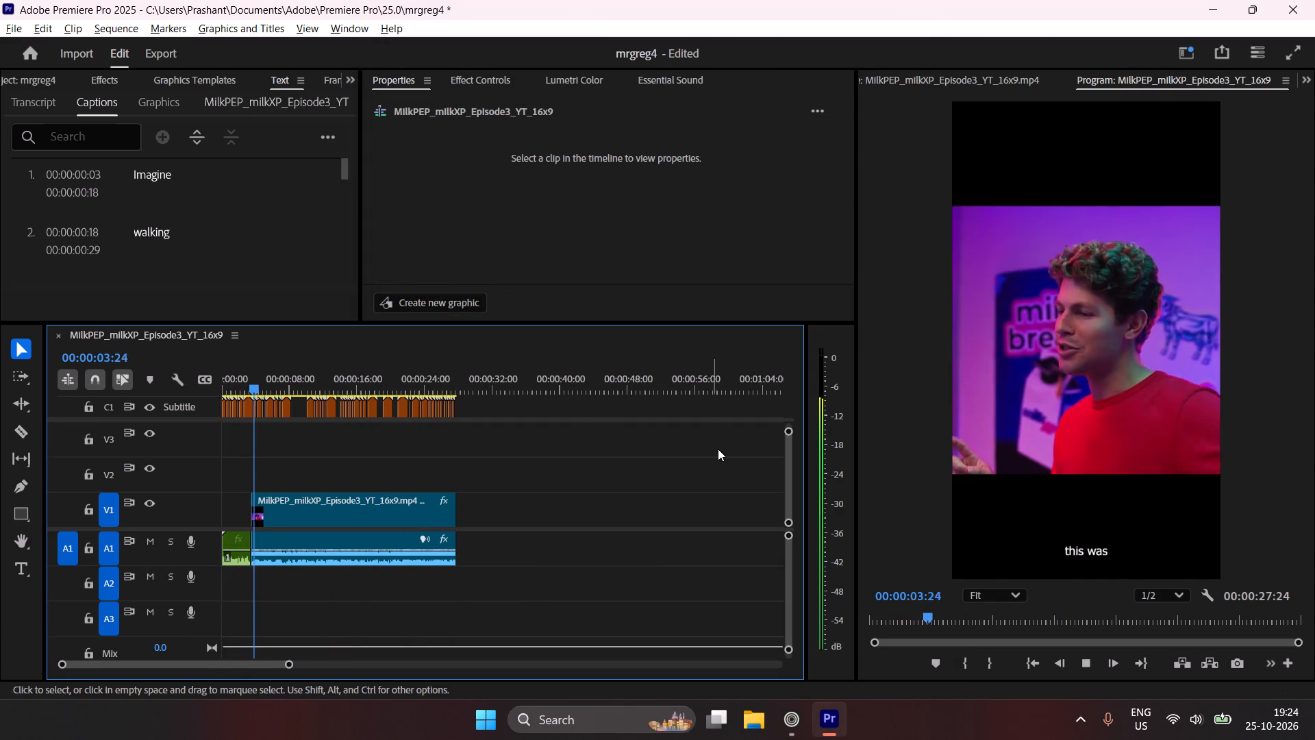
key("space")
key("space")
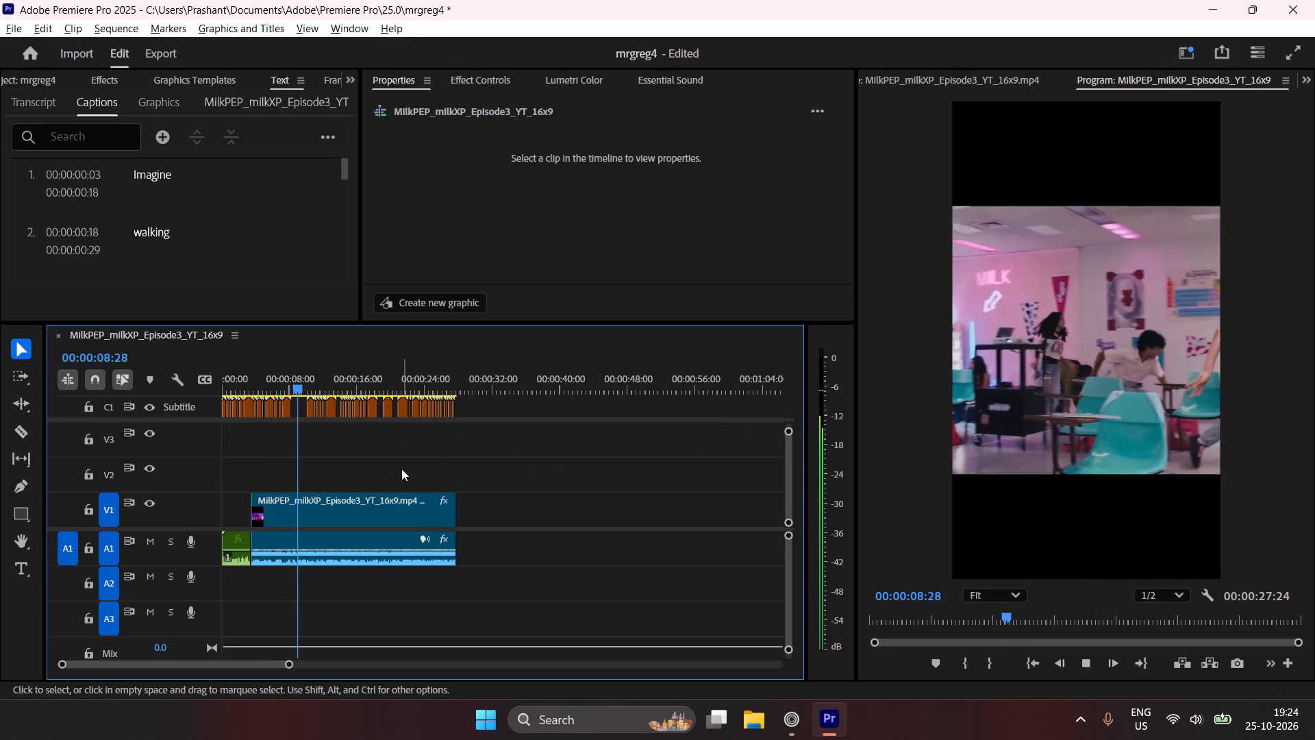
key("space")
left_click_drag(344, 373, 355, 381)
key("space")
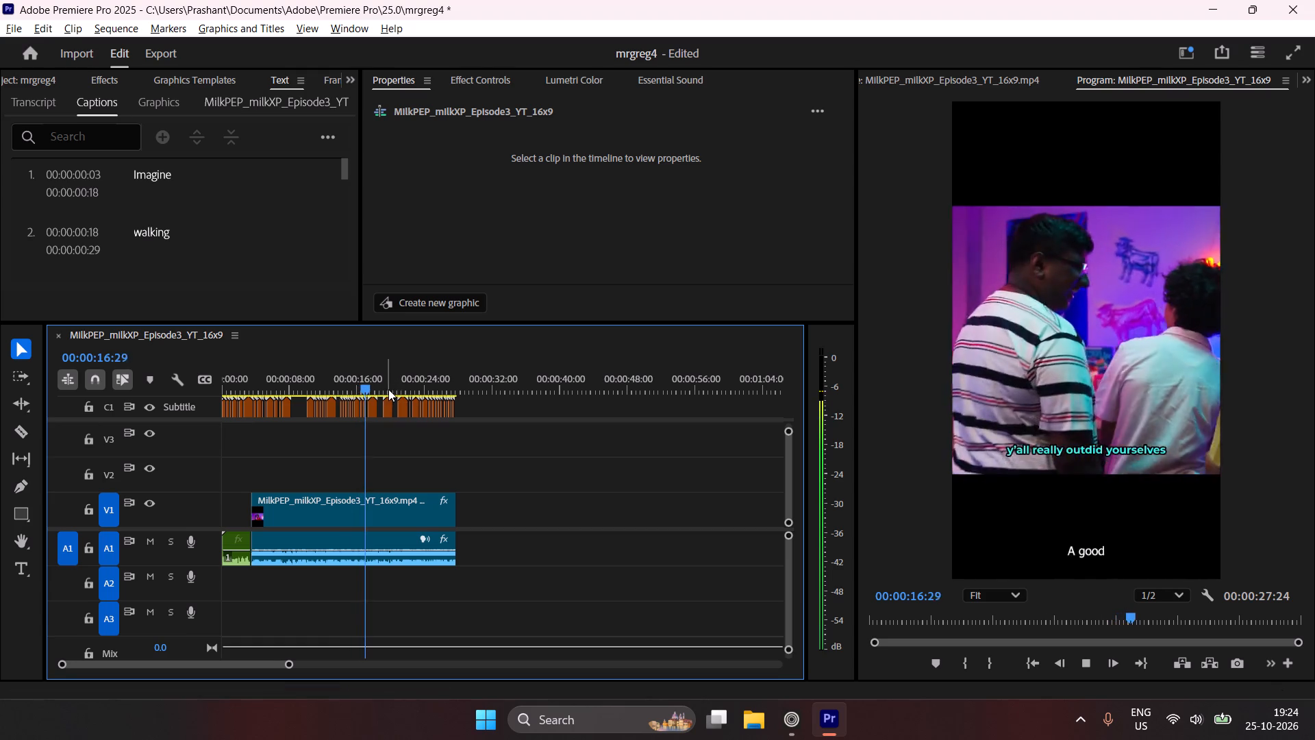
key("space")
left_click_drag(420, 379, 421, 389)
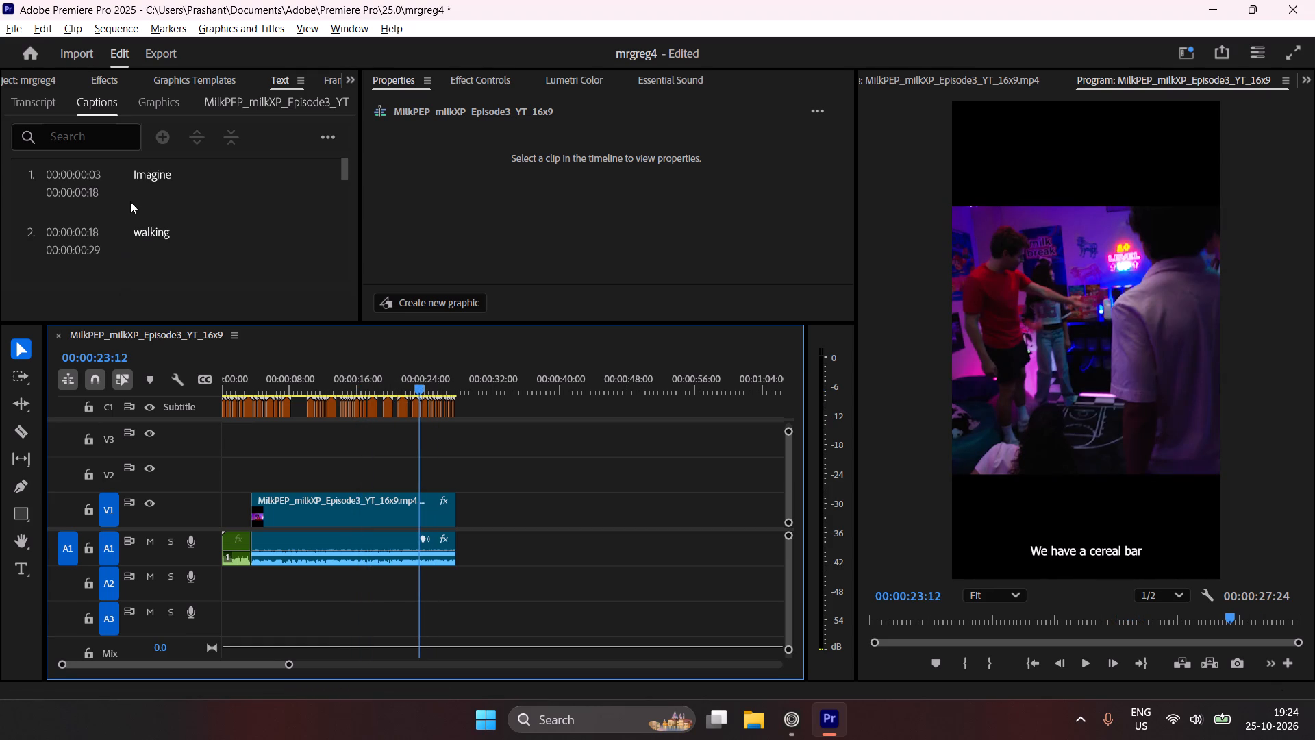
Find every period in the captions and replace them all with nothing.
left_click(107, 136)
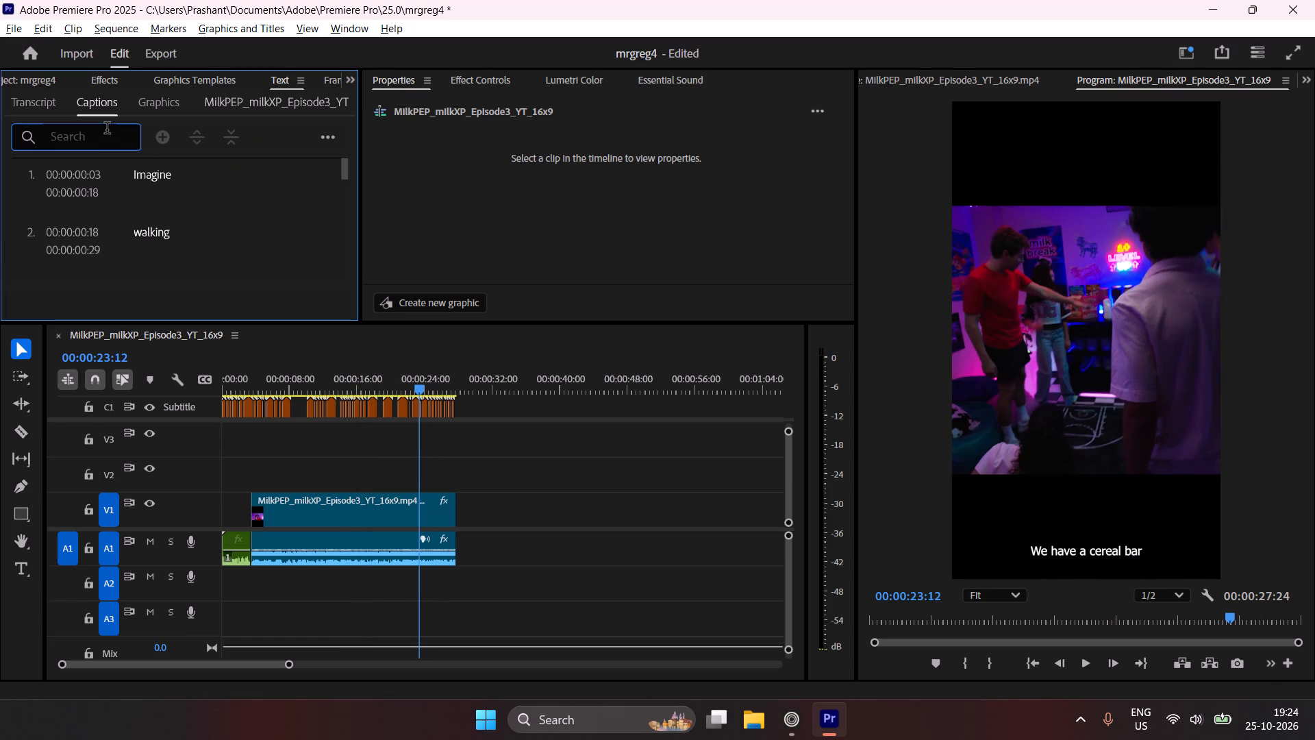
key("period")
left_click(68, 171)
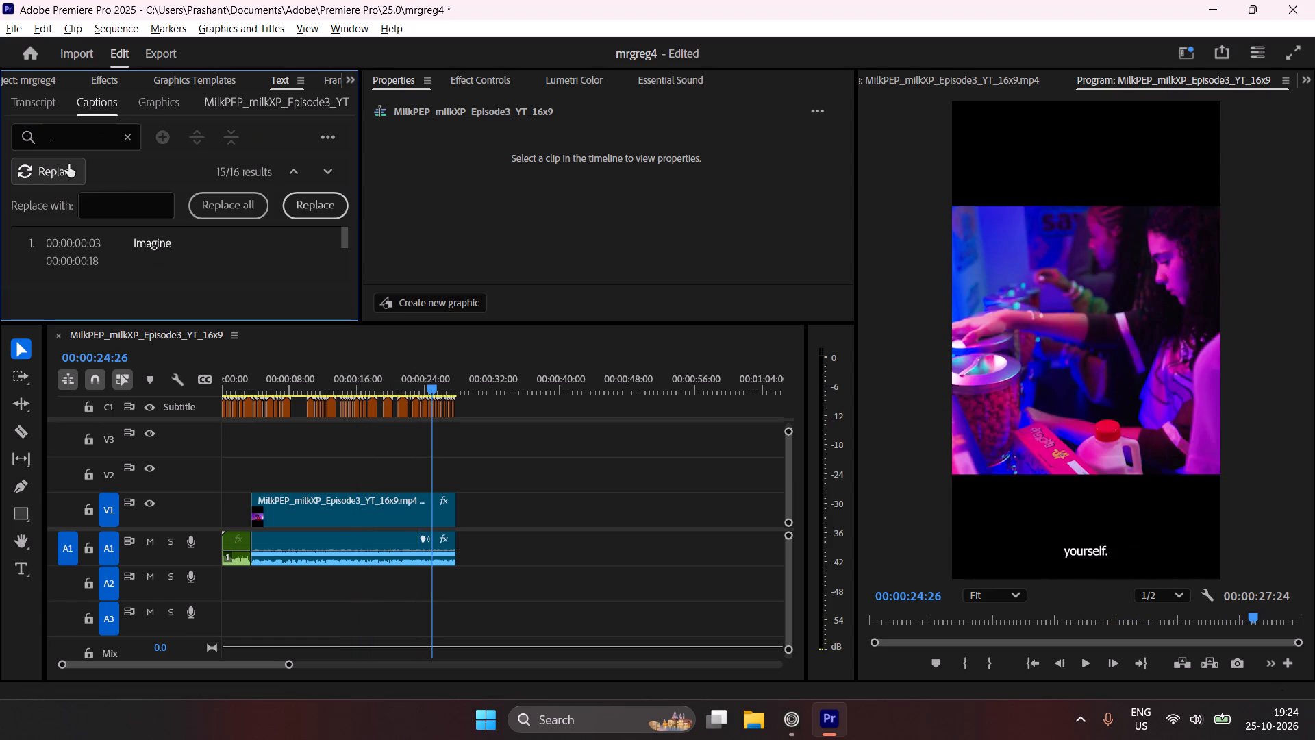
left_click(244, 211)
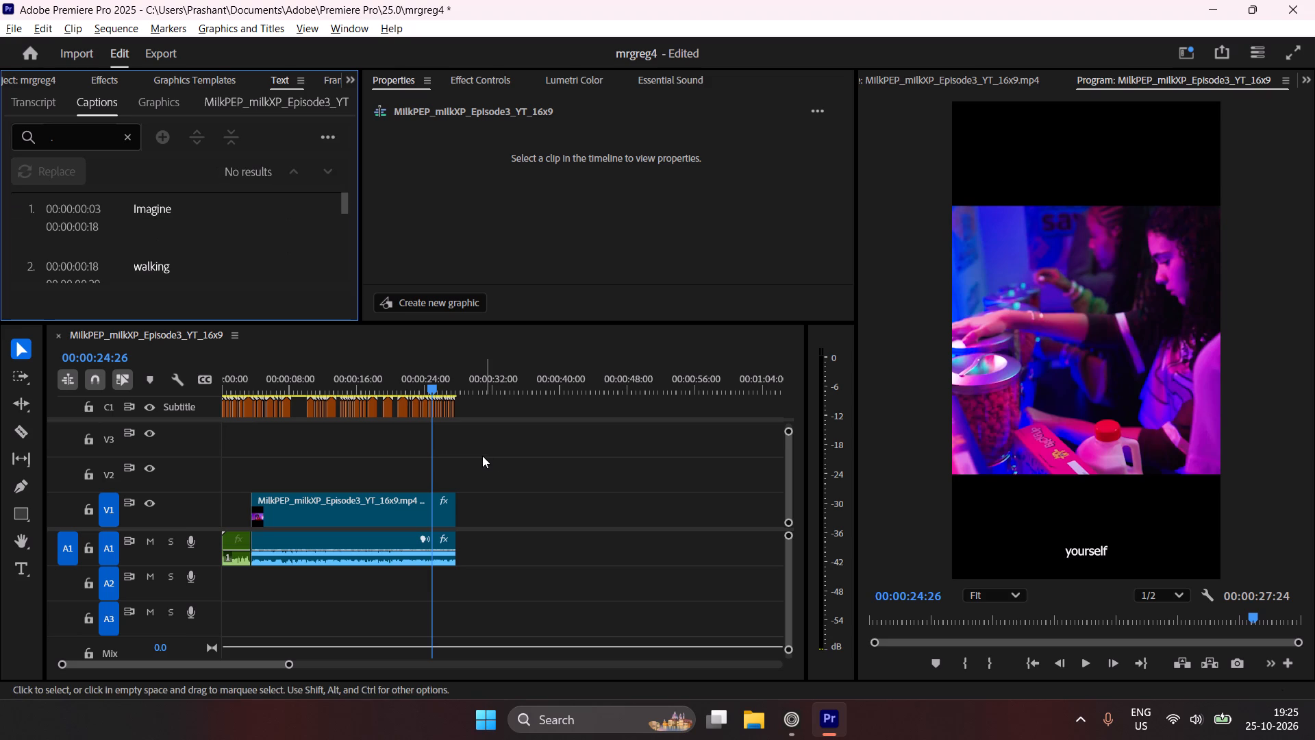
left_click(482, 456)
Play the sequence from the start to check the captions, and save the project.
left_click_drag(355, 382, 193, 411)
key("space")
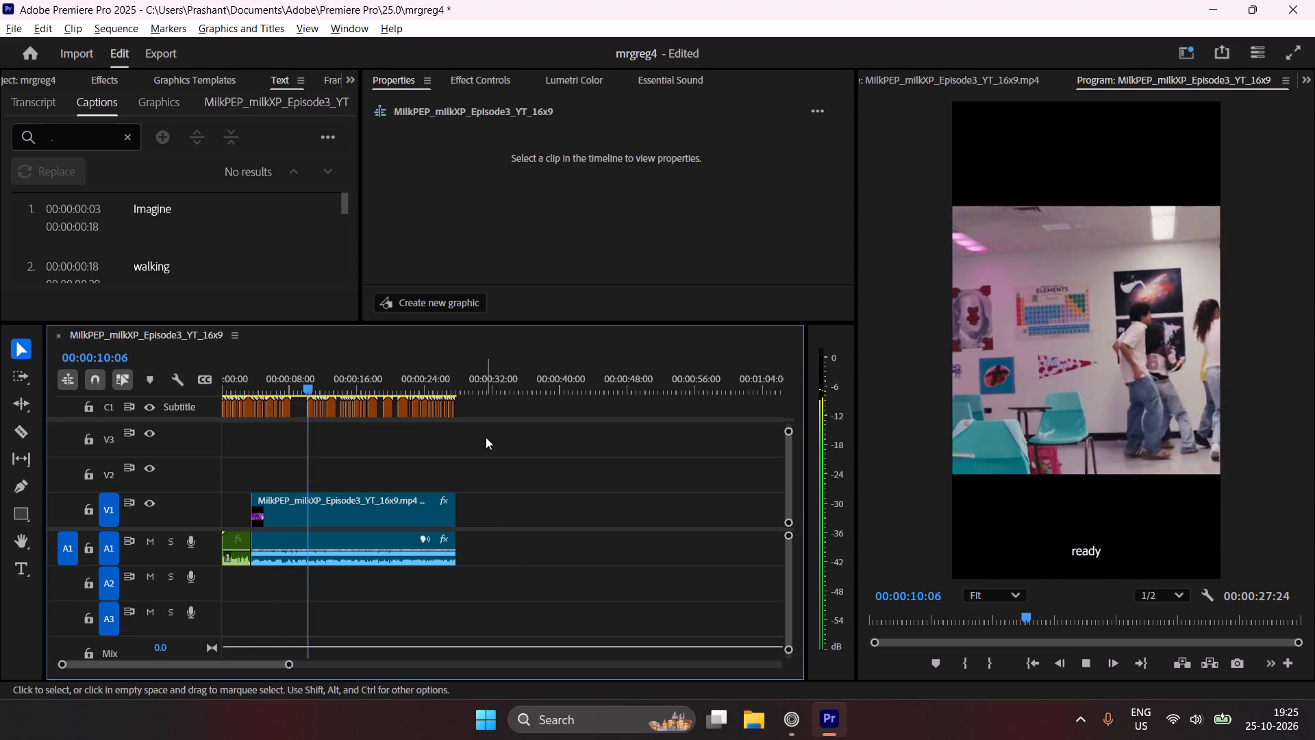
key("space")
key("ctrl+s")
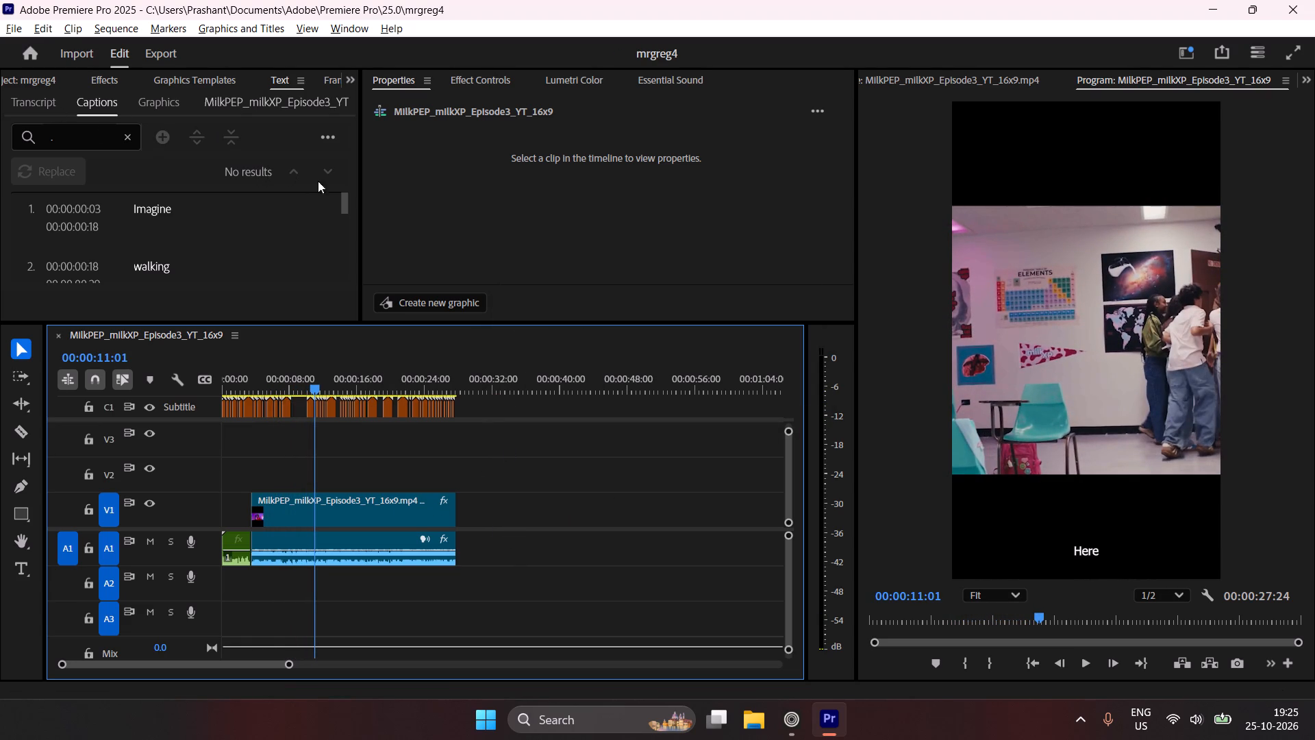
left_click(332, 511)
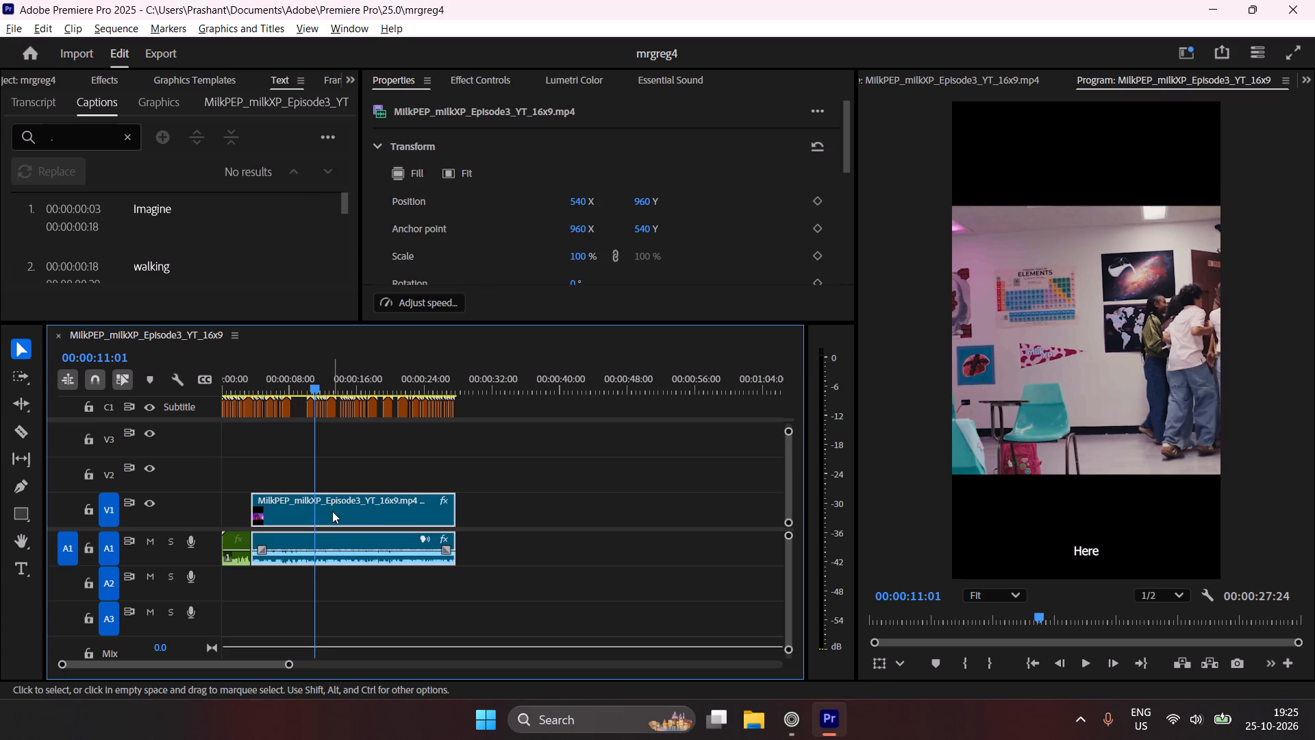
left_click_drag(265, 373, 236, 399)
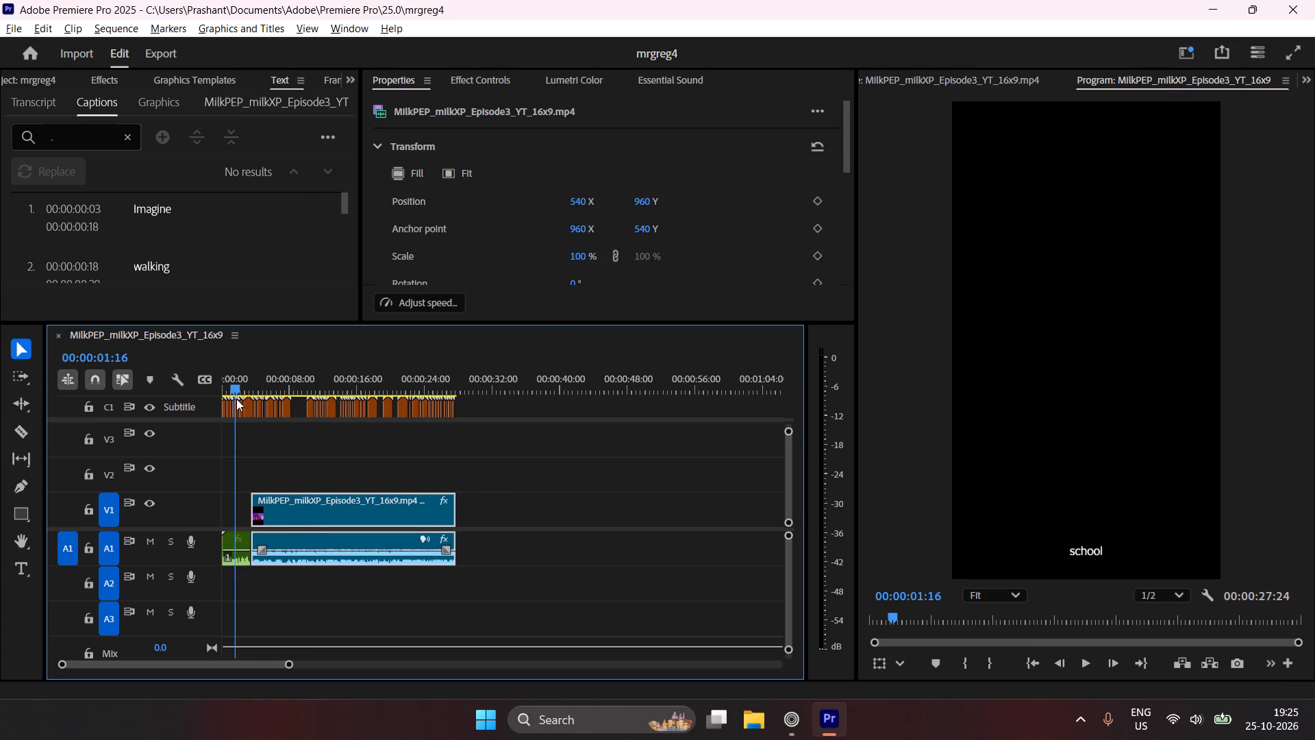
left_click_drag(236, 399, 244, 396)
left_click(632, 489)
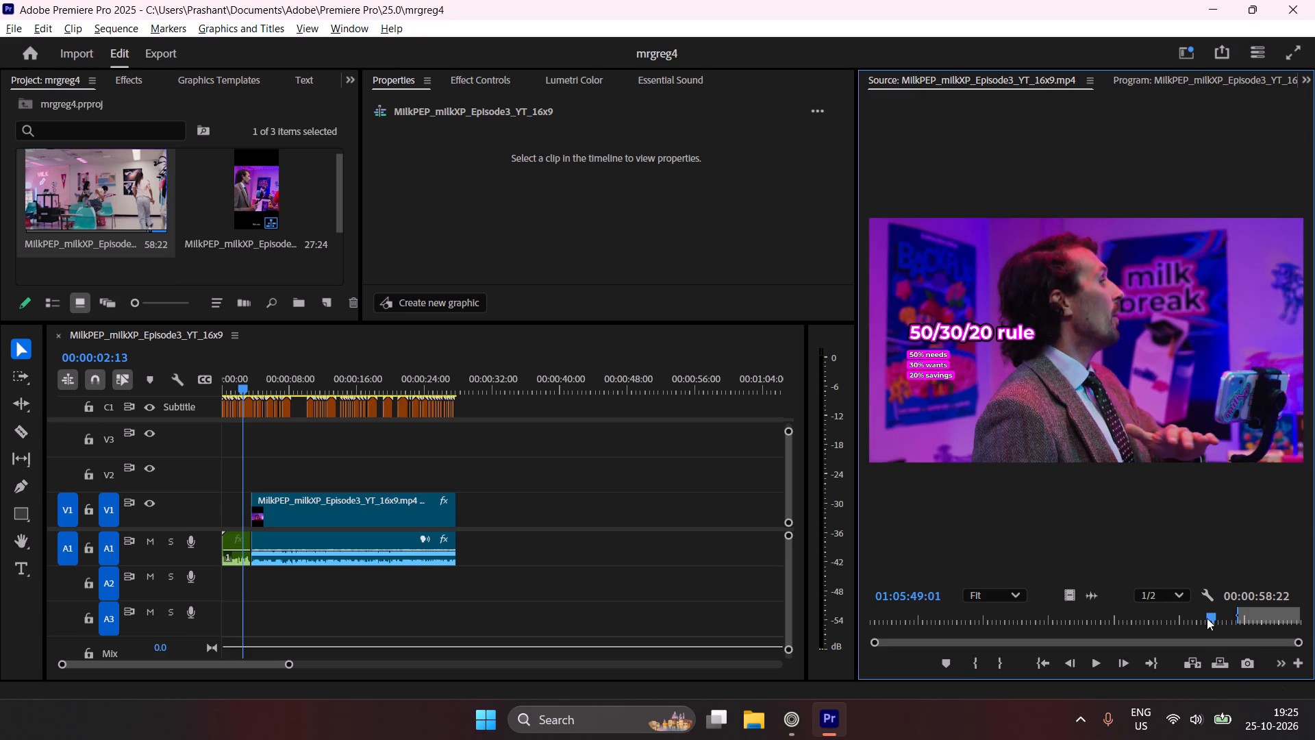
left_click_drag(1207, 618, 1143, 621)
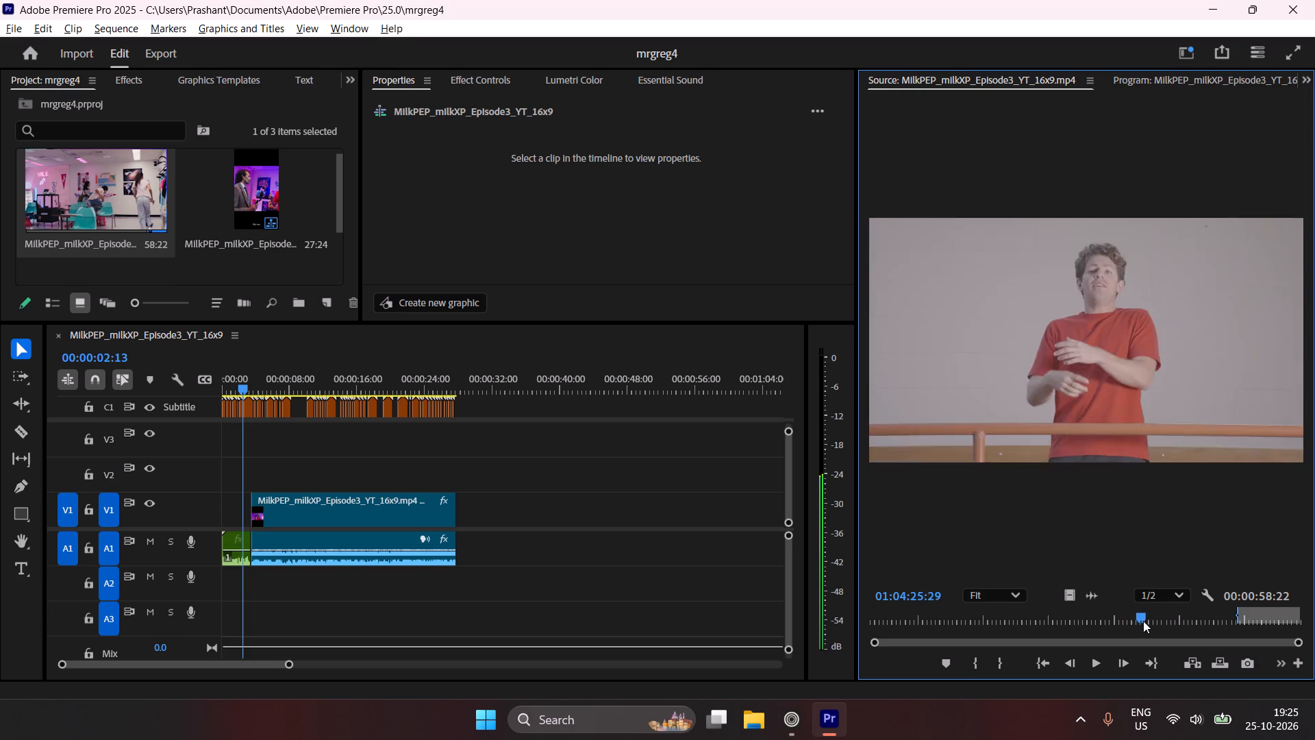
left_click_drag(1143, 621, 1214, 623)
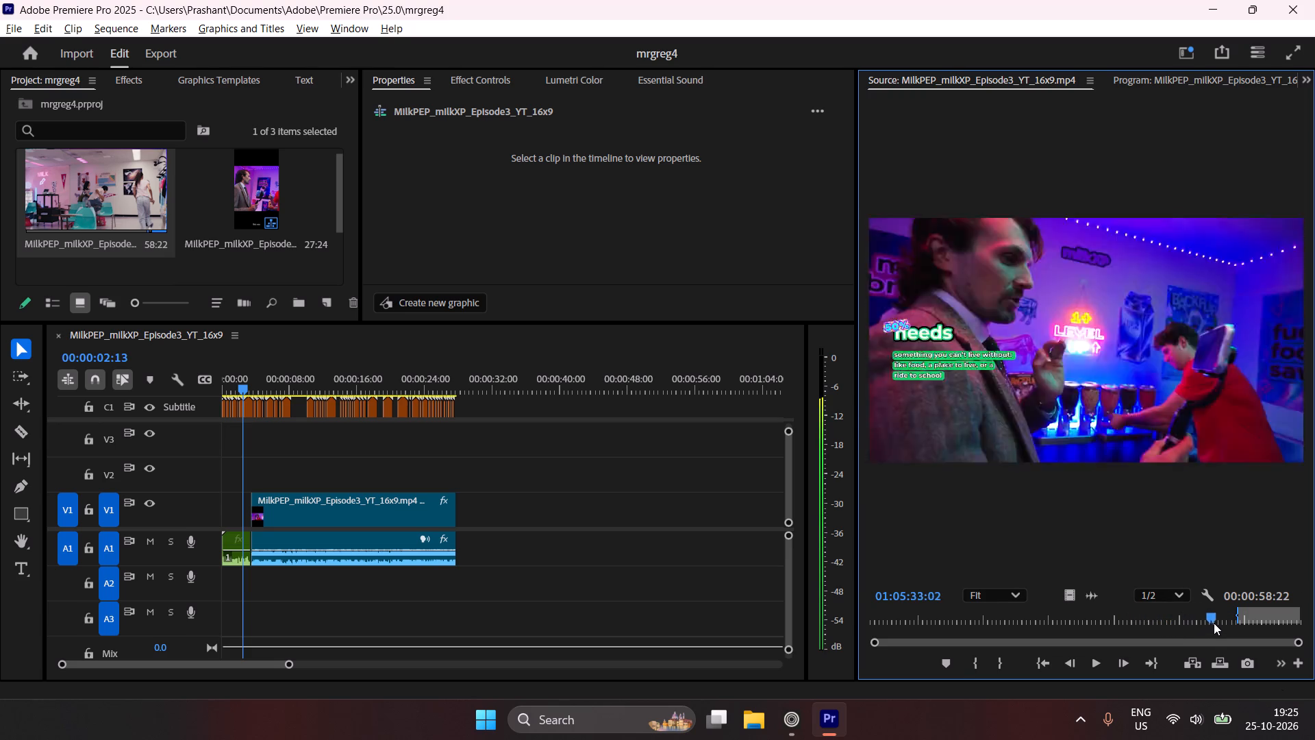
left_click_drag(1214, 623, 1219, 621)
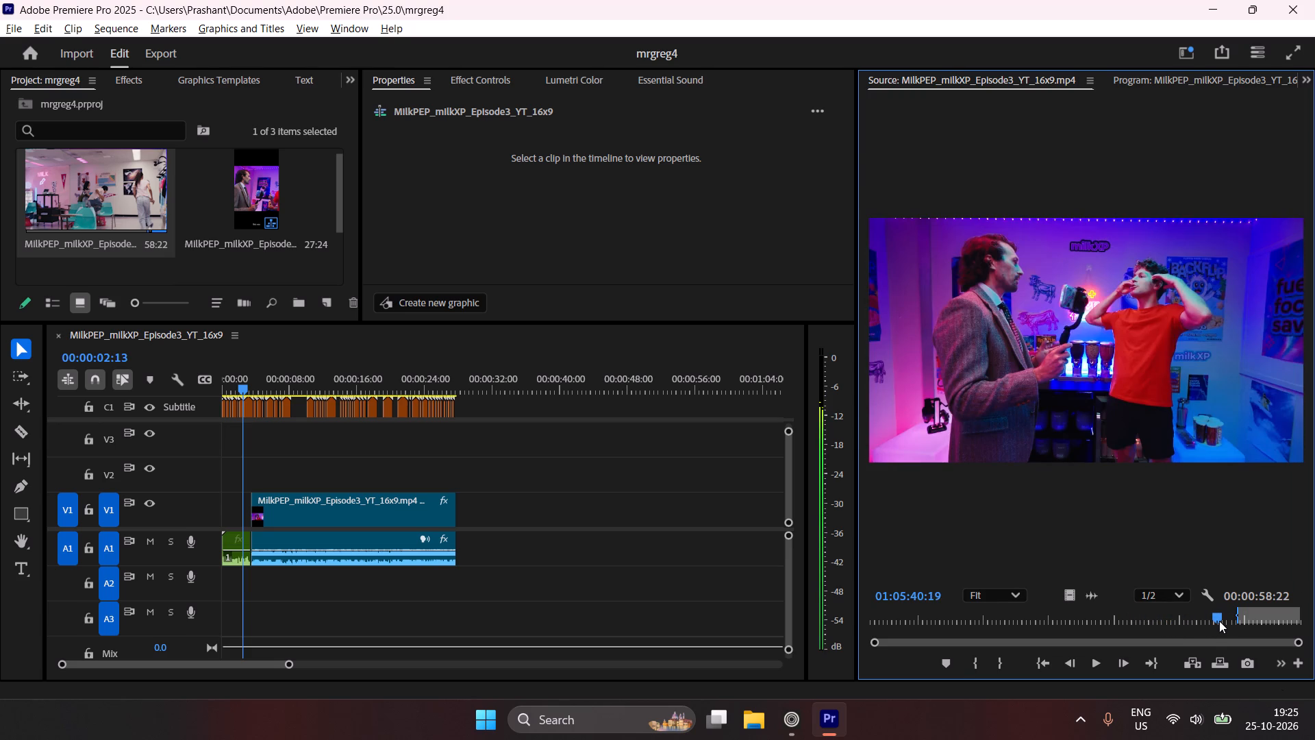
left_click_drag(1219, 621, 1224, 617)
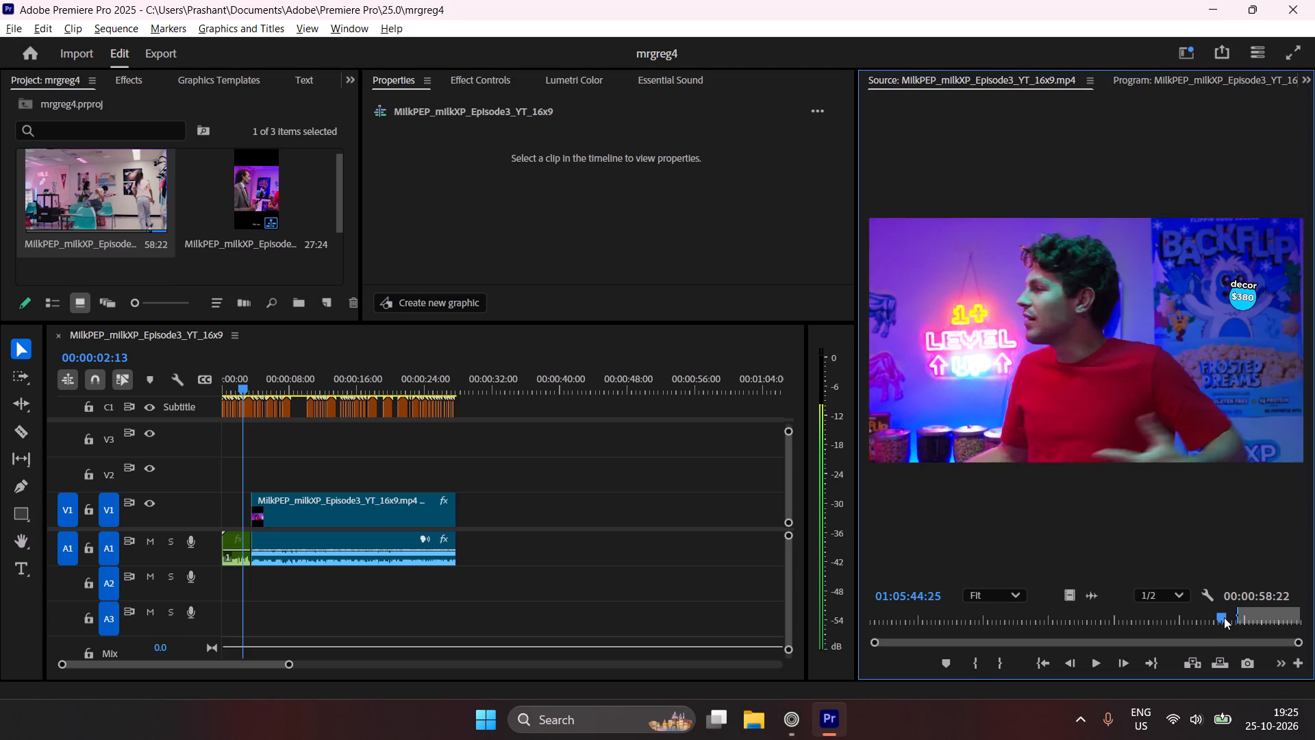
left_click_drag(1224, 617, 1224, 616)
left_click_drag(1225, 613, 1225, 613)
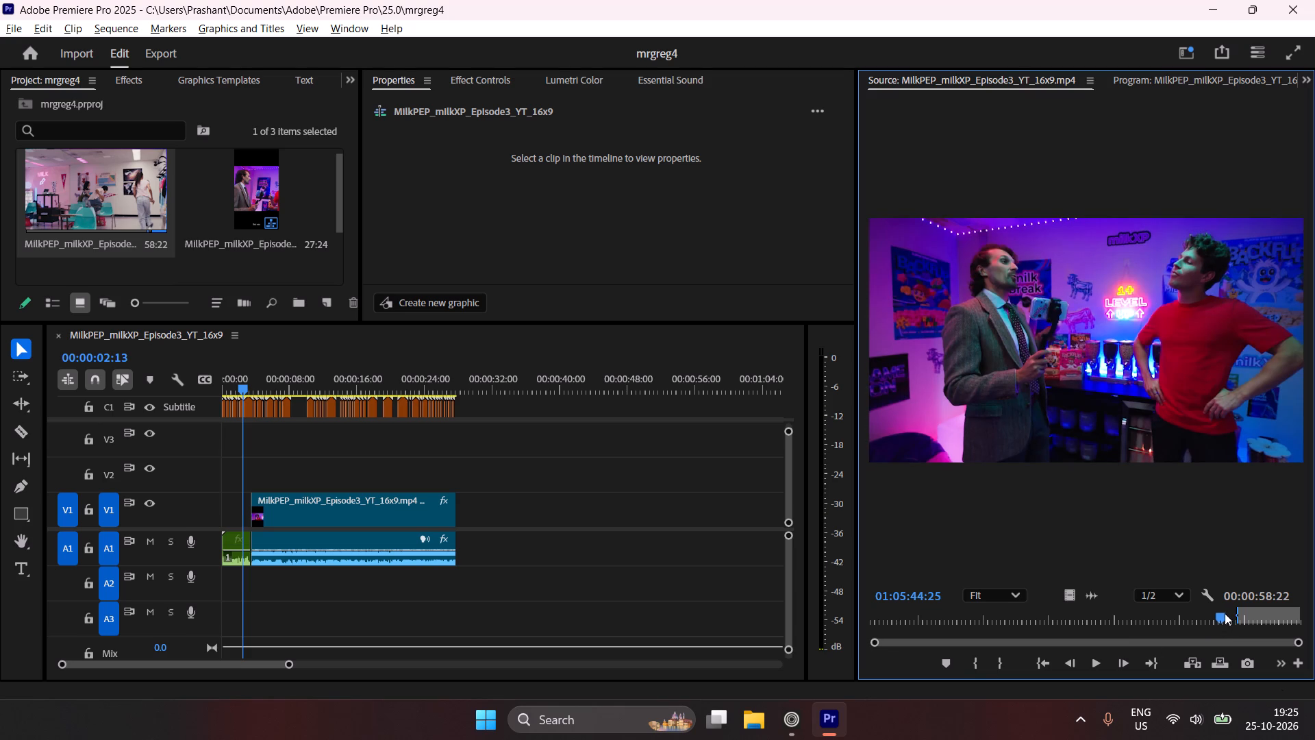
left_click_drag(1225, 613, 1230, 615)
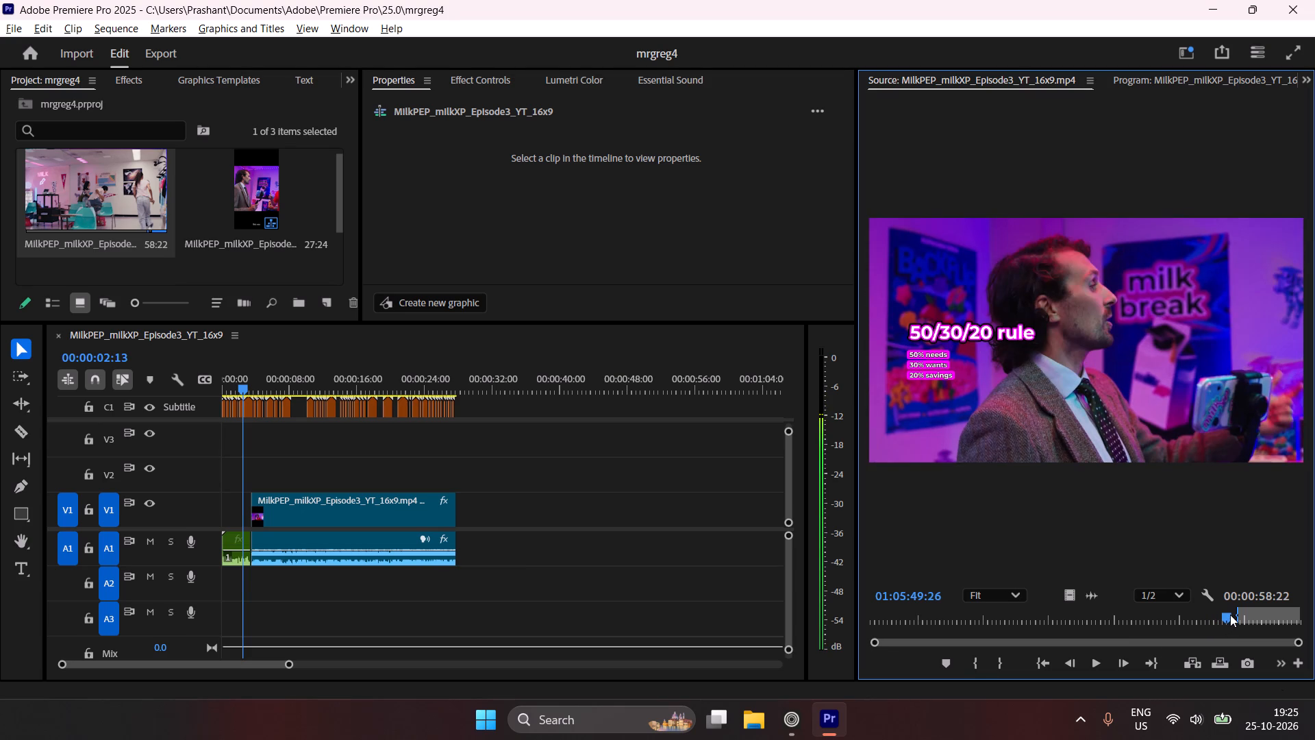
left_click_drag(1230, 615, 1223, 619)
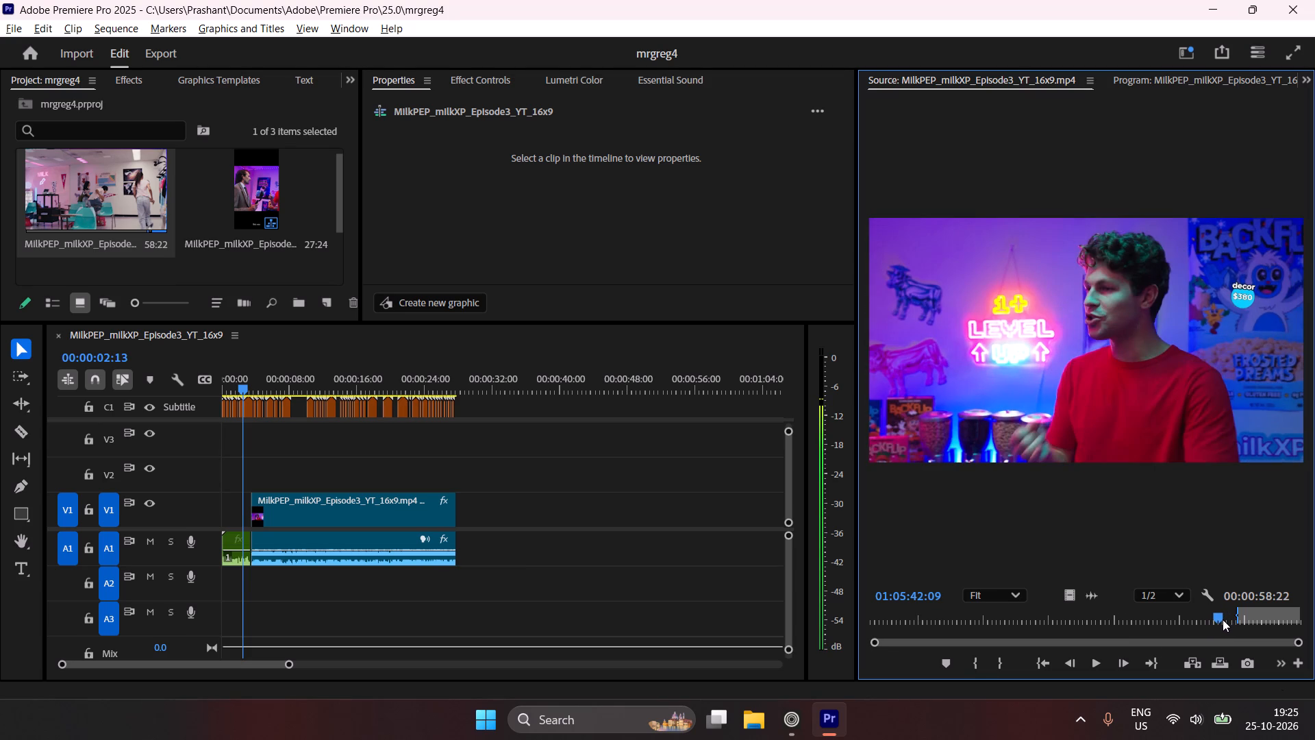
left_click_drag(1223, 619, 1223, 615)
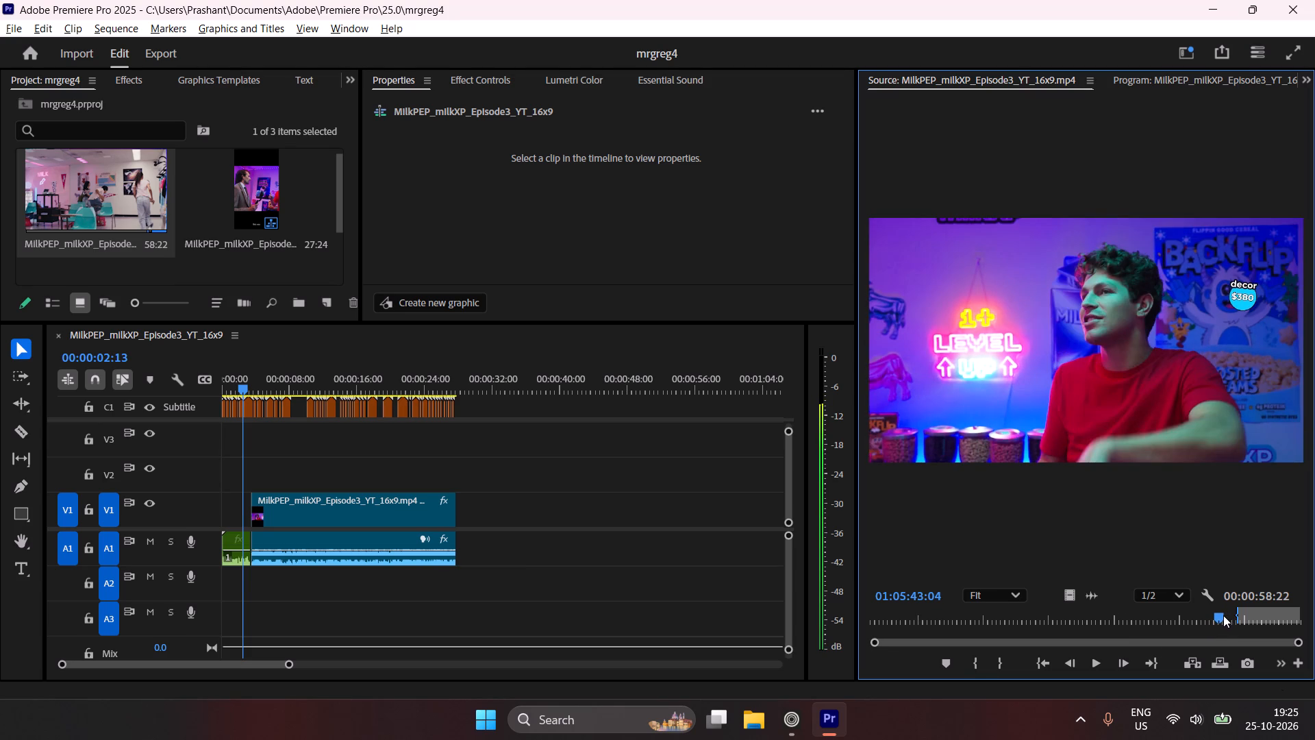
Scrub through the whole MilkPEP Episode 3 source clip, from the locker hallway to the neon room, to examine scenes for the hook opening.
left_click_drag(1223, 615, 1144, 621)
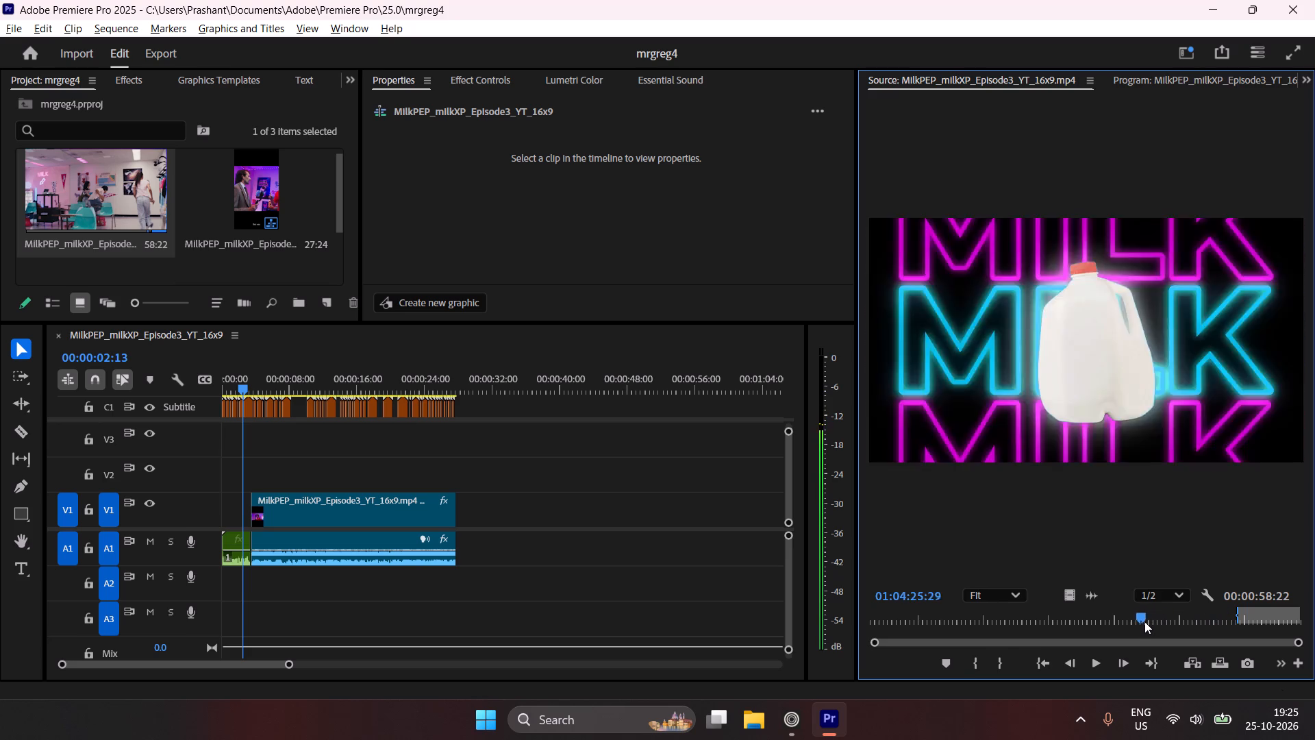
left_click_drag(1144, 621, 1055, 627)
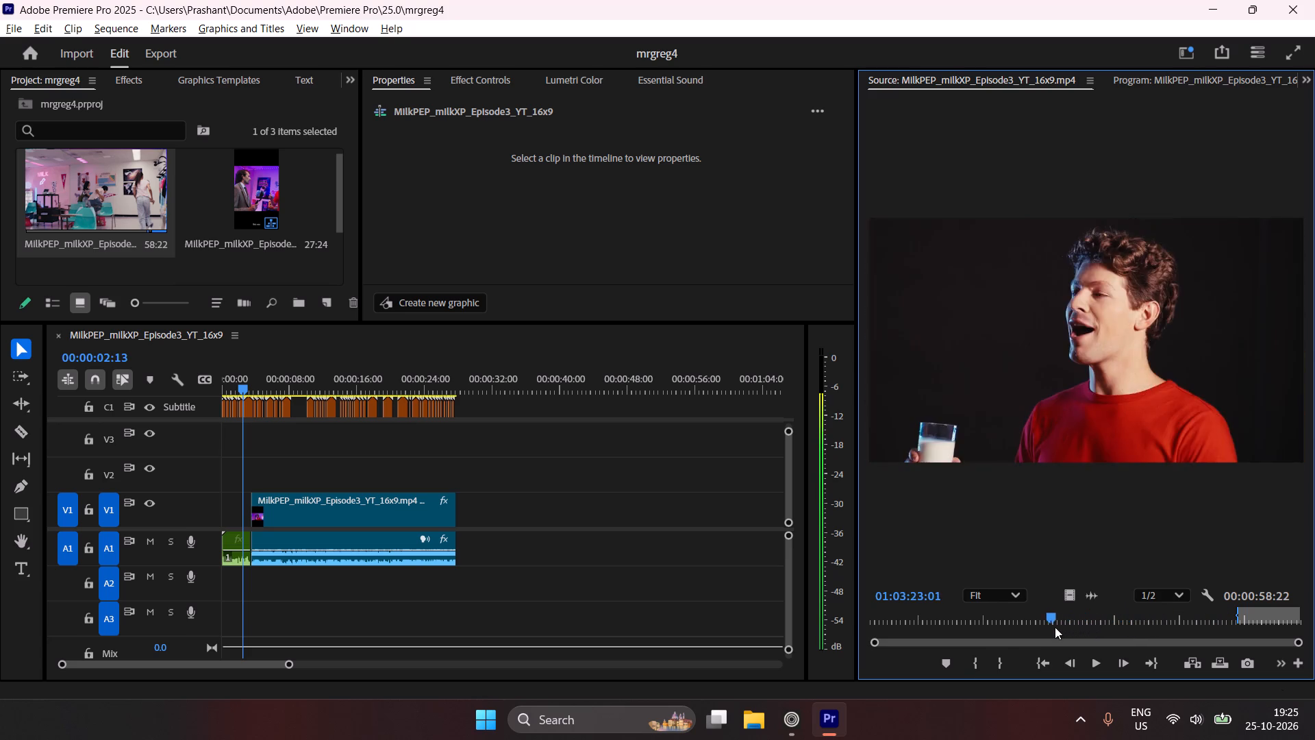
left_click_drag(1055, 627, 987, 634)
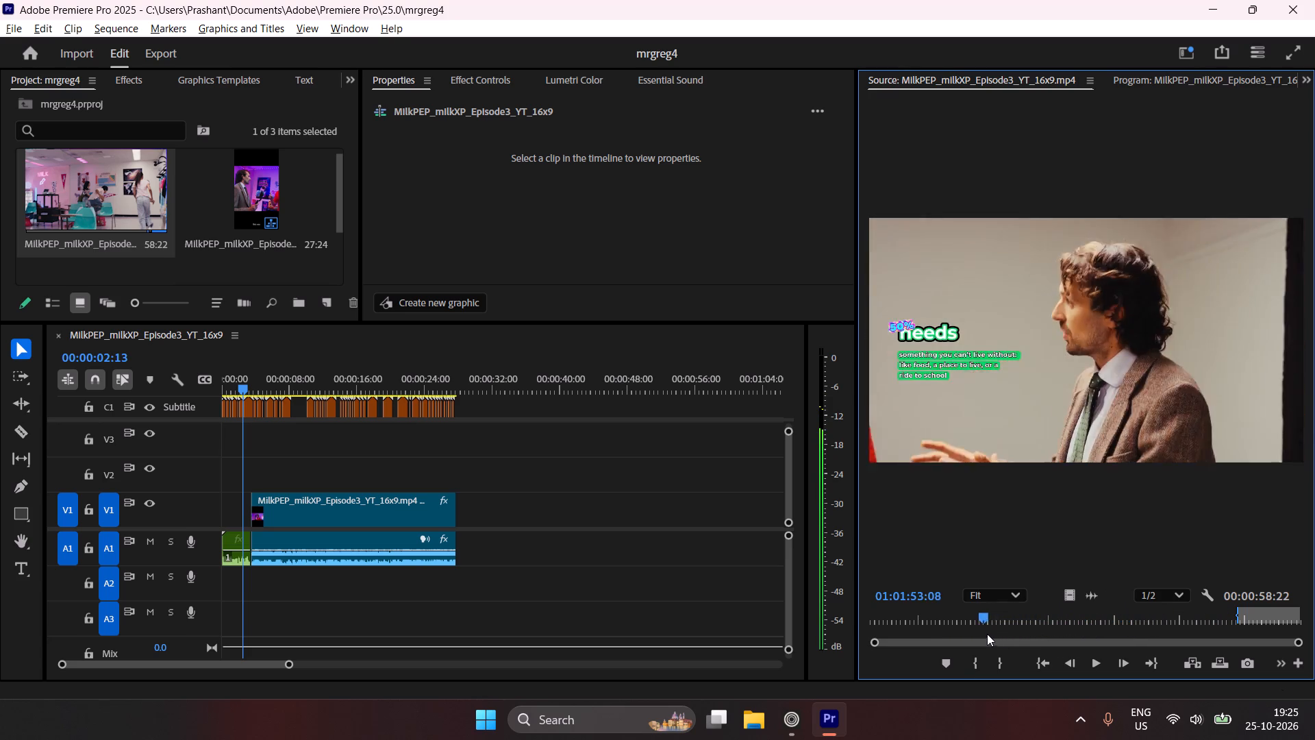
left_click_drag(987, 634, 937, 634)
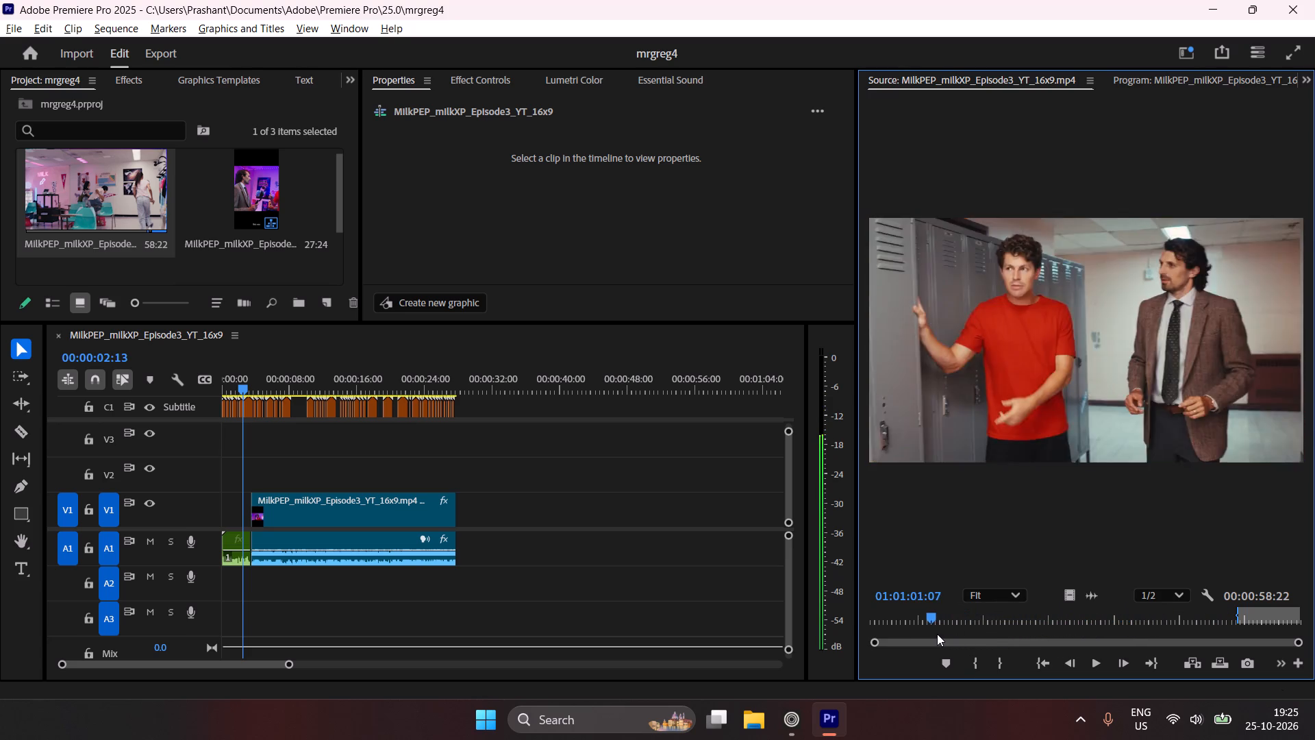
left_click_drag(937, 634, 980, 631)
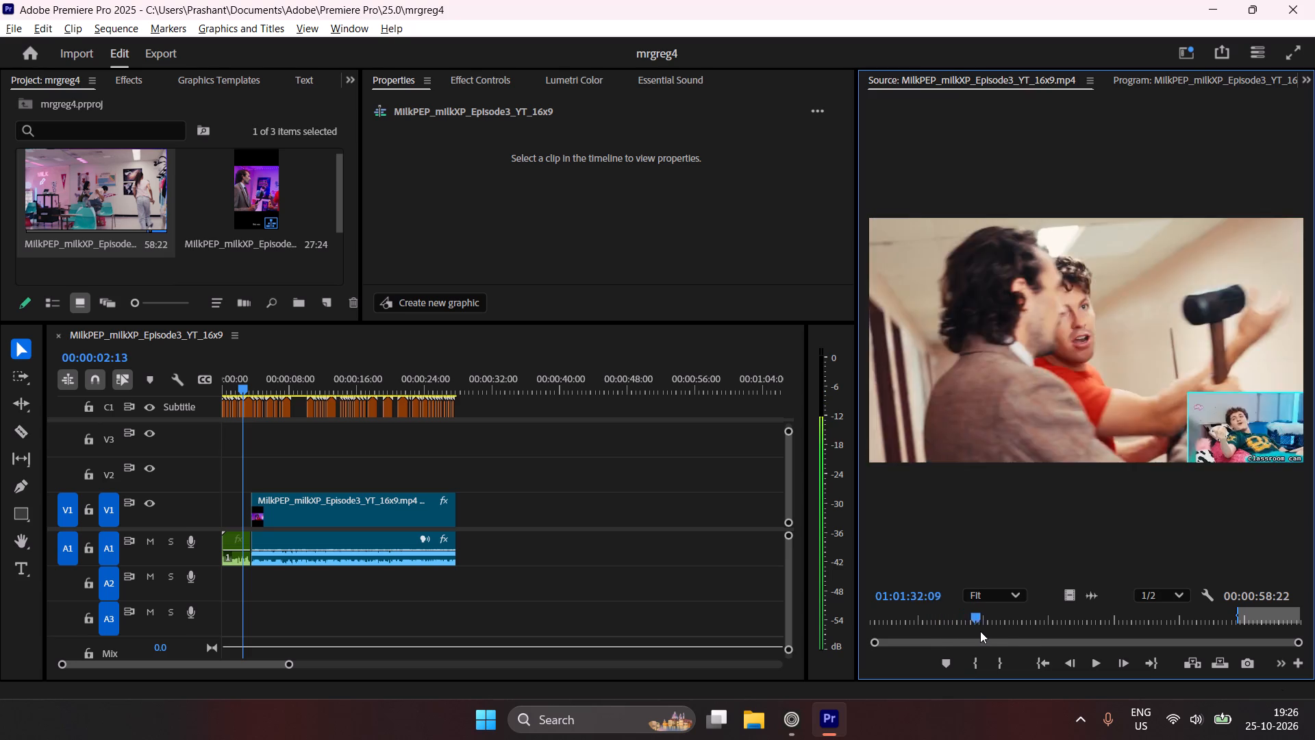
left_click_drag(980, 631, 1044, 632)
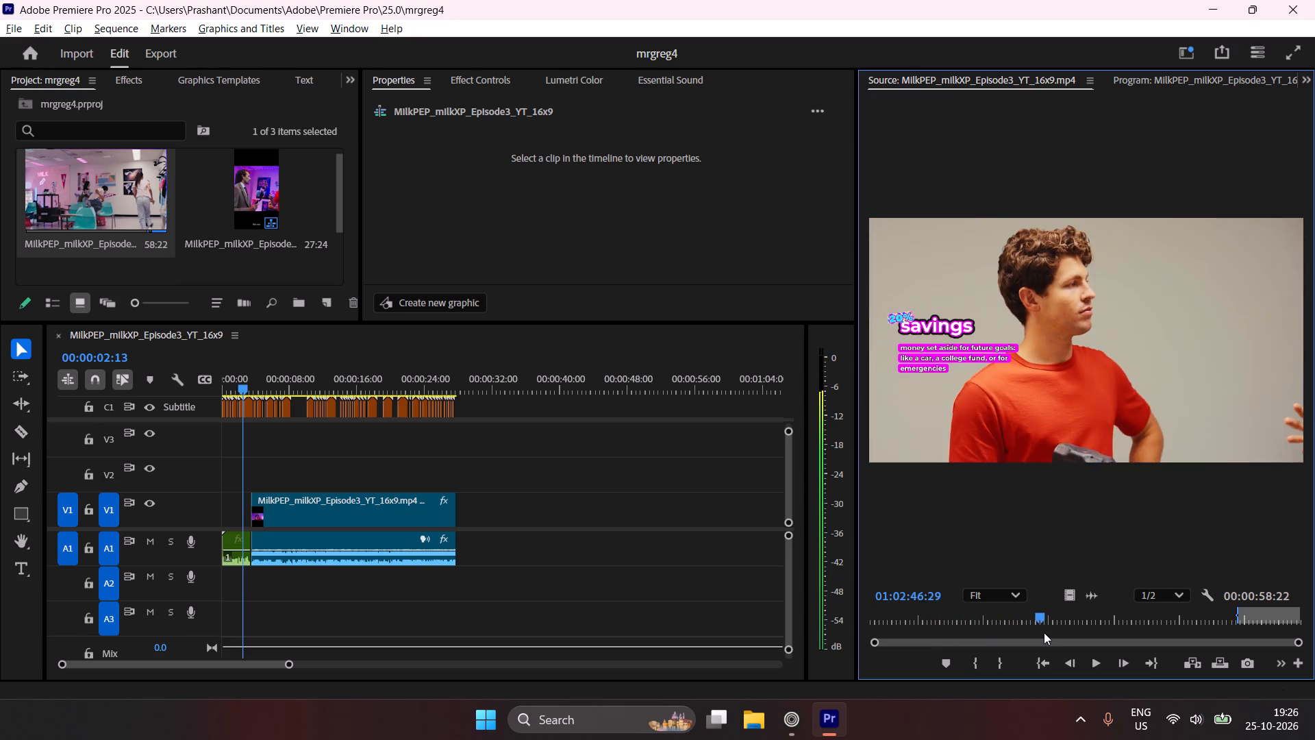
left_click_drag(1044, 632, 1068, 632)
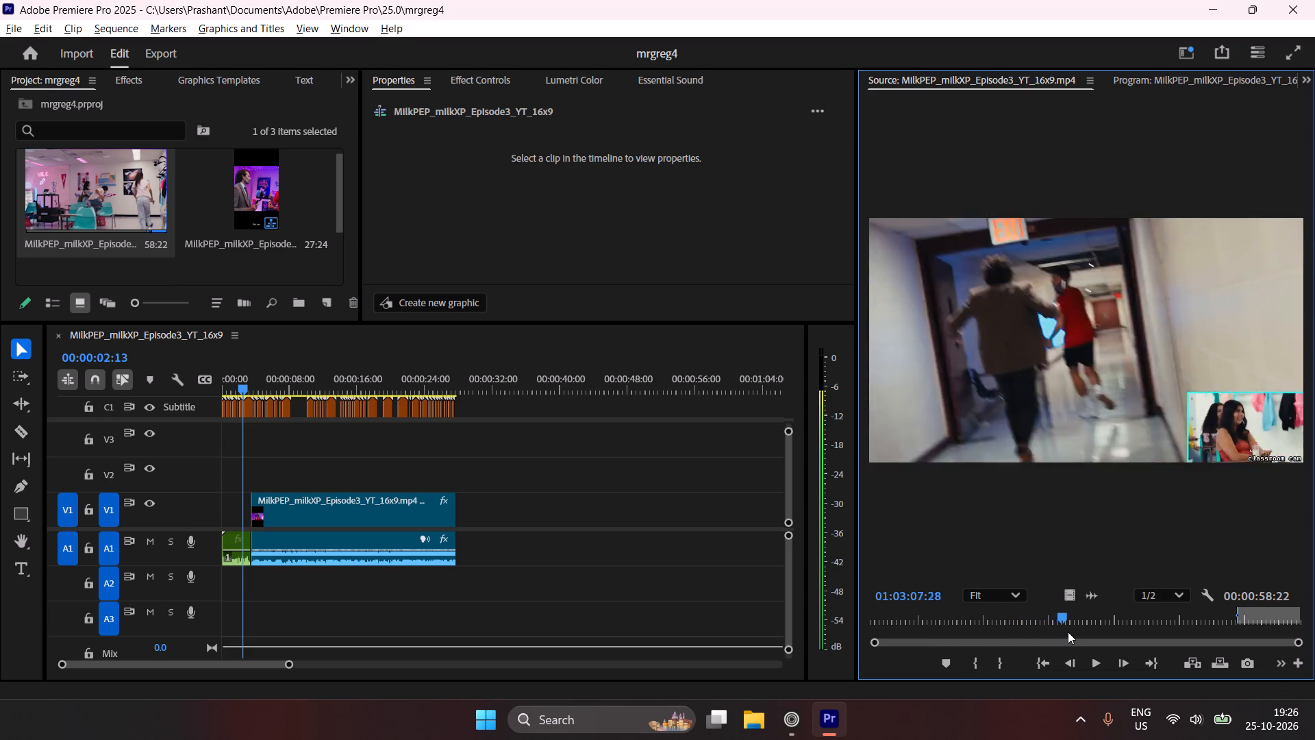
left_click_drag(1068, 632, 1090, 630)
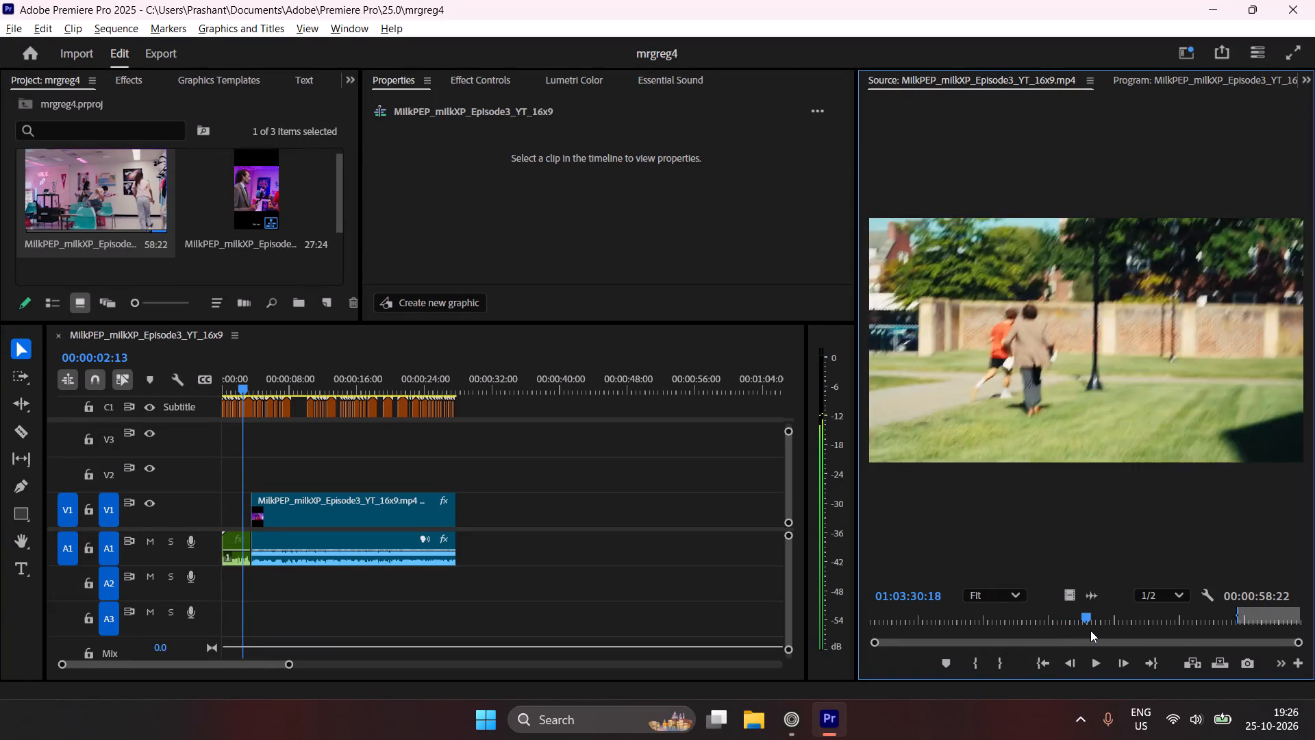
left_click_drag(1090, 630, 1115, 630)
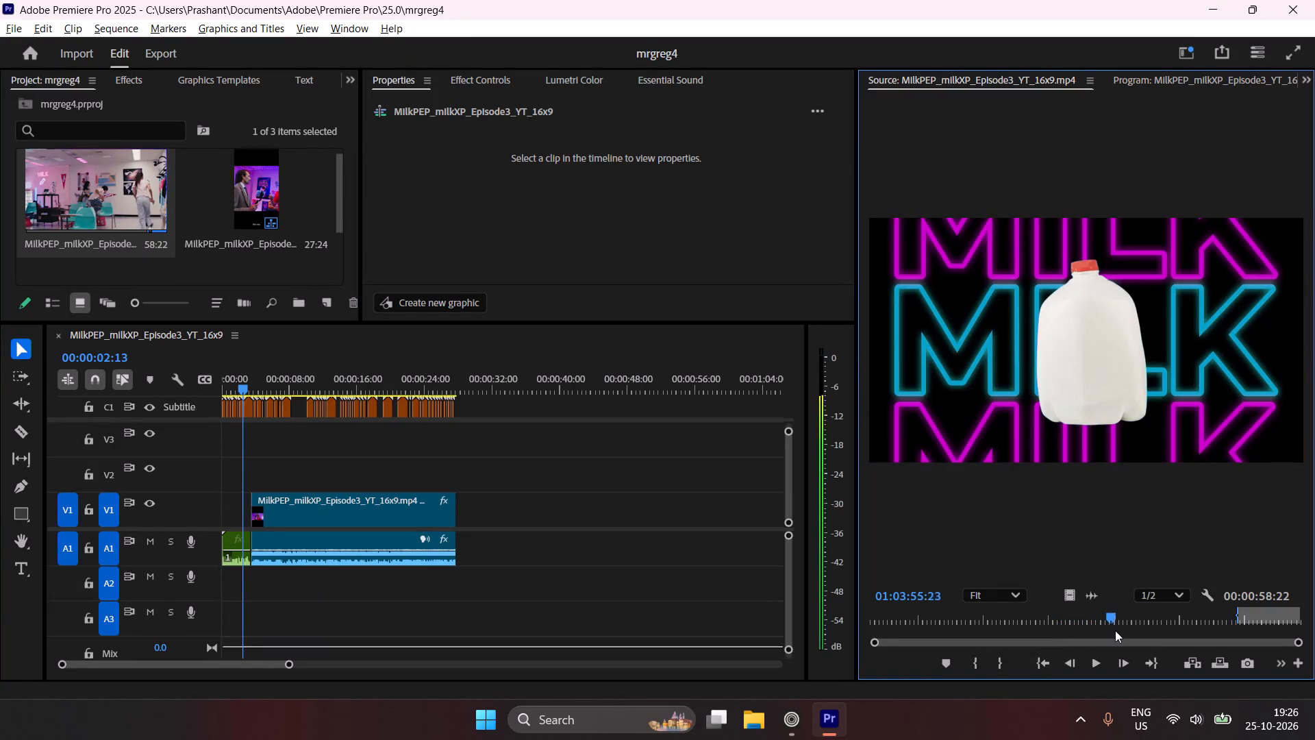
left_click_drag(1115, 630, 1128, 630)
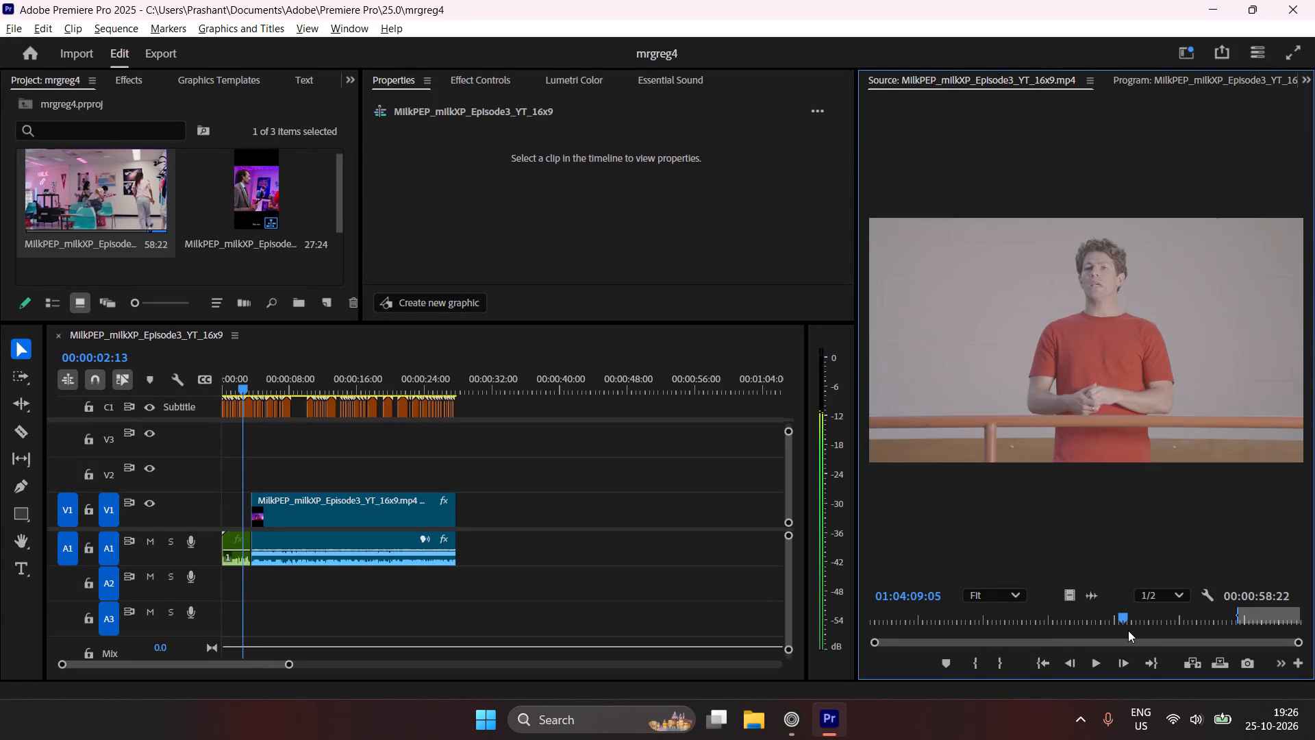
left_click_drag(1128, 630, 1142, 630)
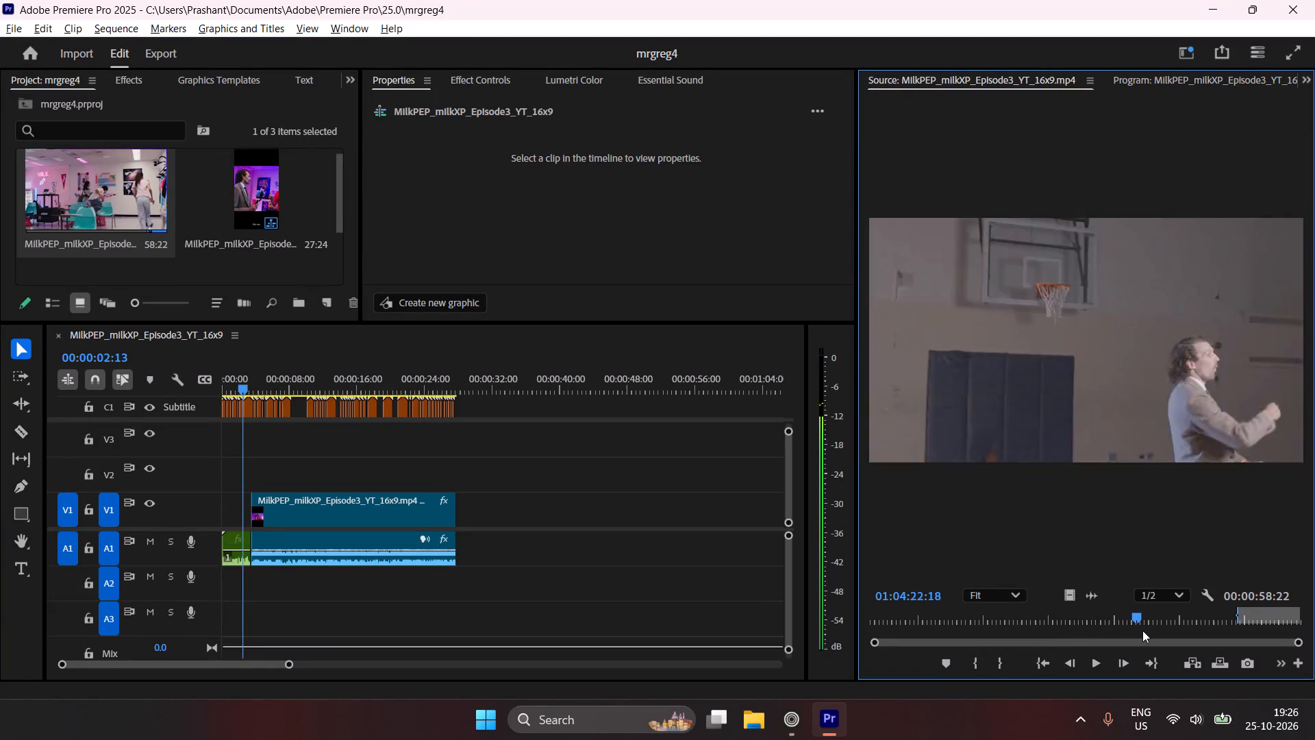
left_click_drag(1142, 630, 1162, 630)
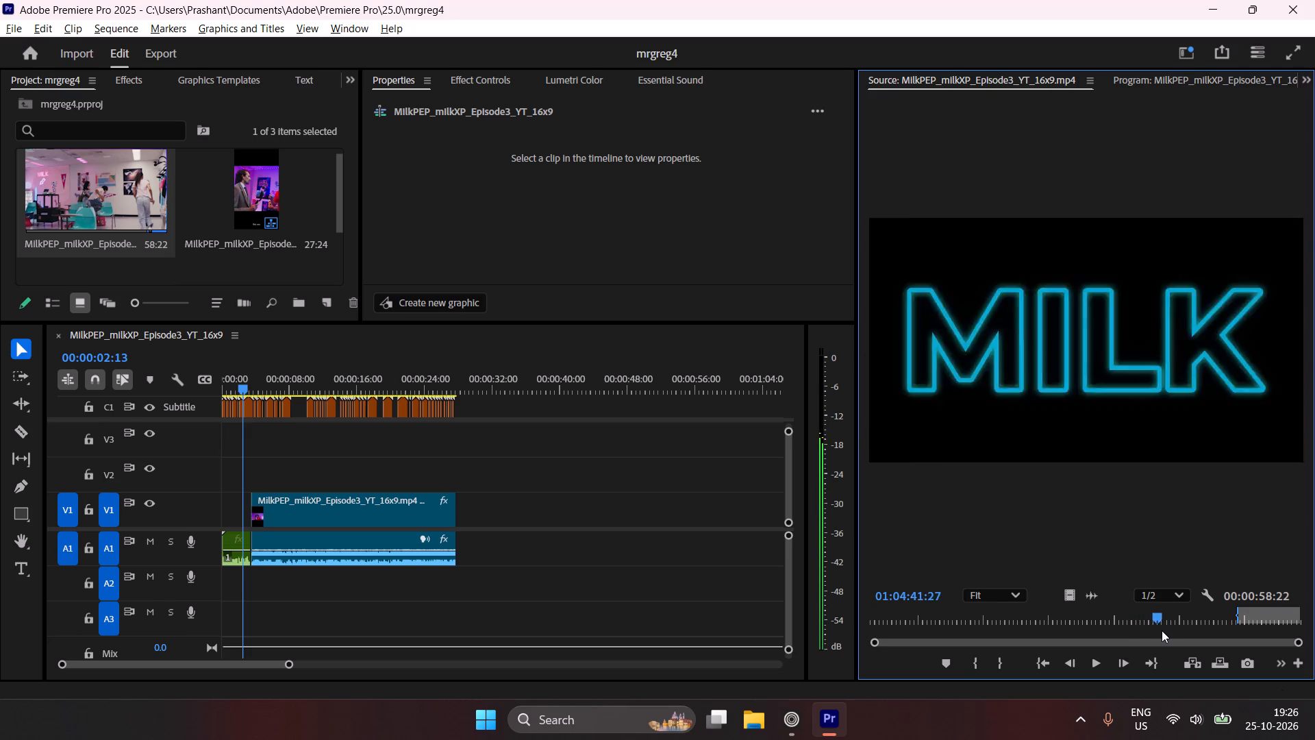
left_click_drag(1162, 630, 1175, 630)
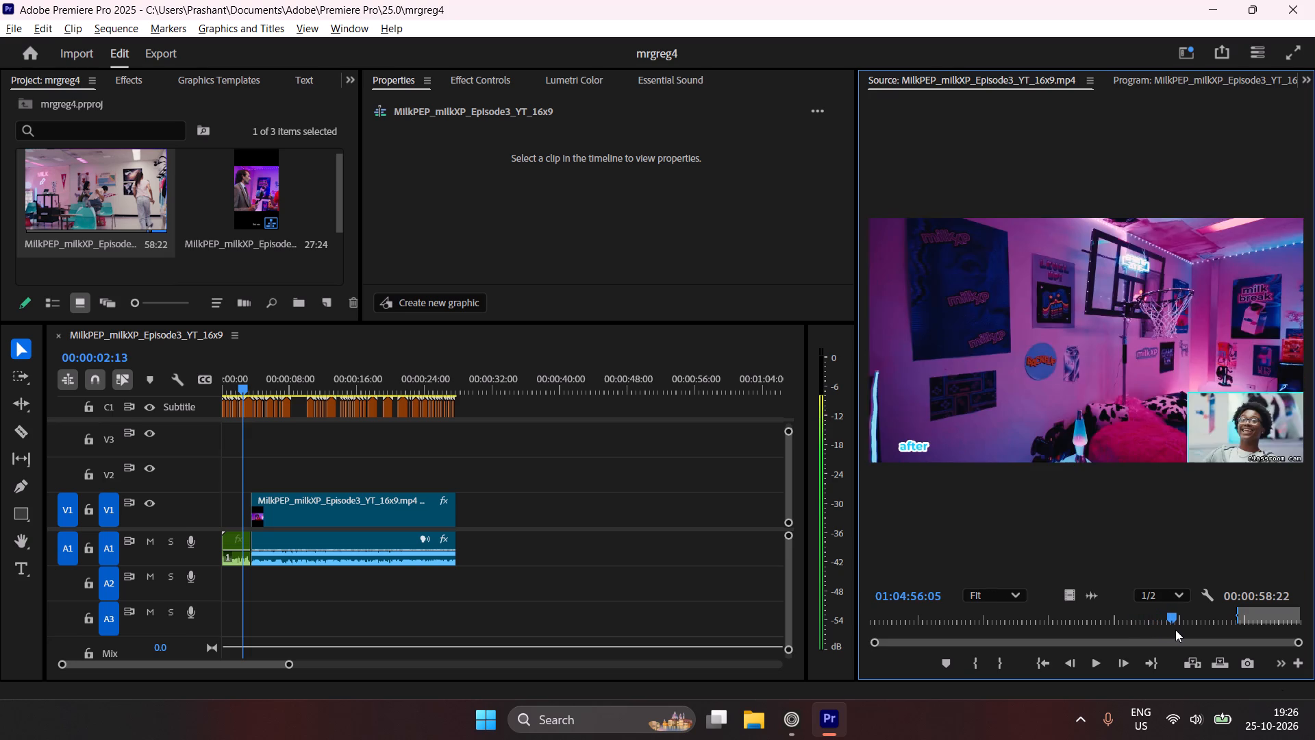
left_click_drag(1175, 630, 1186, 630)
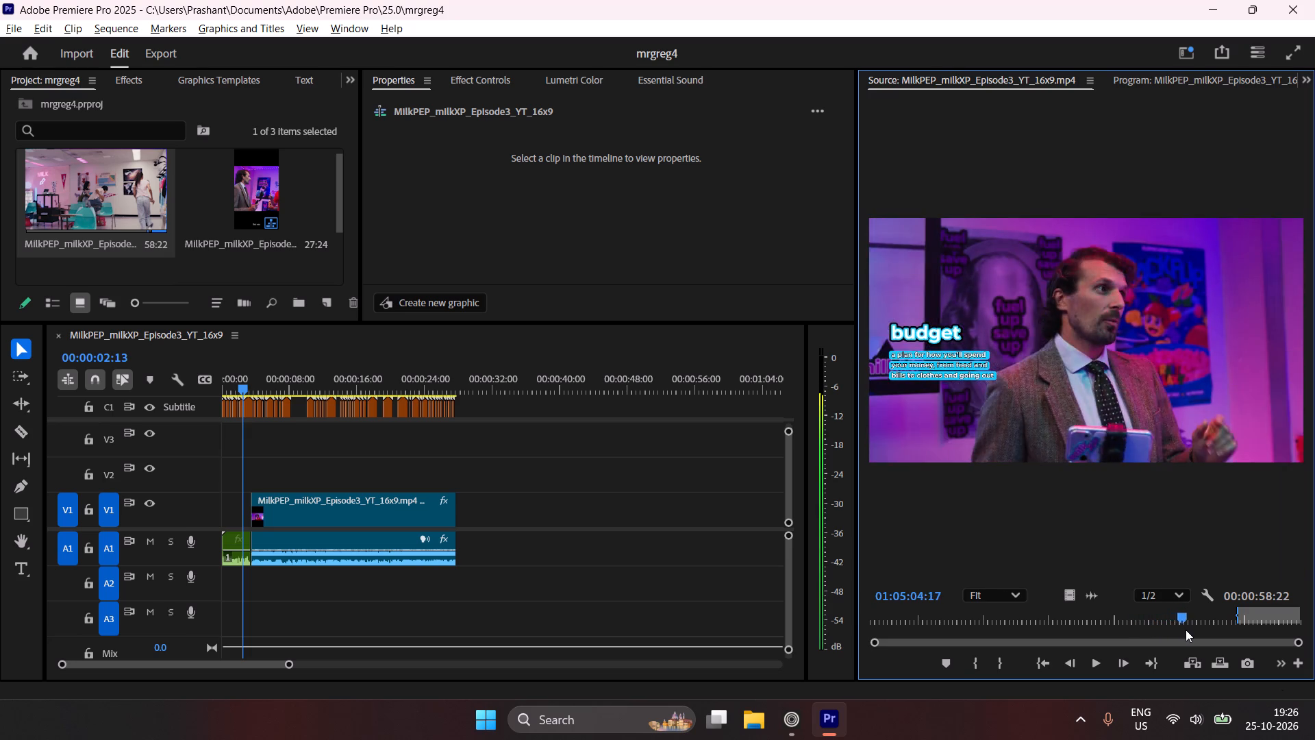
left_click_drag(1186, 630, 1201, 628)
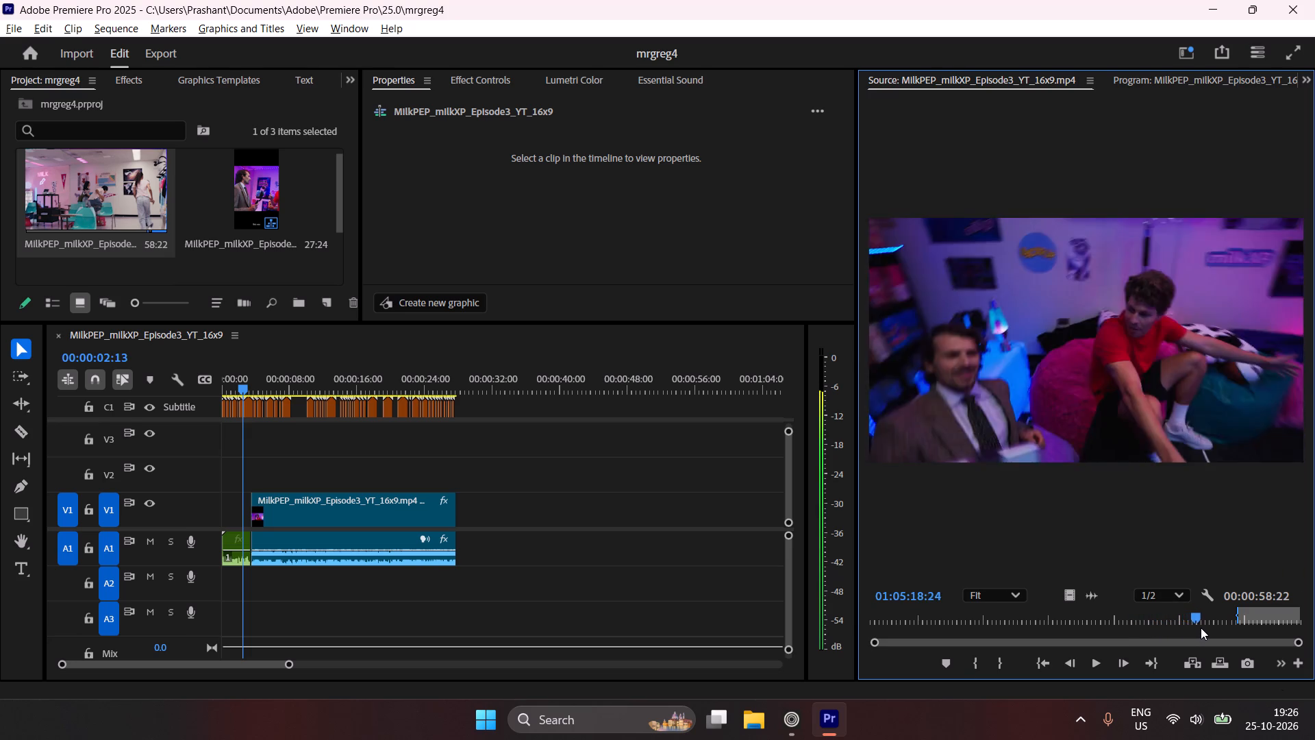
left_click_drag(1201, 628, 1220, 628)
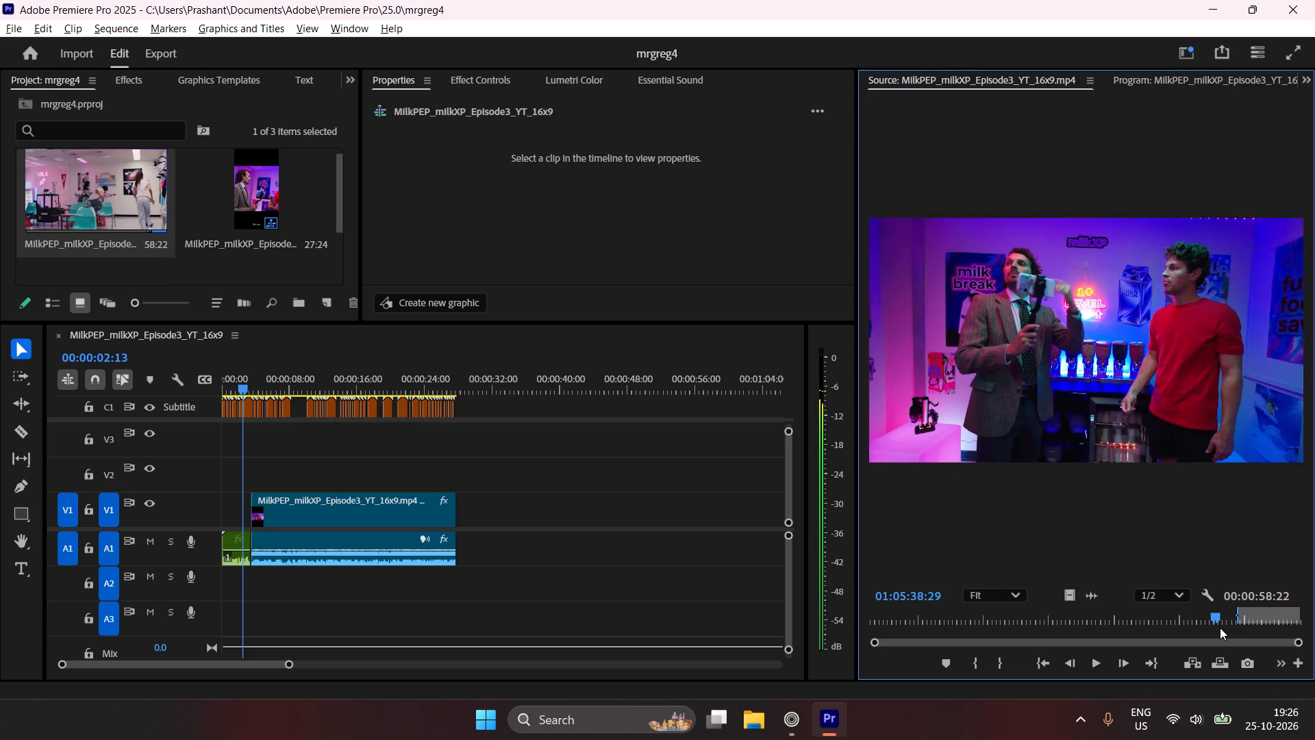
left_click_drag(1220, 628, 1234, 627)
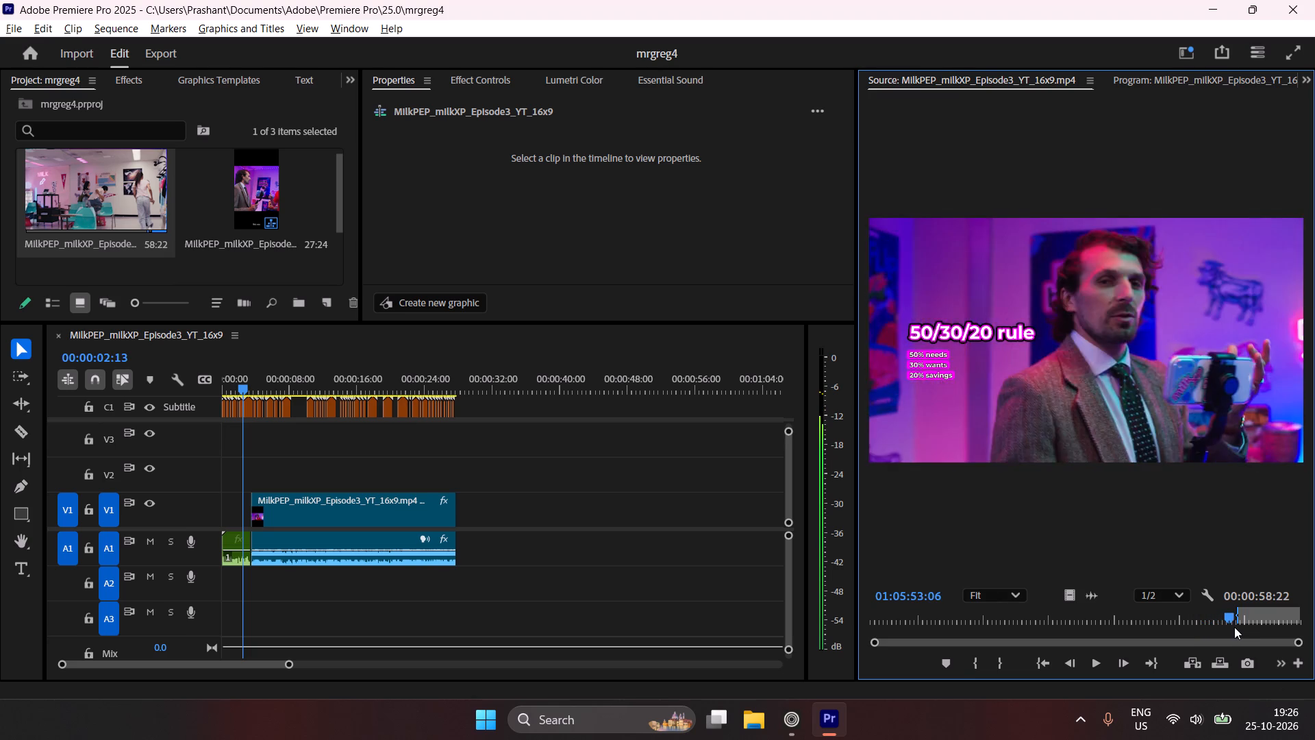
left_click_drag(1234, 627, 1265, 628)
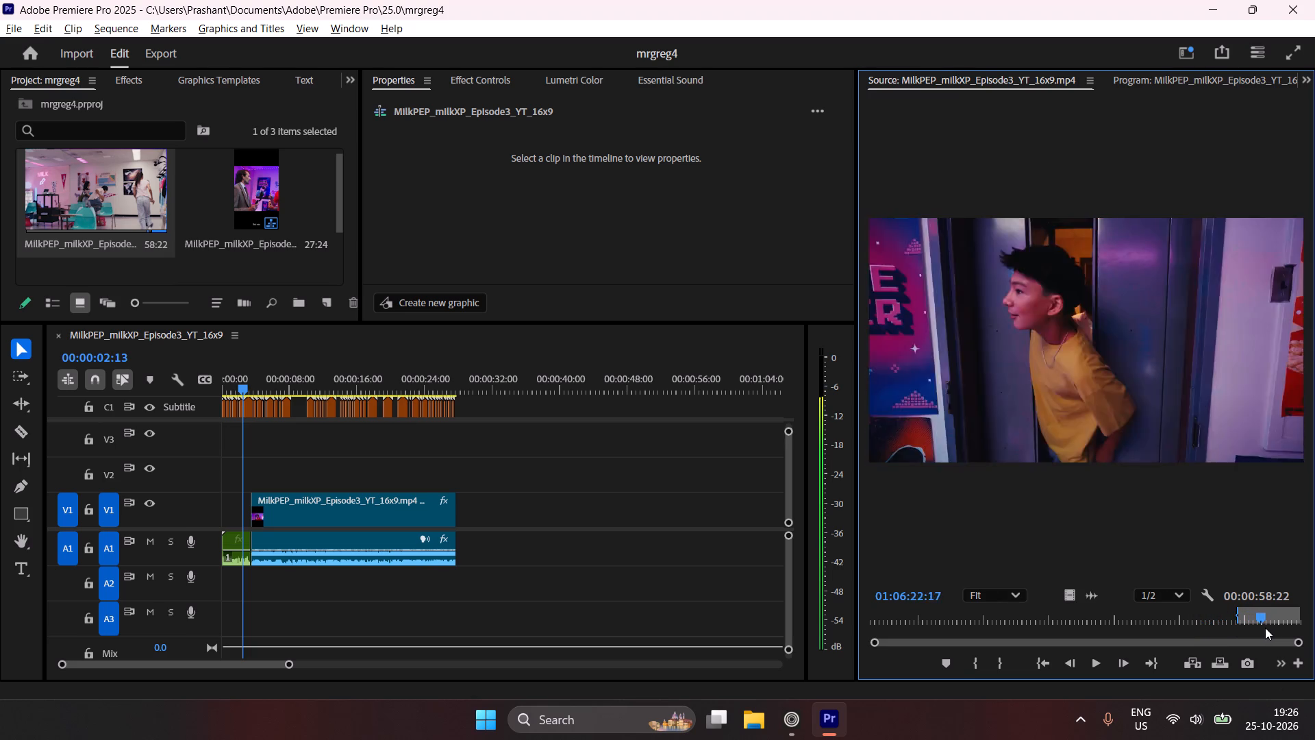
left_click_drag(1265, 628, 1268, 628)
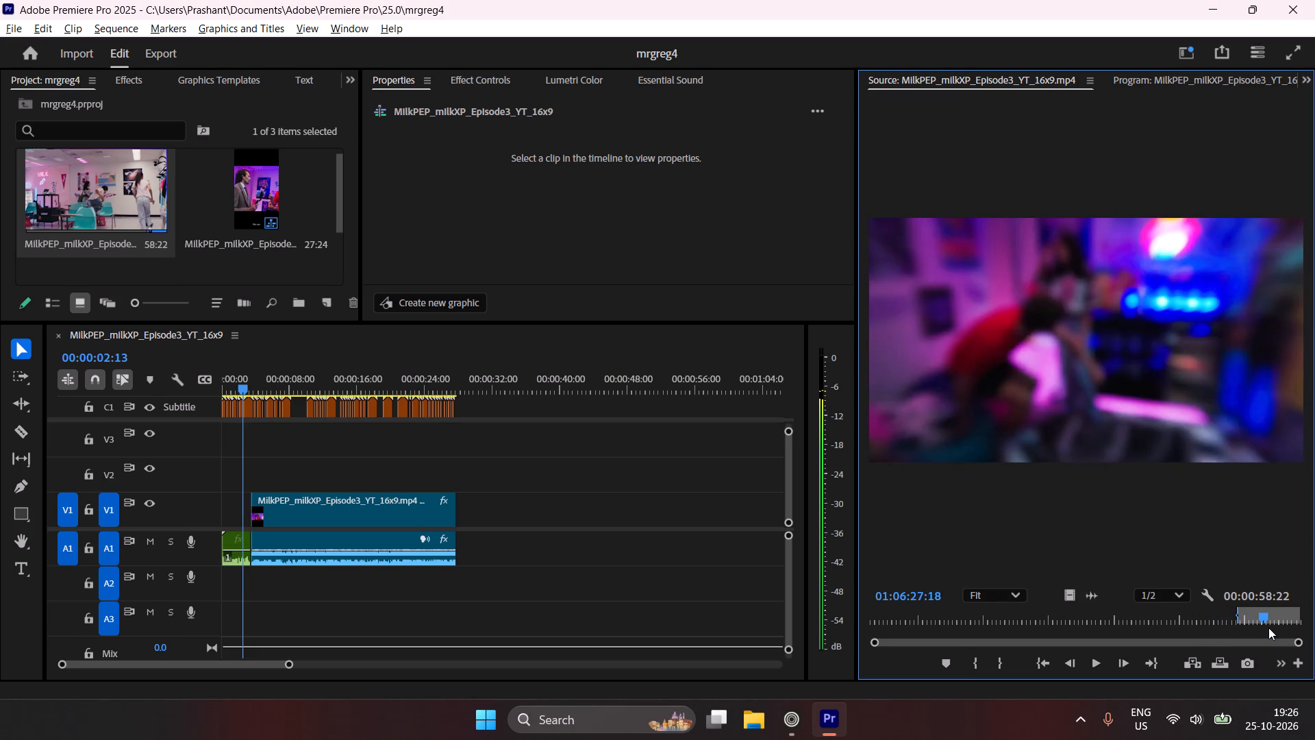
Mark the source clip's neon room arrival scene with an In point at 01:06:17:16 and an Out point at 01:06:22:17.
left_click_drag(1268, 628, 1262, 634)
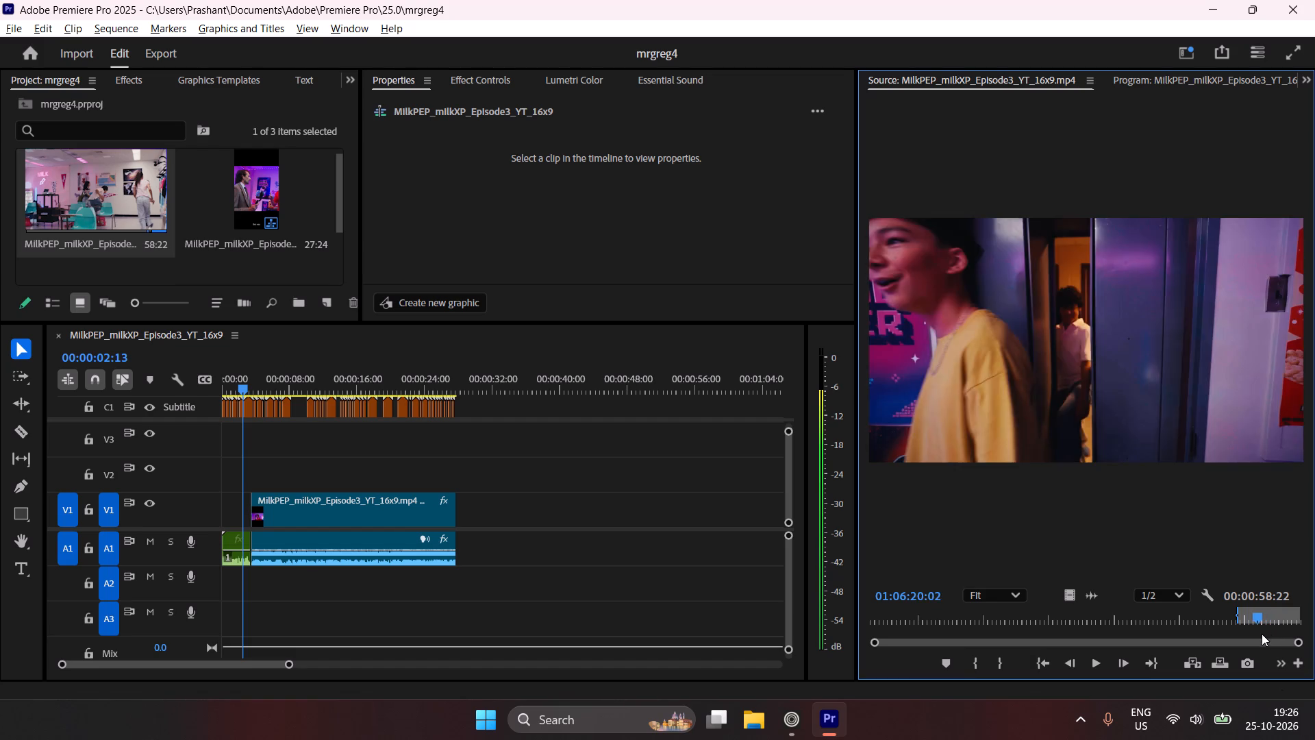
left_click_drag(1262, 634, 1259, 636)
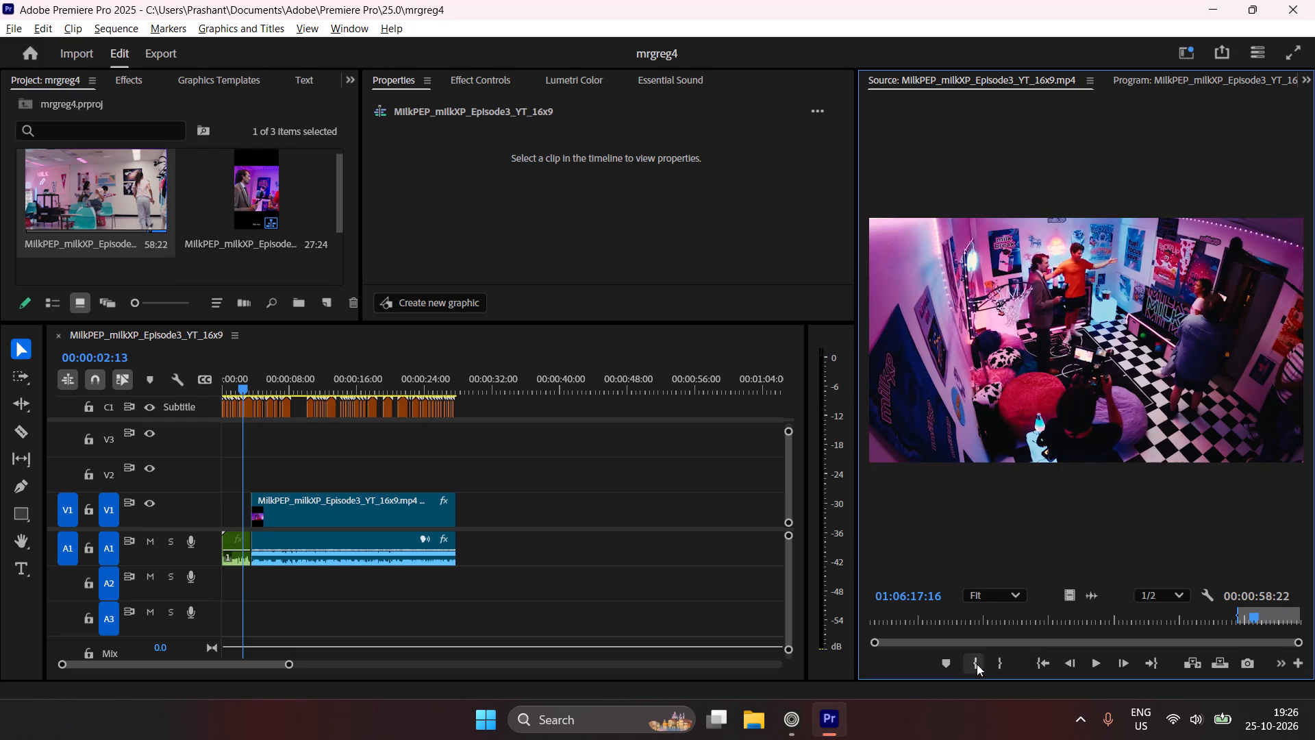
left_click(985, 663)
double_click(978, 666)
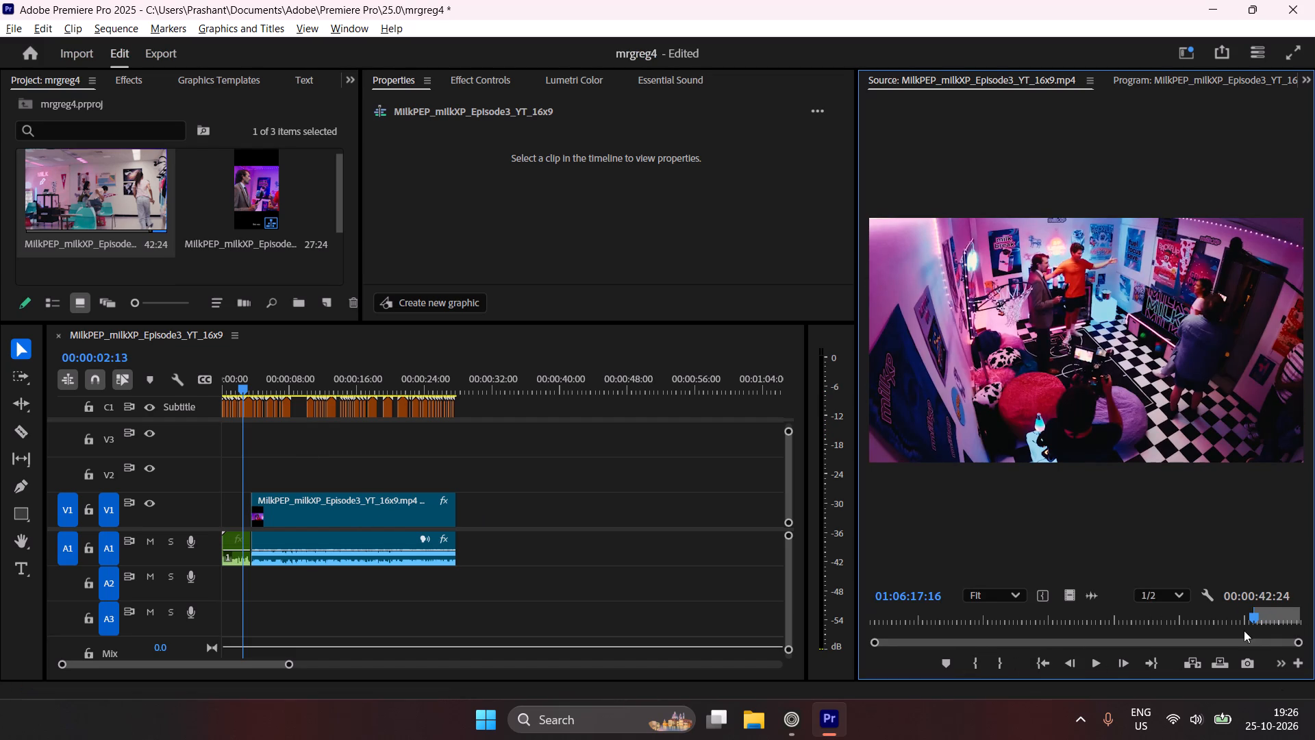
left_click_drag(1273, 615, 1261, 623)
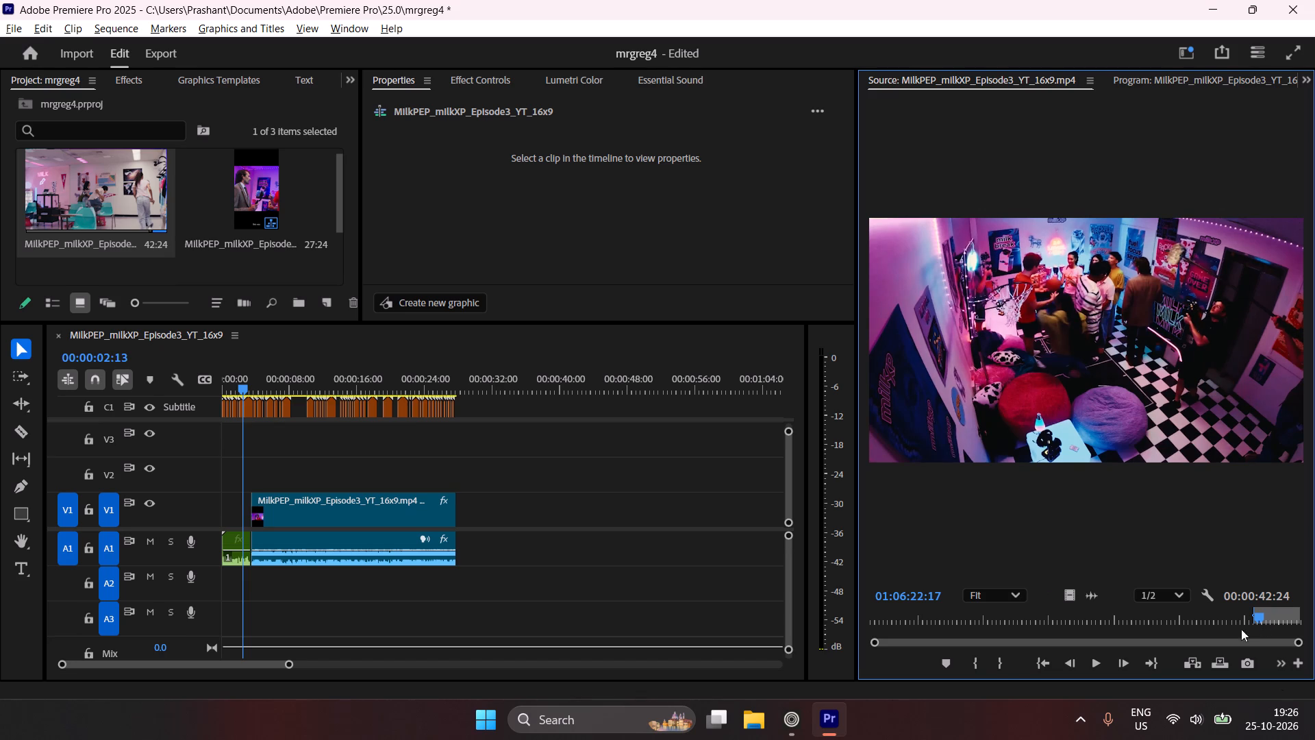
left_click(1001, 658)
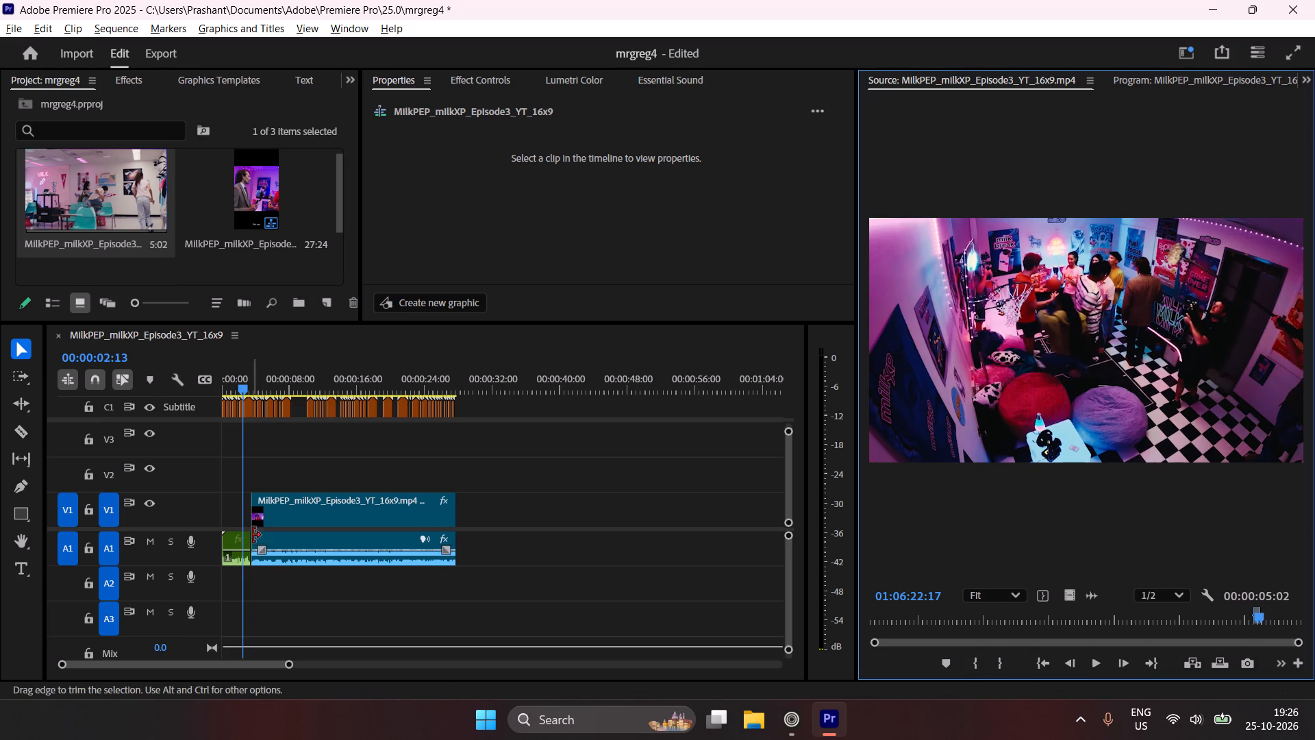
Move the main episode clip later to start at about 15.5 s, and place the marked excerpt on V2 and A2 near the sequence start.
left_click_drag(313, 514, 415, 523)
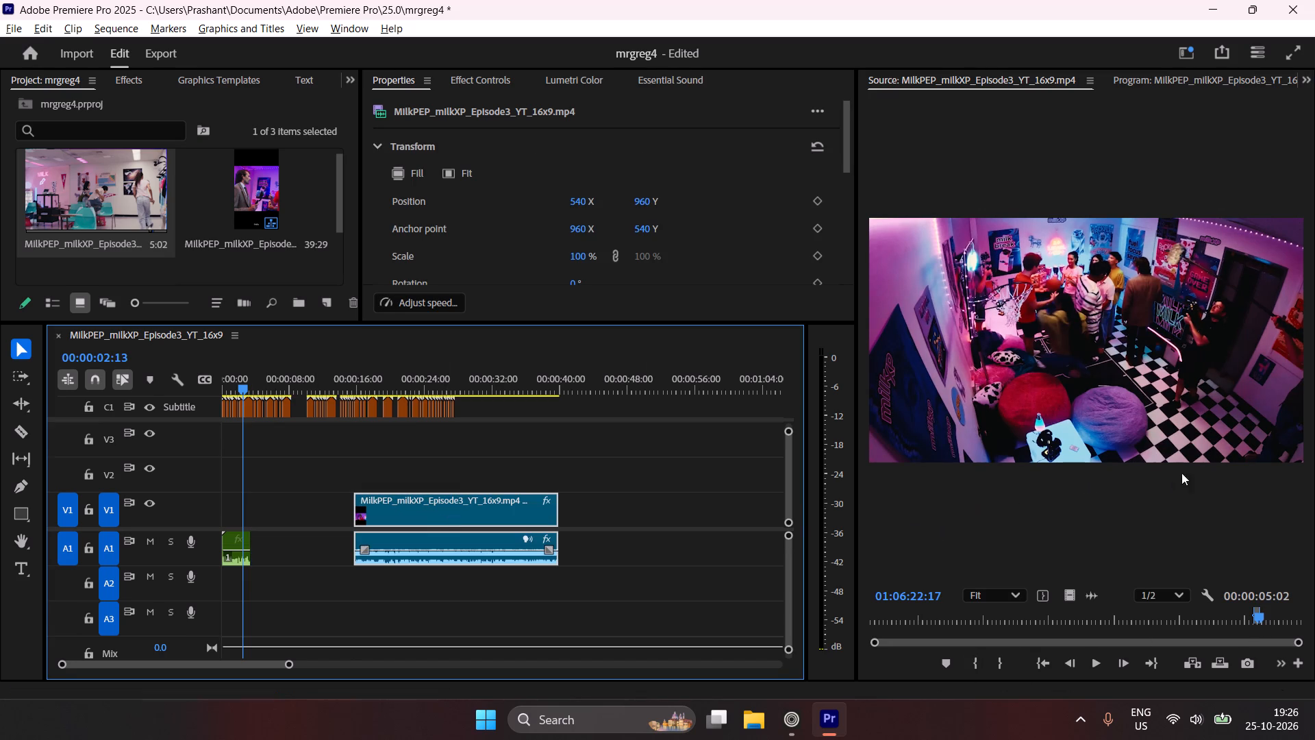
left_click_drag(107, 176, 215, 515)
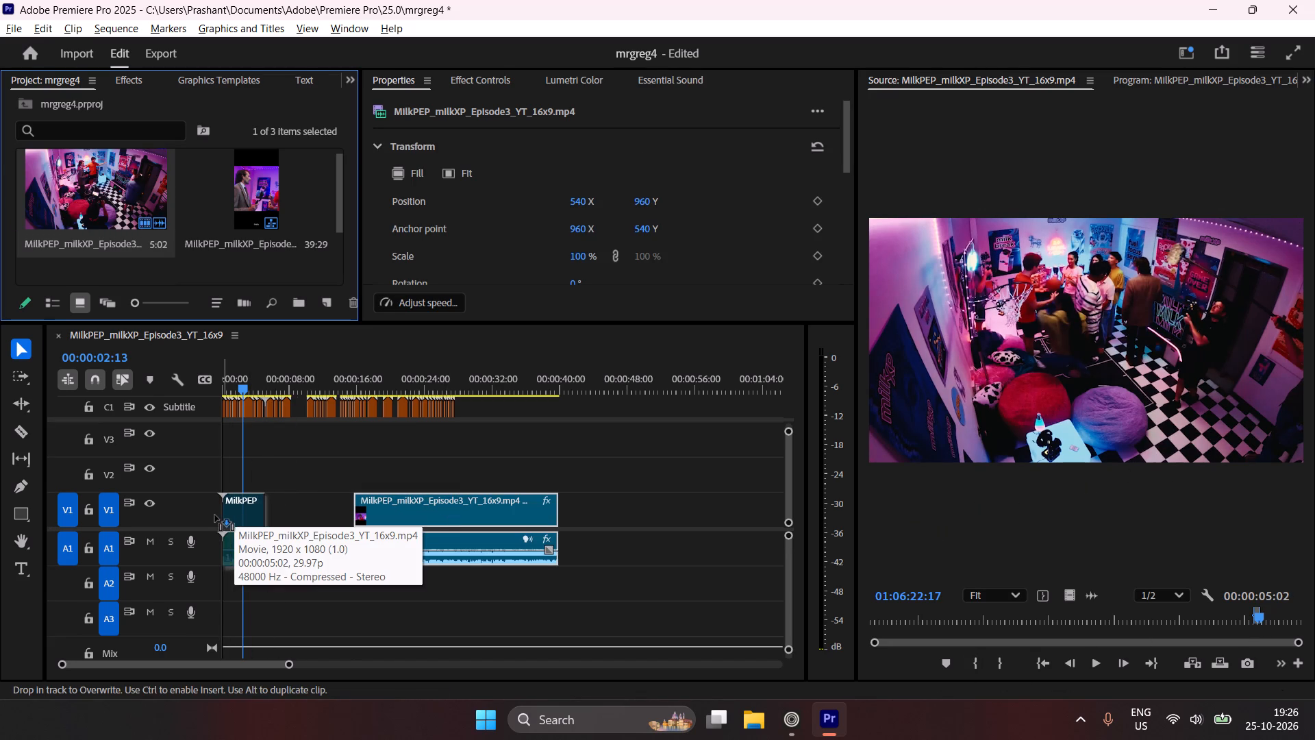
left_click_drag(215, 515, 227, 482)
Unlink the excerpt's video from its audio and delete the excerpt's audio from track A2.
left_click(240, 474)
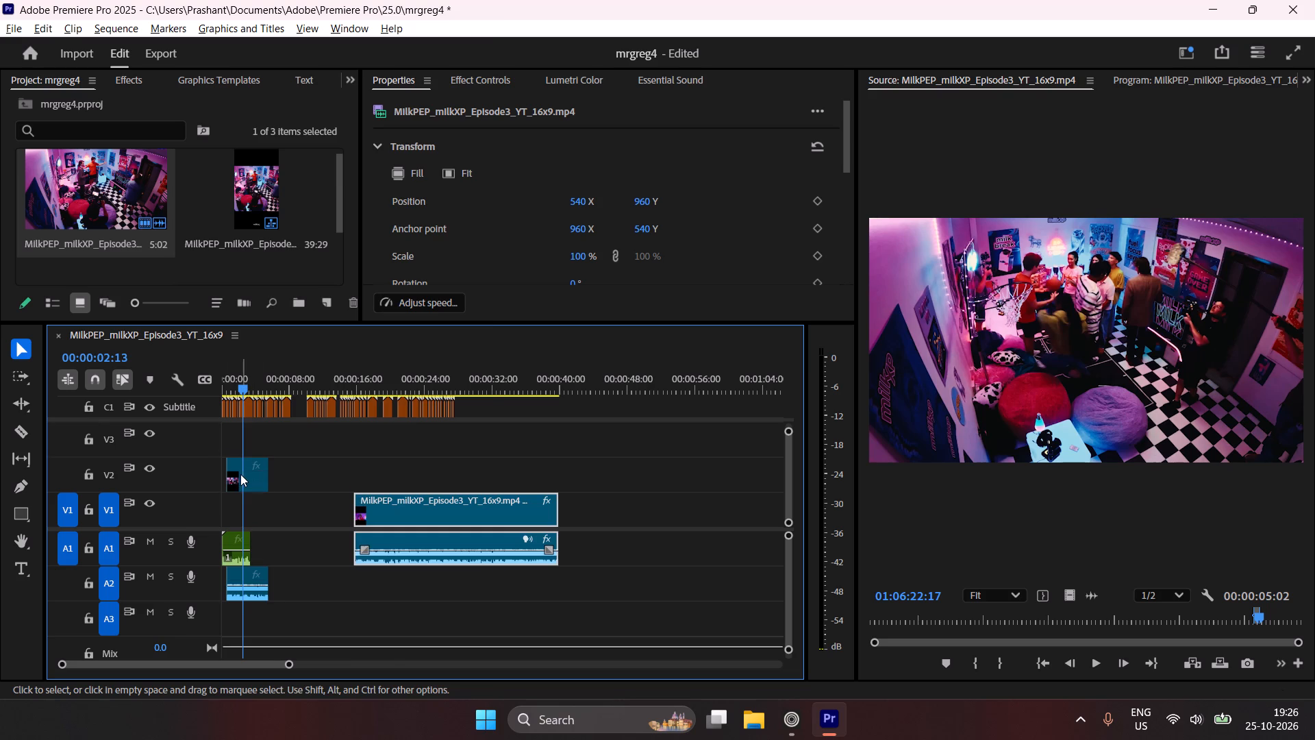
right_click(240, 474)
left_click(342, 309)
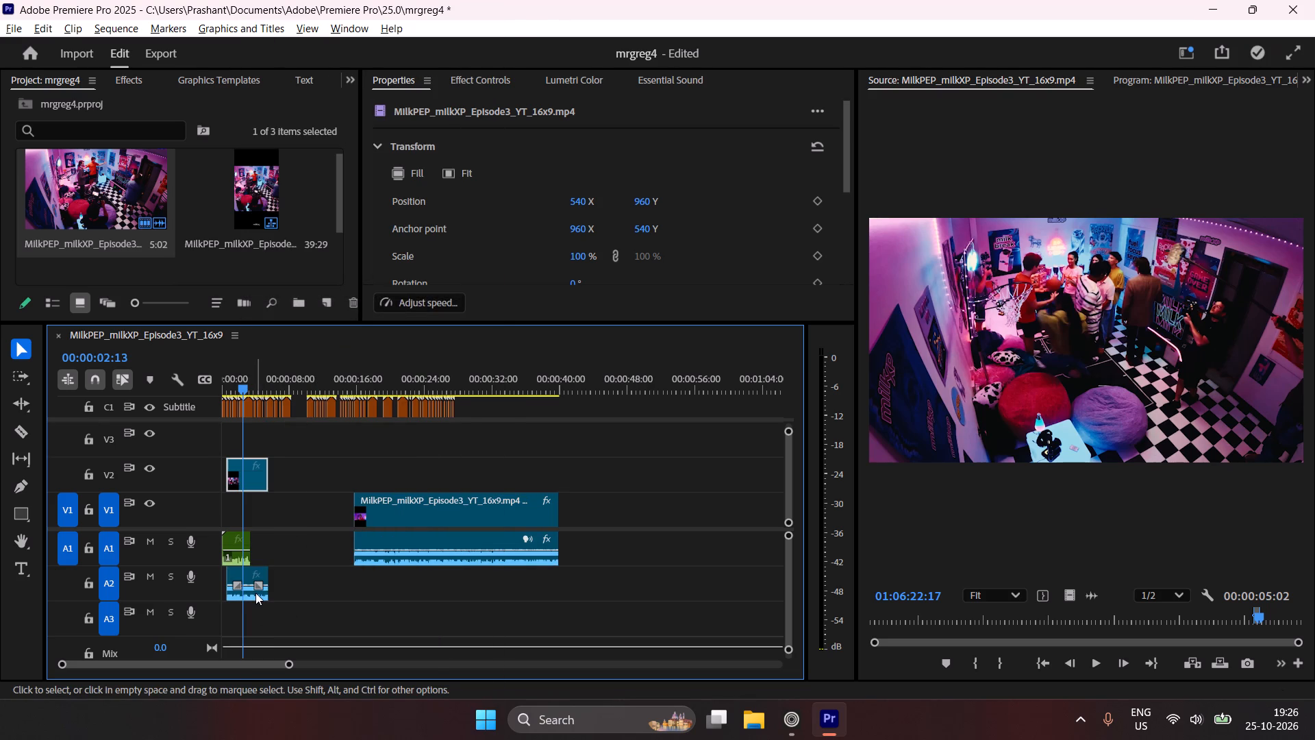
left_click(255, 593)
key("Delete")
Move the excerpt's video from V2 down to V1 so it starts at 00:00:00:00 above the hook voiceover.
left_click_drag(244, 467, 243, 515)
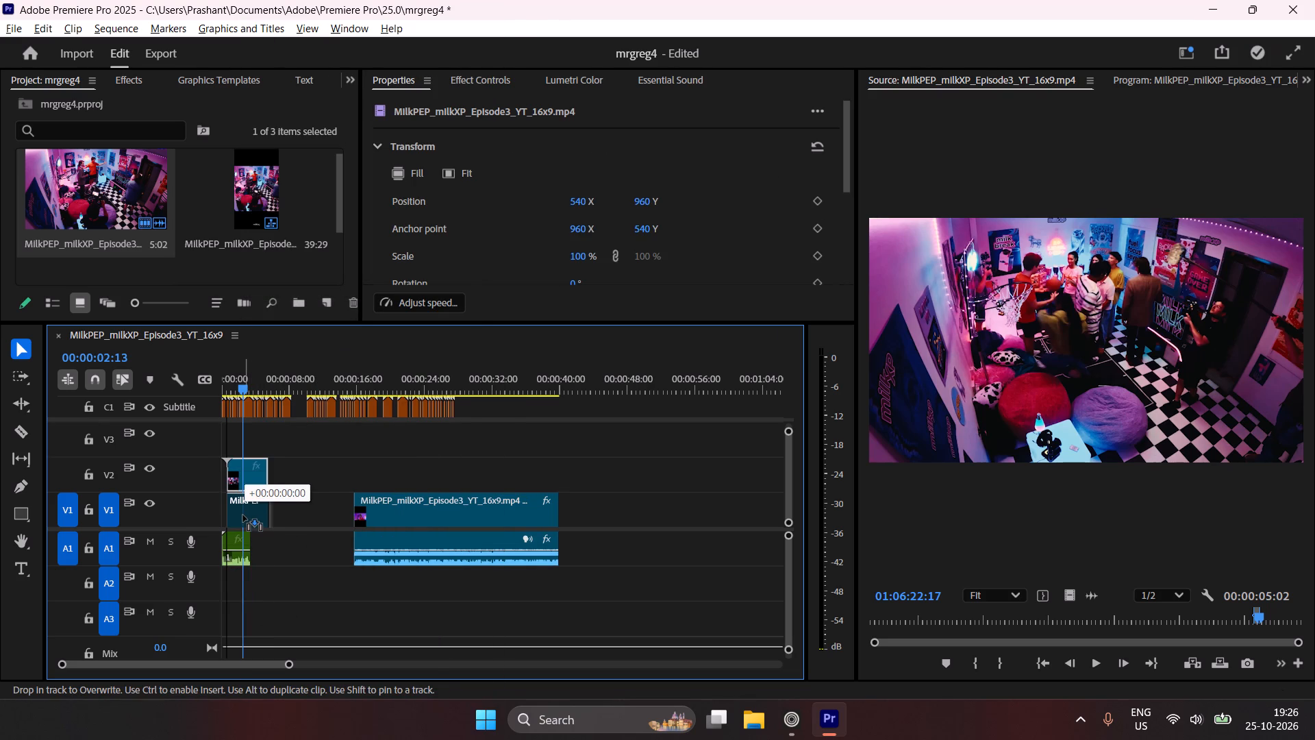
left_click_drag(243, 515, 212, 502)
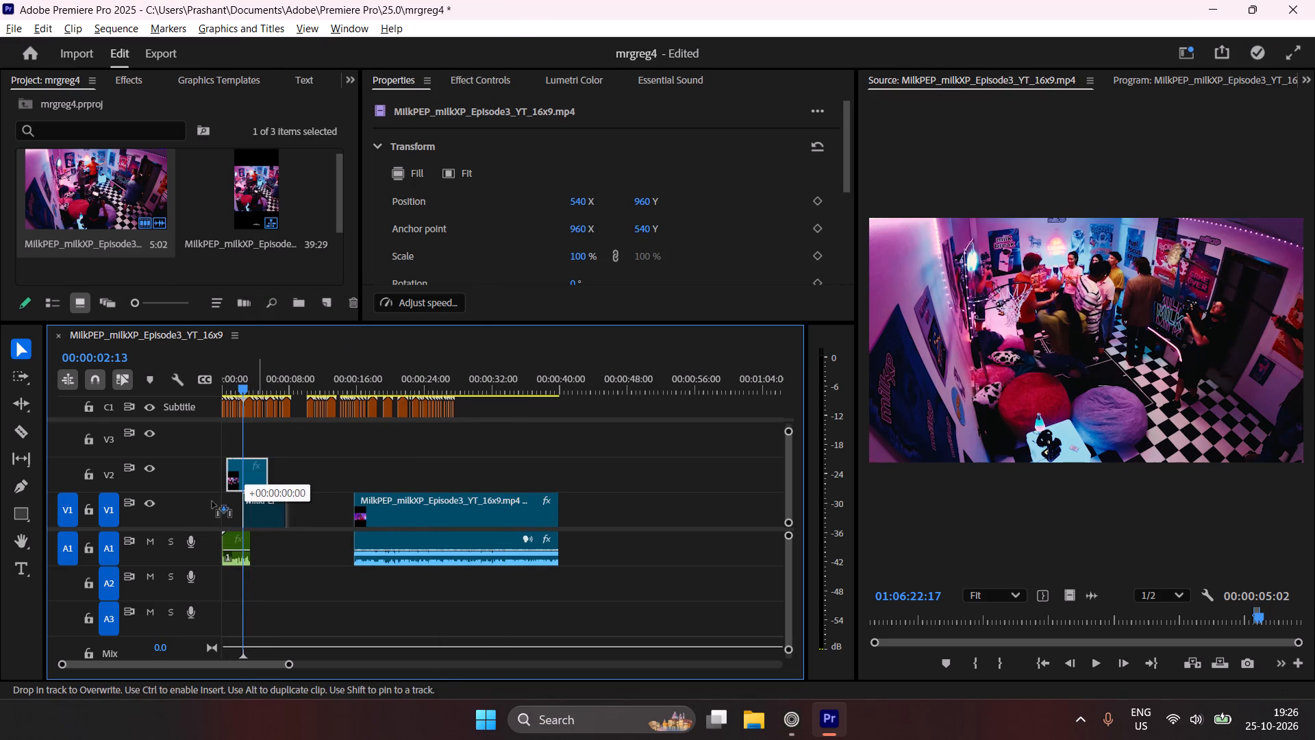
left_click_drag(212, 502, 193, 502)
Trim the start of the neon room excerpt on V1 to about 00:00:00:22, where the boy in the yellow shirt appears.
left_click_drag(292, 663, 231, 671)
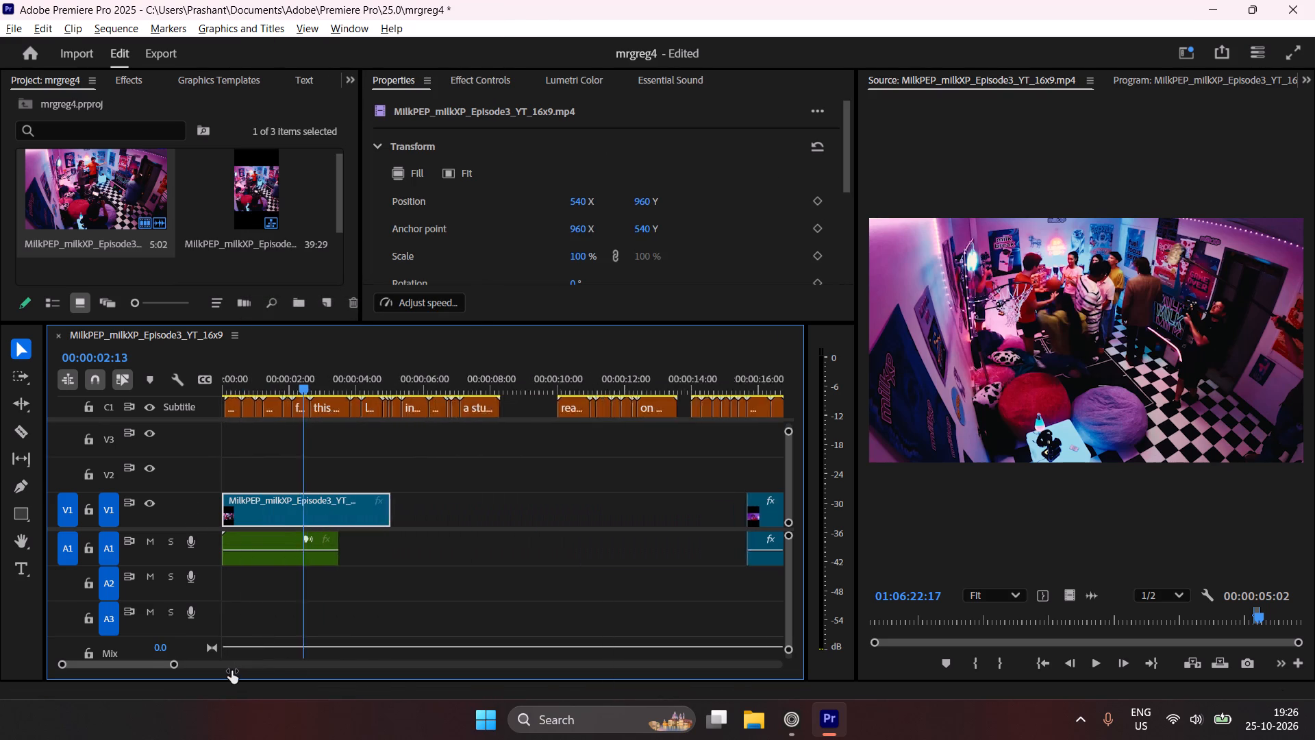
left_click_drag(231, 671, 227, 673)
left_click_drag(299, 377, 203, 402)
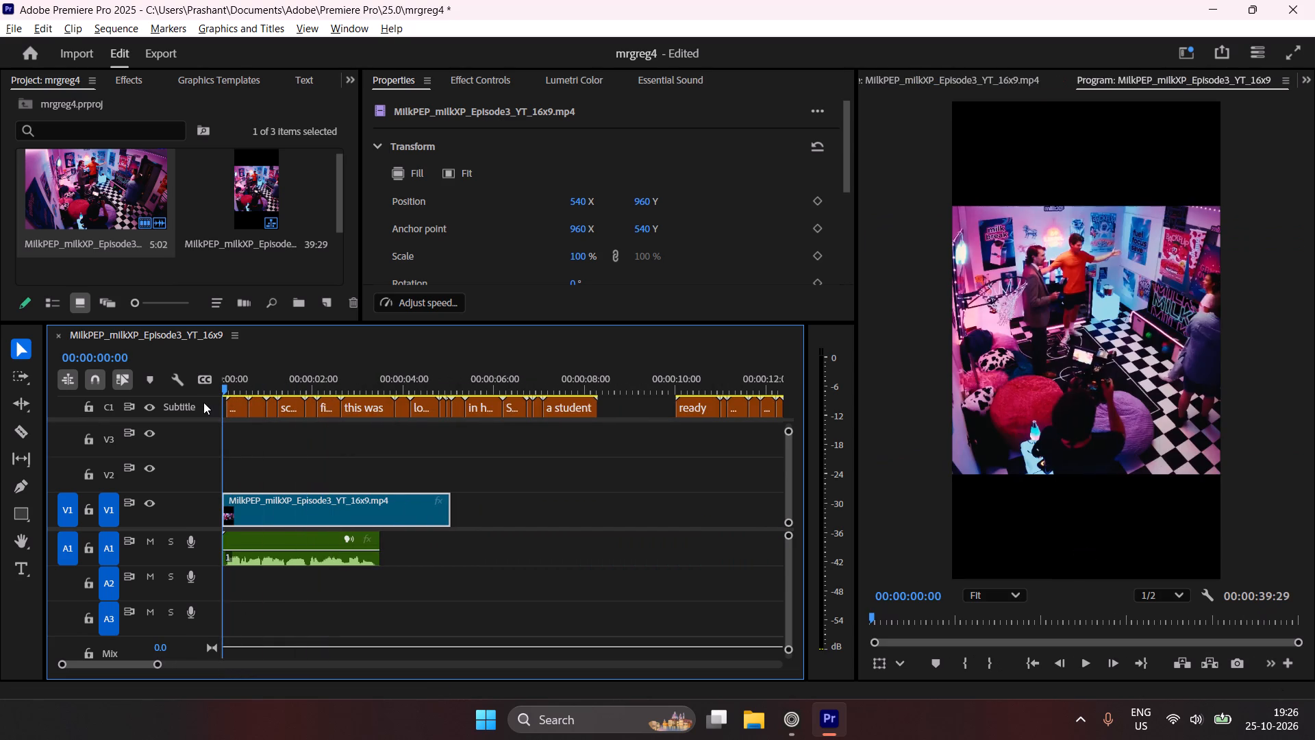
left_click_drag(203, 402, 266, 393)
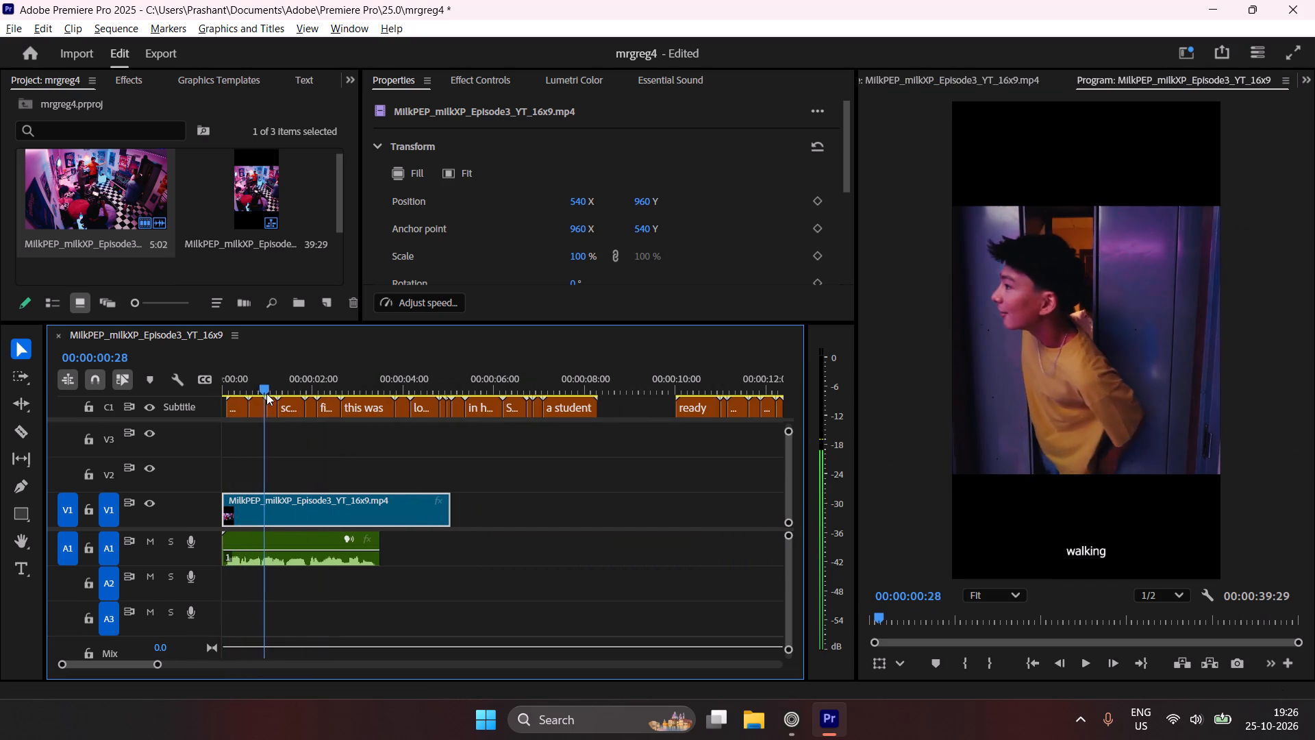
left_click_drag(266, 393, 367, 395)
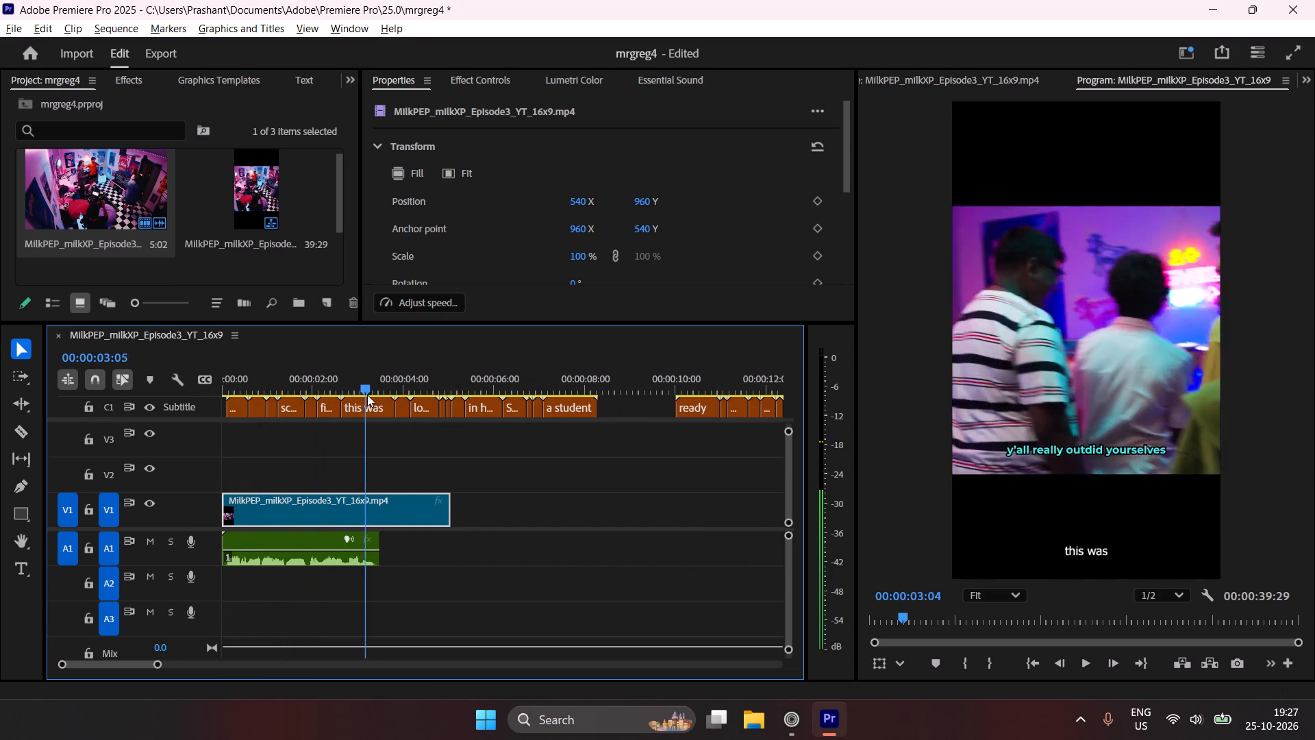
left_click_drag(367, 395, 279, 405)
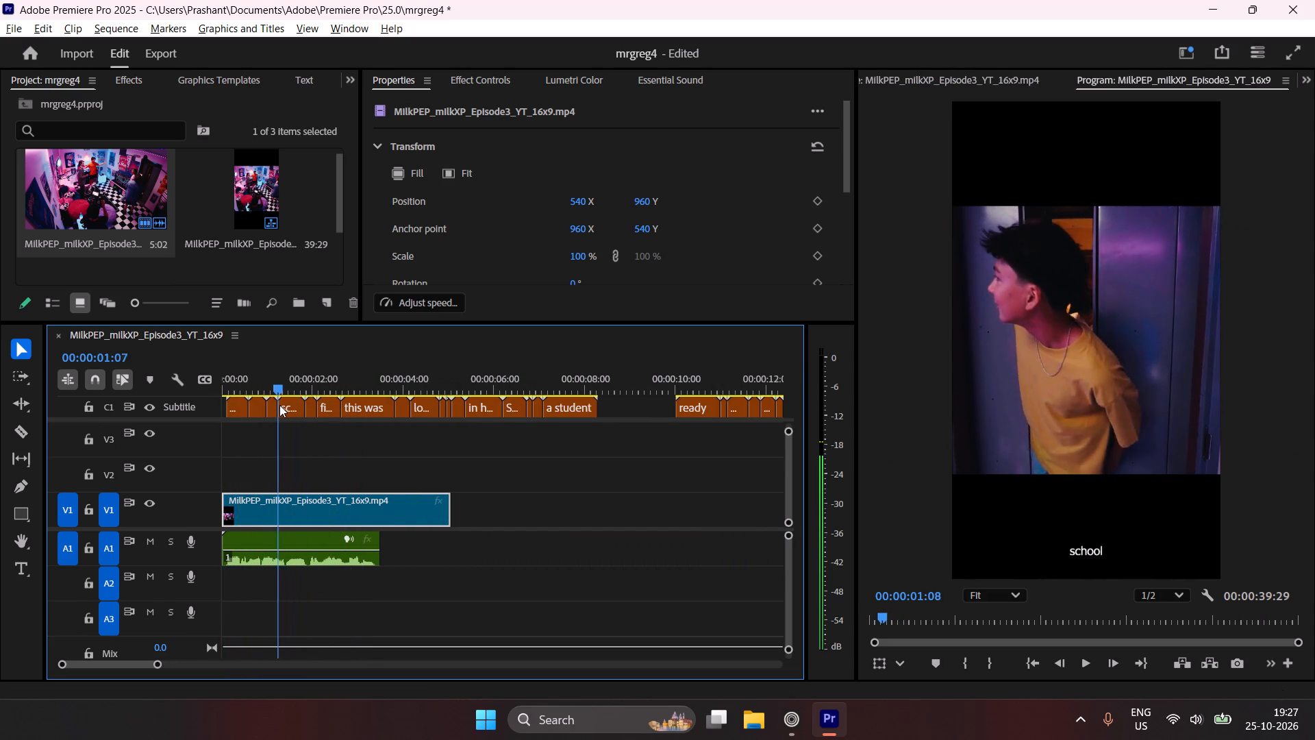
left_click_drag(279, 405, 256, 412)
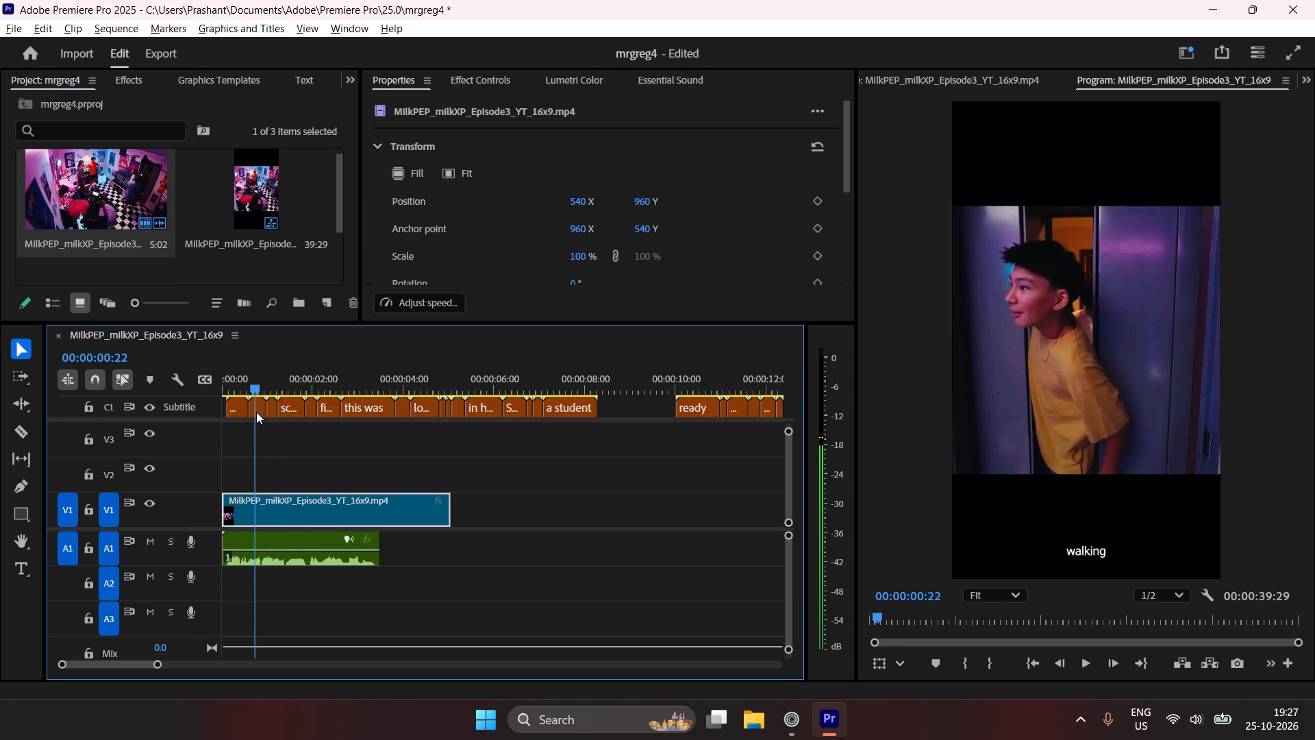
left_click_drag(256, 412, 256, 413)
left_click_drag(225, 504, 254, 505)
Trim the excerpt's end to 00:00:02:20, before the cut to the neon sign, and move the clip back to 00:00:00:00.
left_click_drag(273, 380, 329, 398)
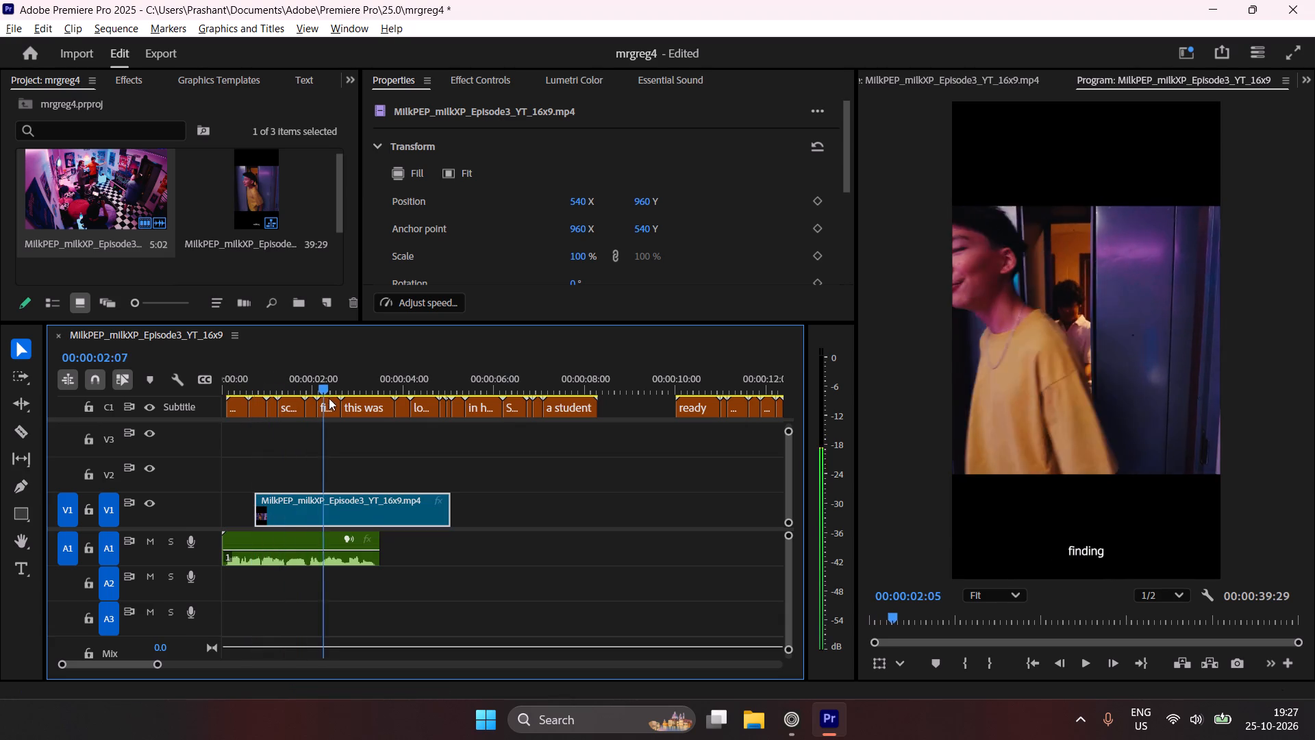
left_click_drag(329, 398, 342, 407)
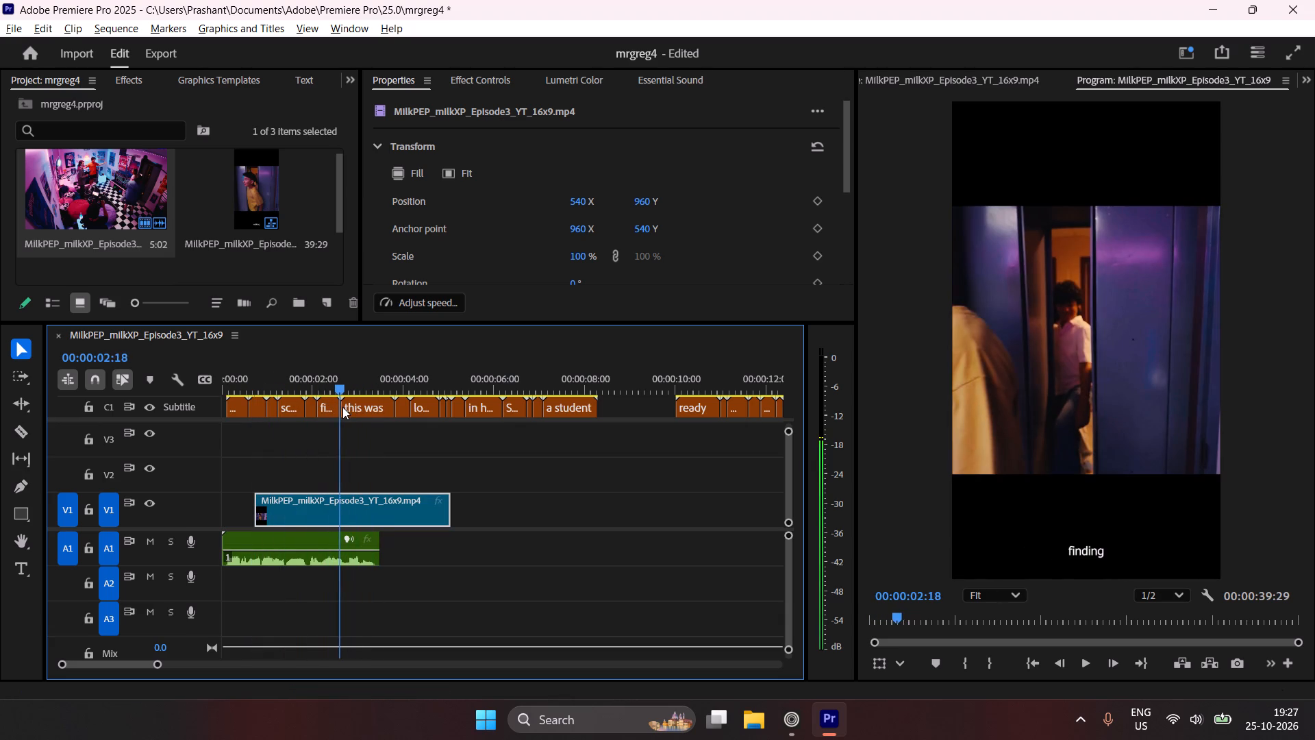
left_click_drag(342, 407, 347, 405)
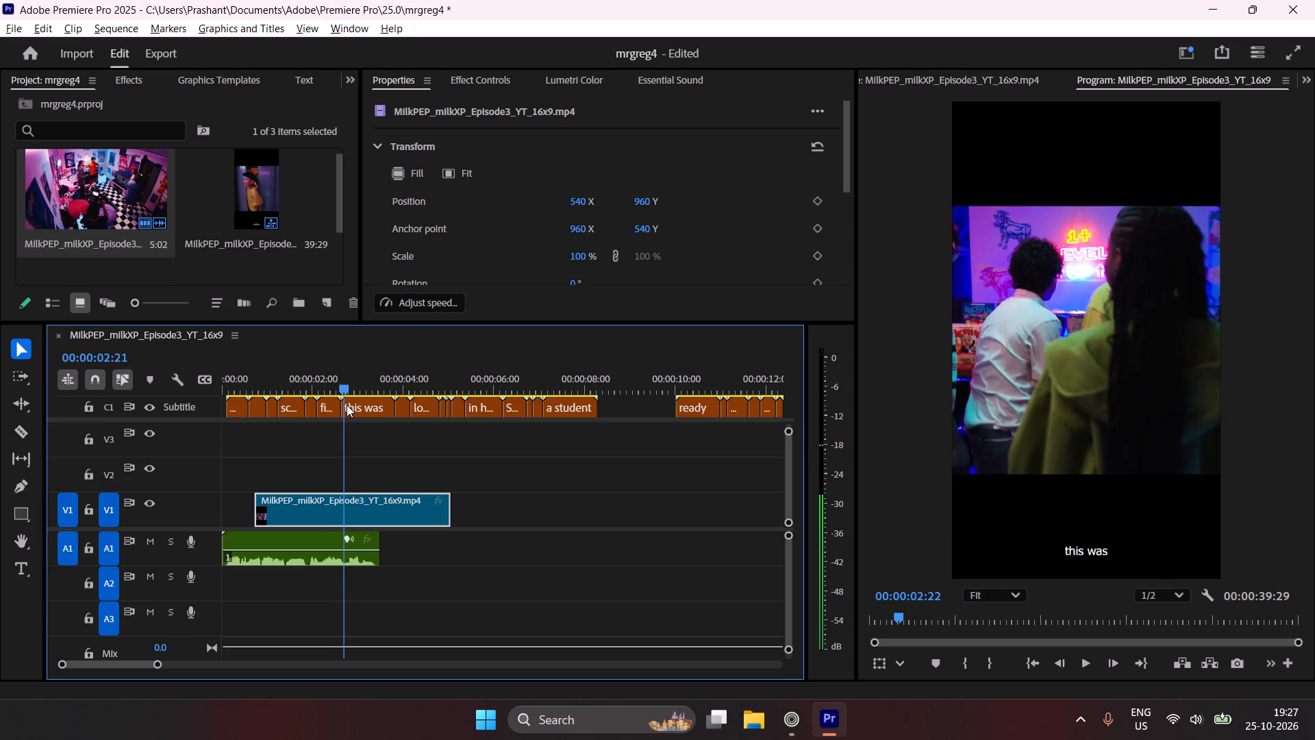
left_click_drag(347, 405, 345, 406)
left_click_drag(451, 504, 345, 512)
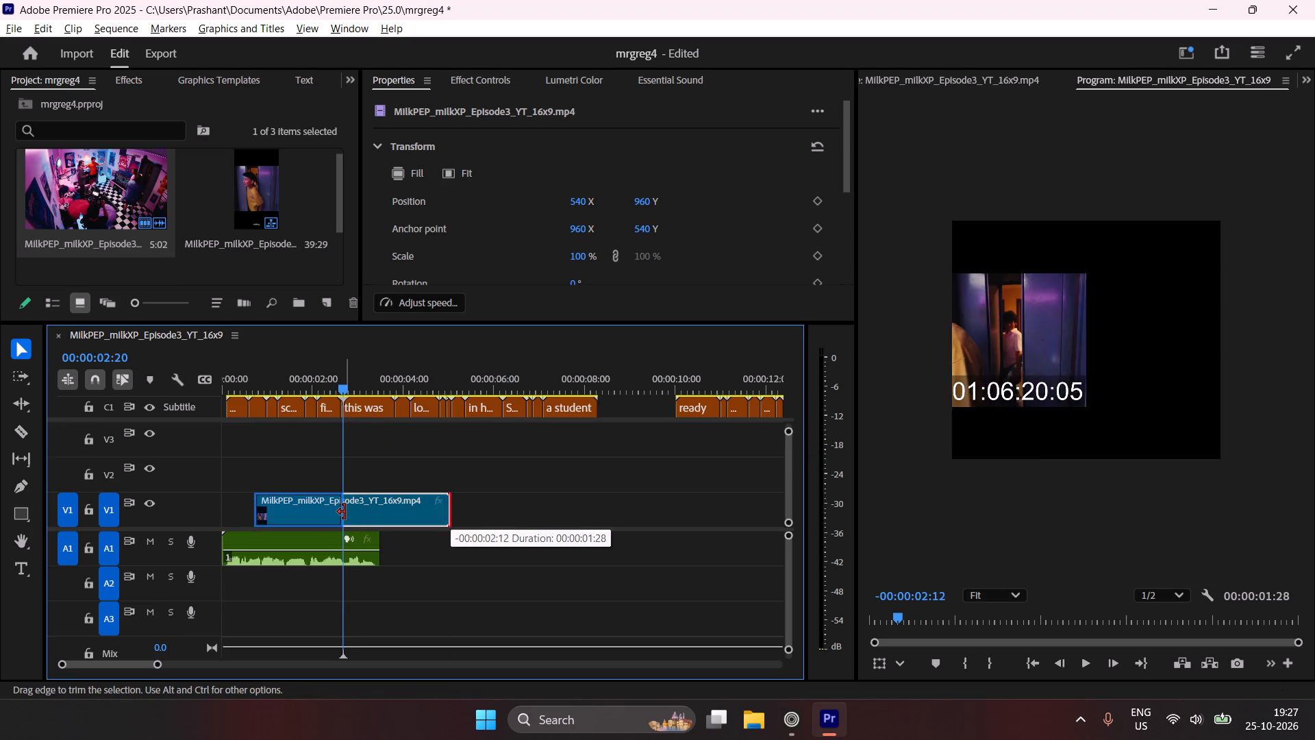
left_click_drag(345, 512, 344, 512)
left_click_drag(307, 506, 251, 513)
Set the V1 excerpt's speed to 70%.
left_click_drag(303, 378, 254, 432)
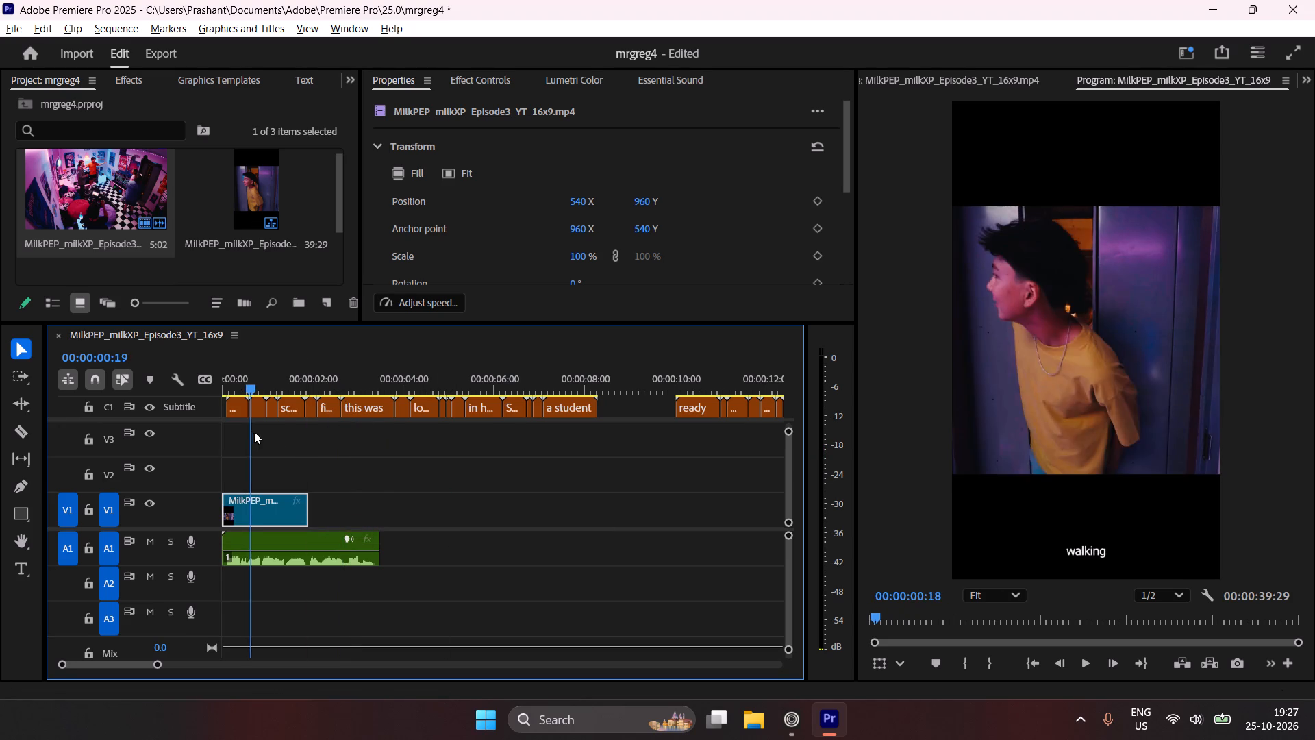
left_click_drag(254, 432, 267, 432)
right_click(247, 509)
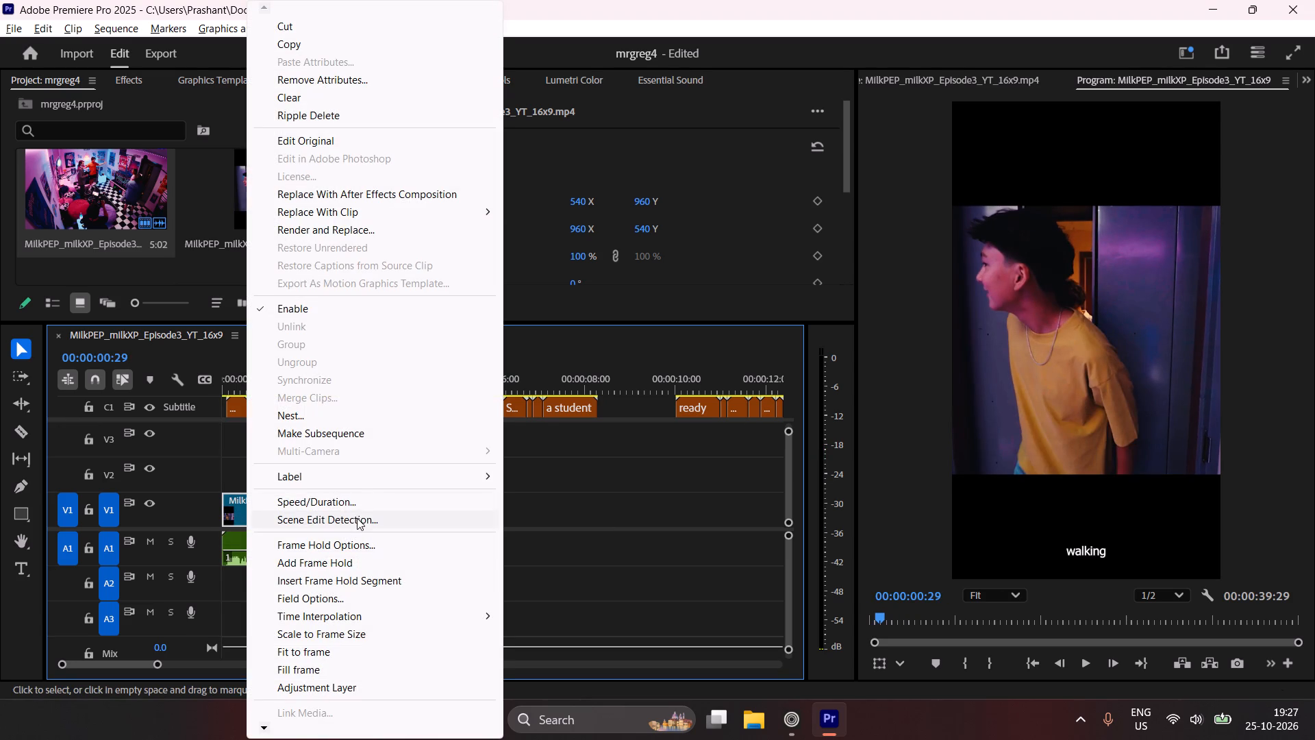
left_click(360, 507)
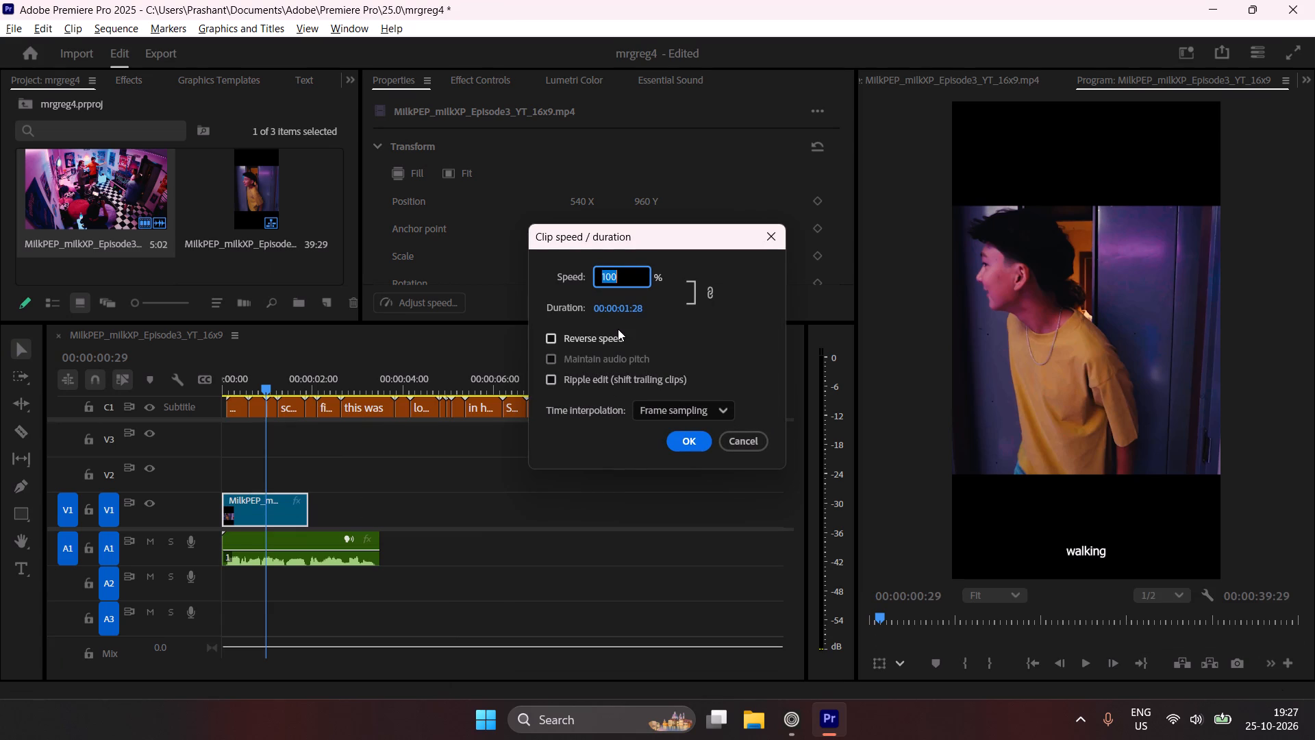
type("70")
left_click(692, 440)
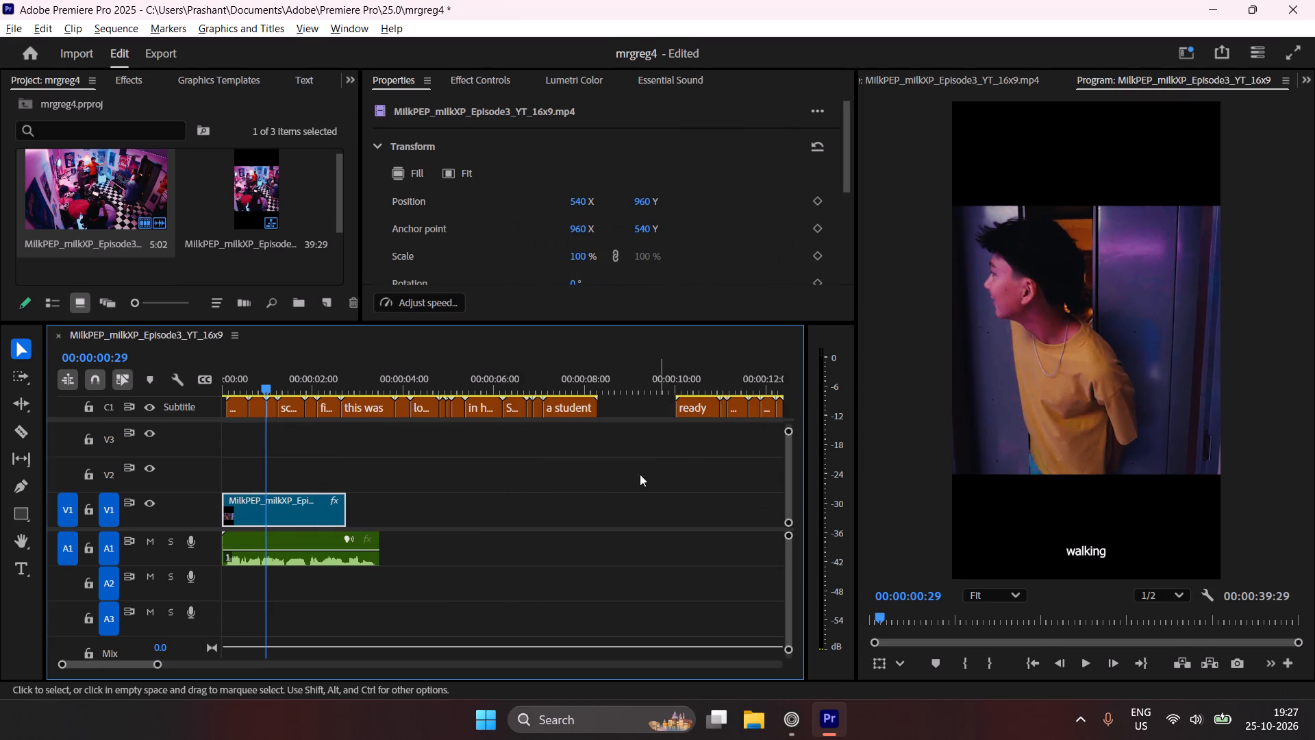
Set the V1 excerpt's speed to 60% and play it back from the start against the voiceover.
right_click(298, 506)
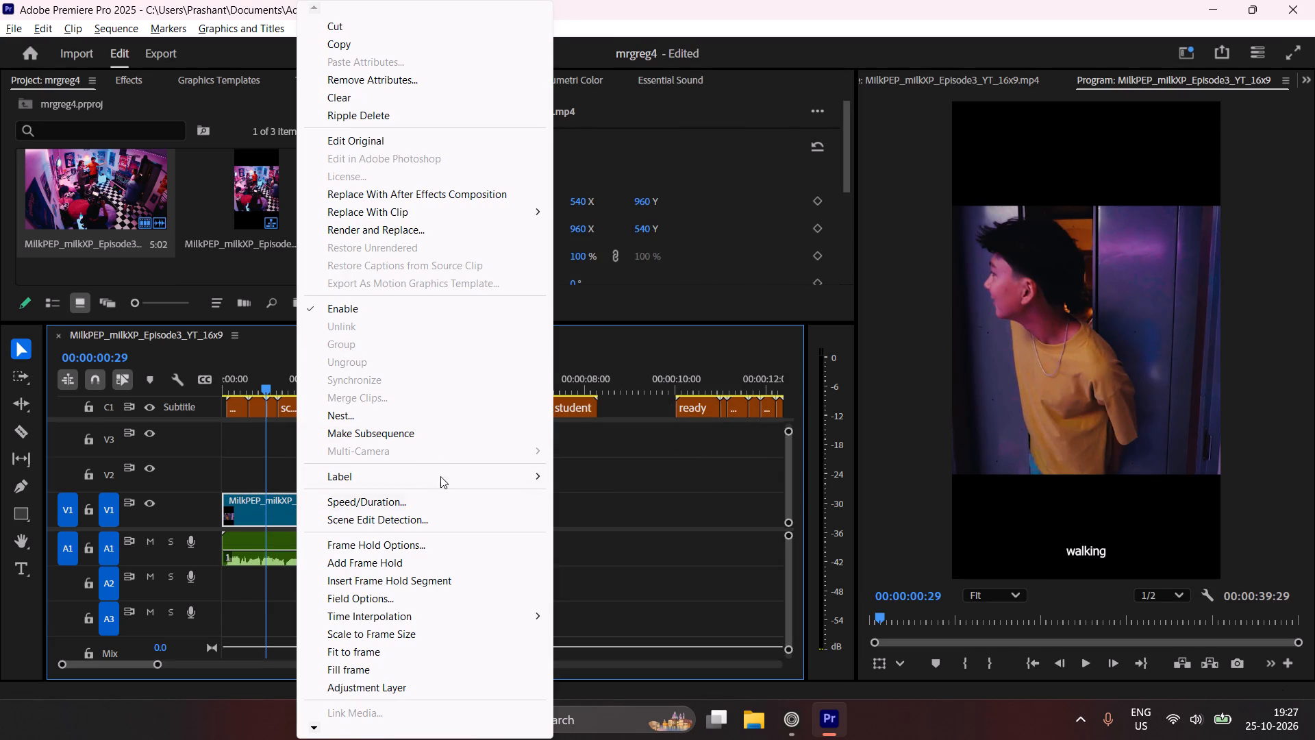
left_click(430, 497)
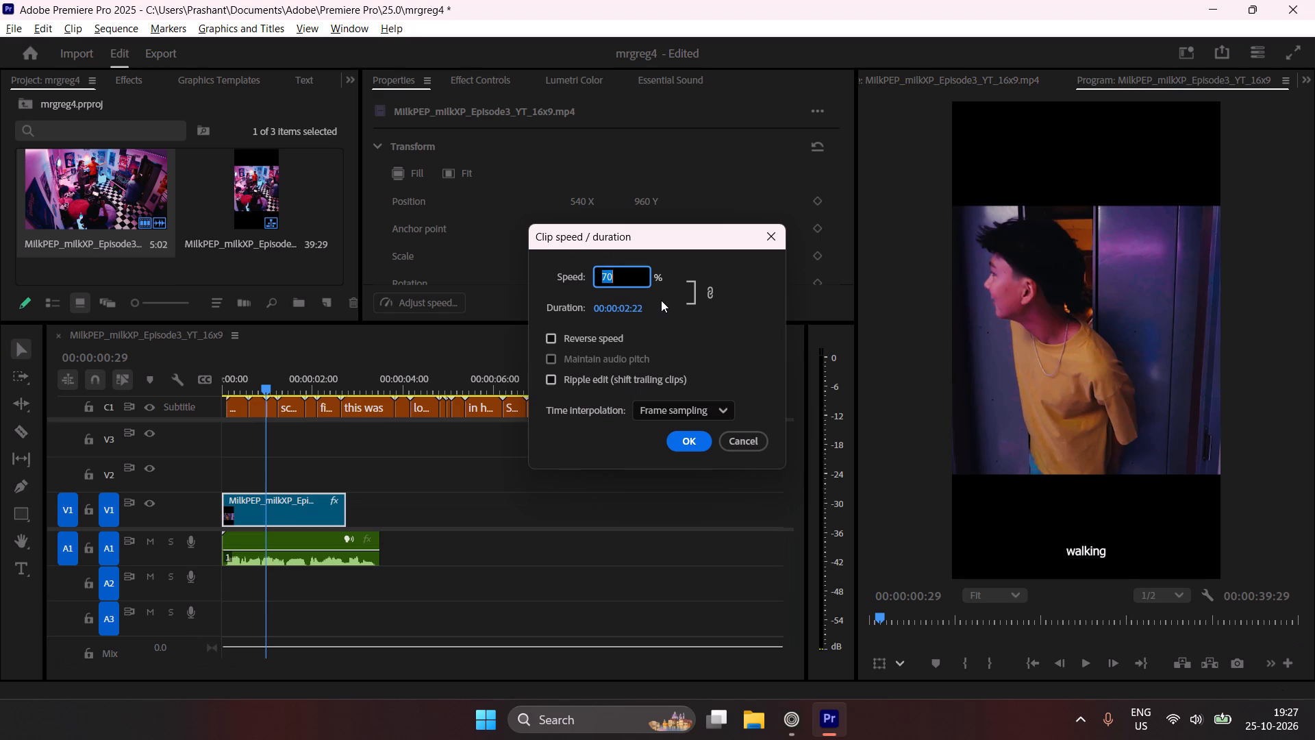
type("60")
key("Return")
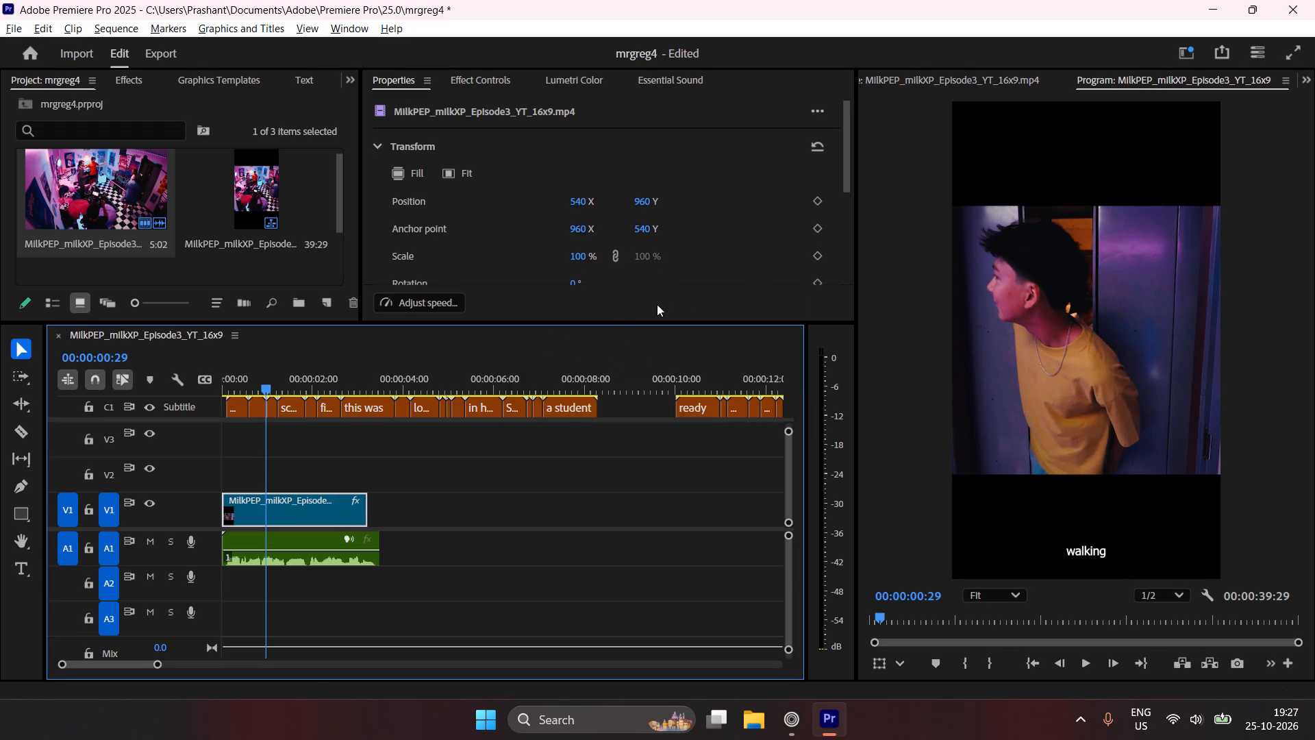
left_click_drag(288, 375, 162, 411)
key("space")
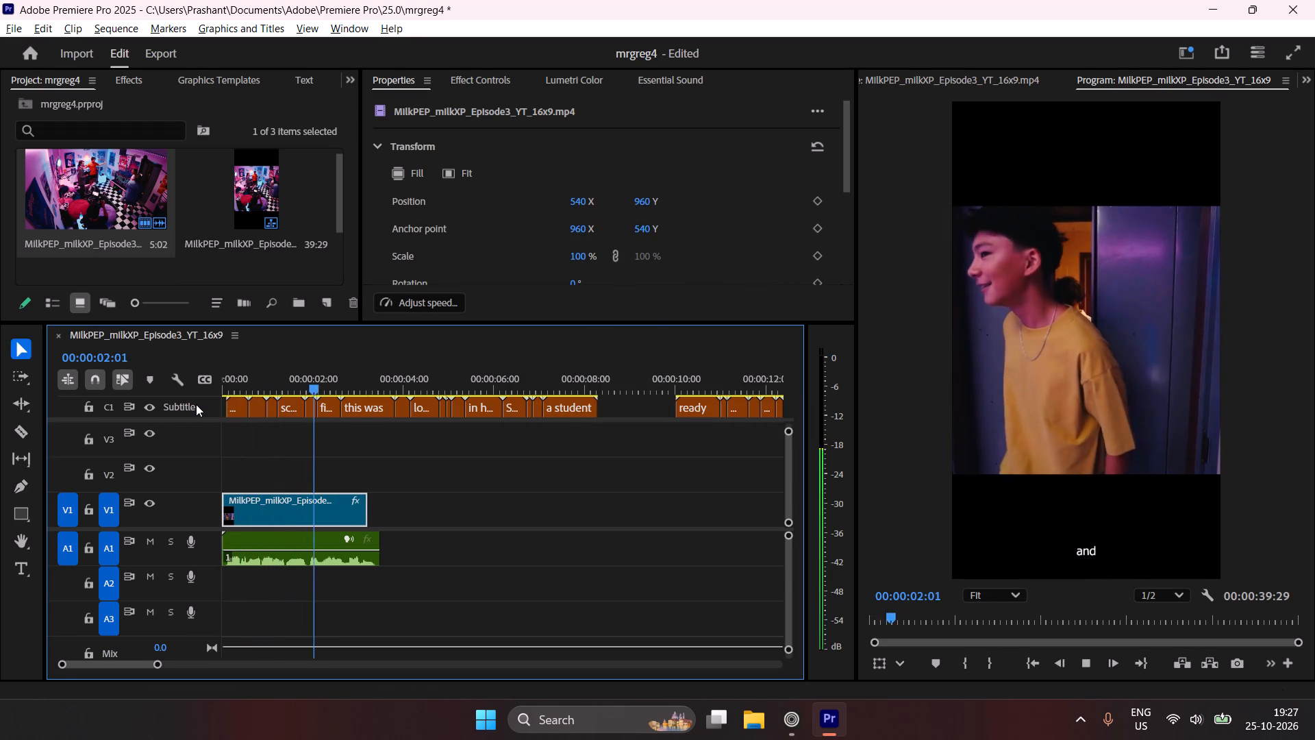
key("space")
Set the hook voiceover's speed on A1 to 110% and play the opening back from the start.
right_click(281, 548)
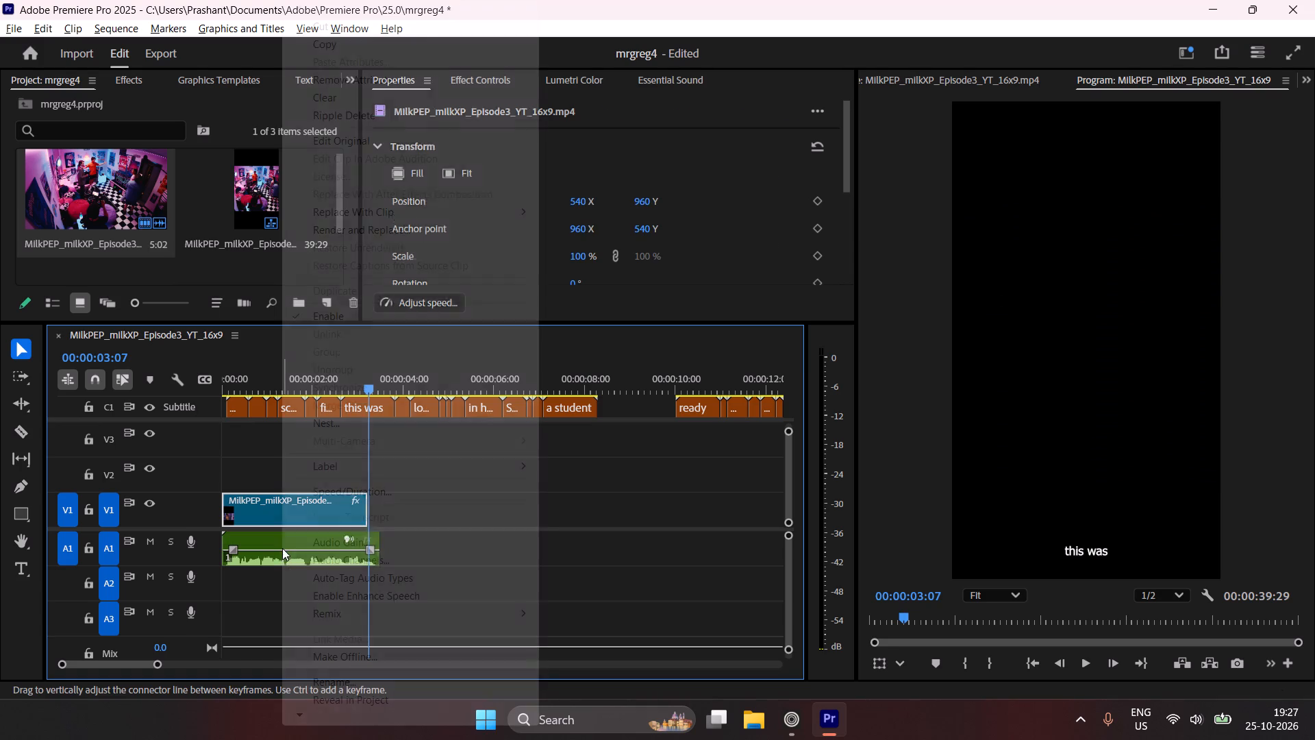
left_click(408, 490)
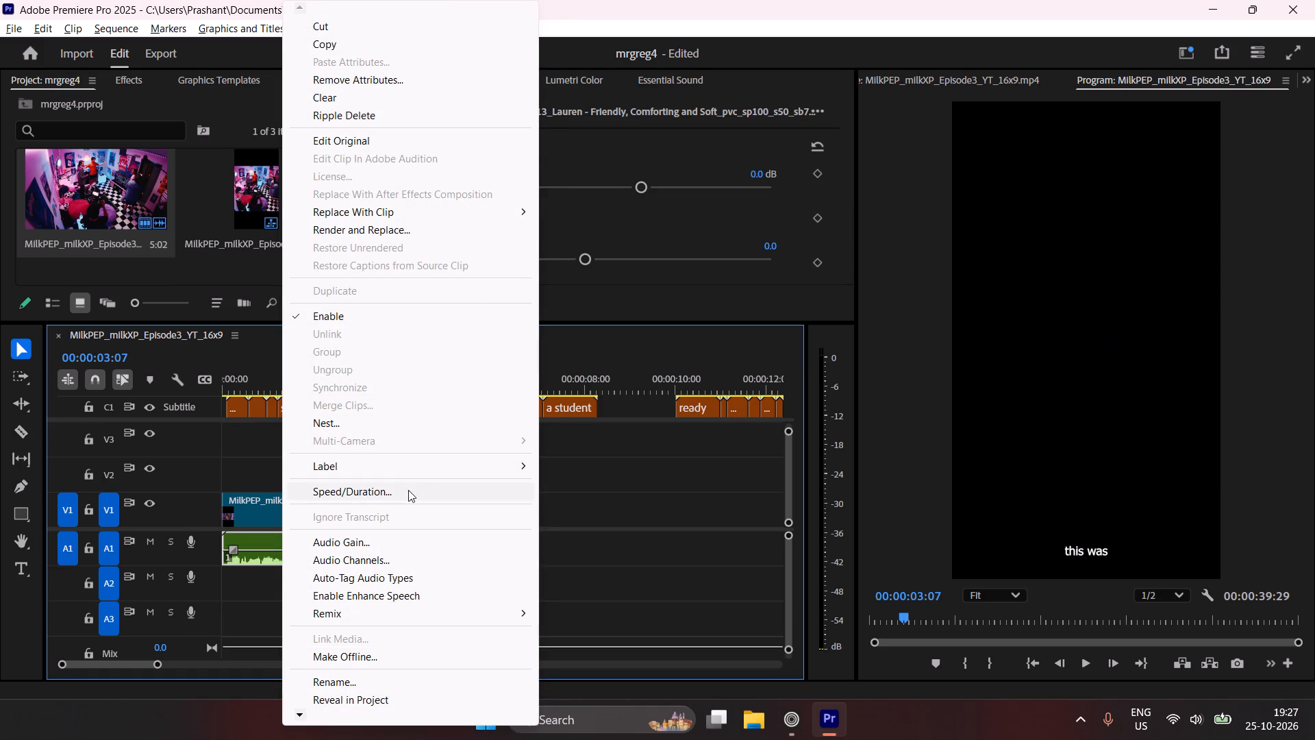
type("110")
key("Return")
left_click(550, 509)
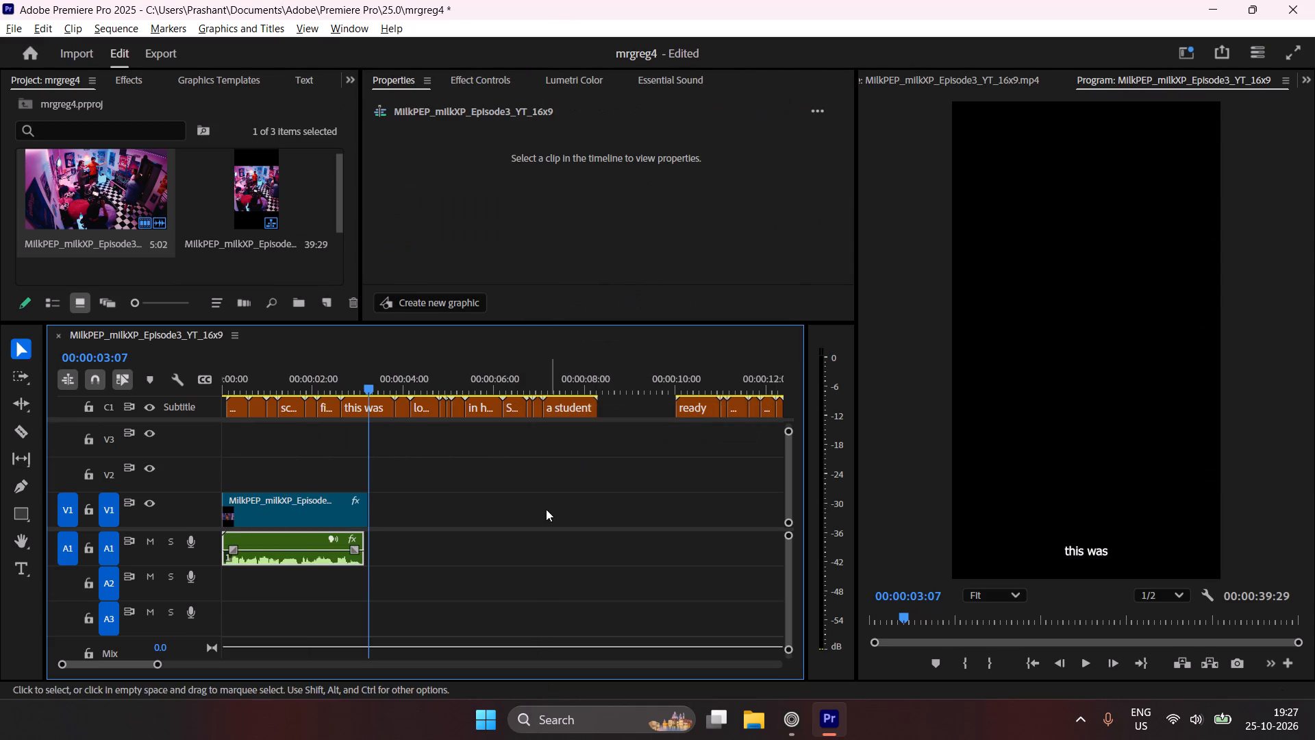
left_click_drag(308, 384, 147, 408)
key("space")
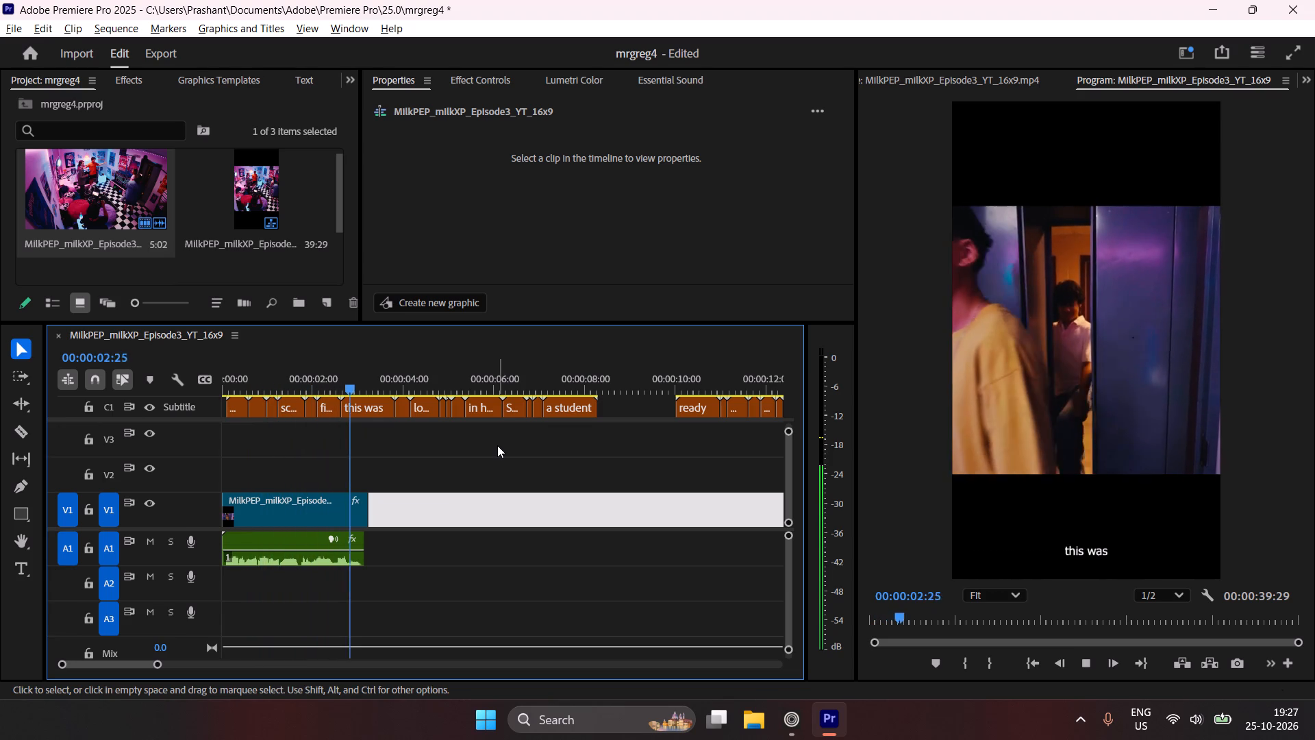
key("space")
Change the text of the "this was" caption under the hook to "THIS".
double_click(364, 405)
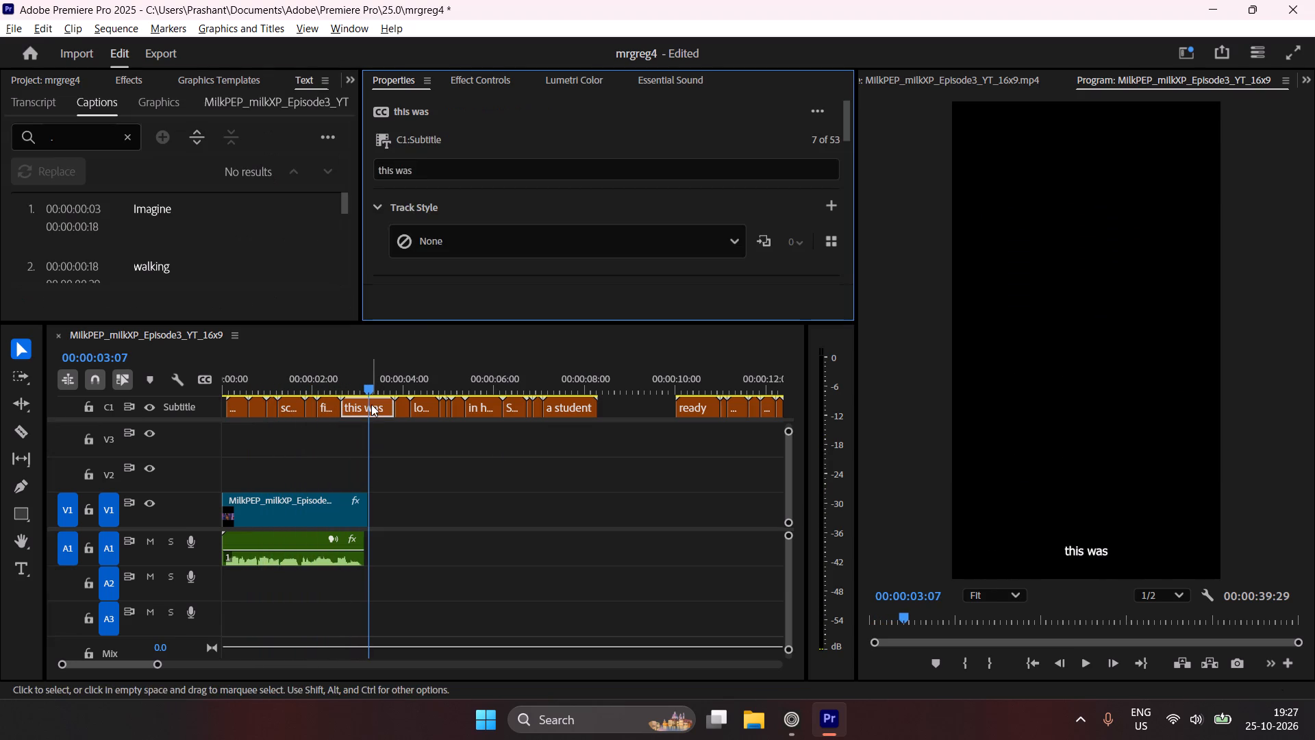
double_click(413, 170)
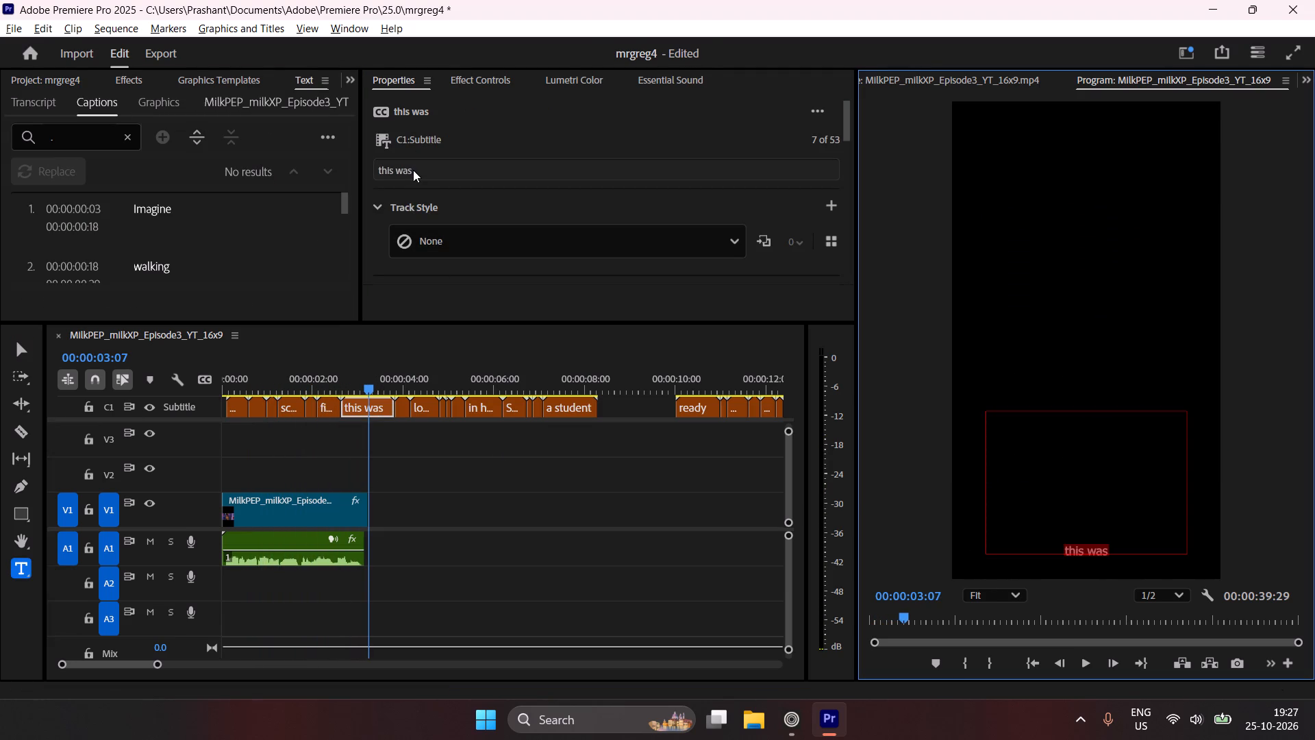
type("THIS")
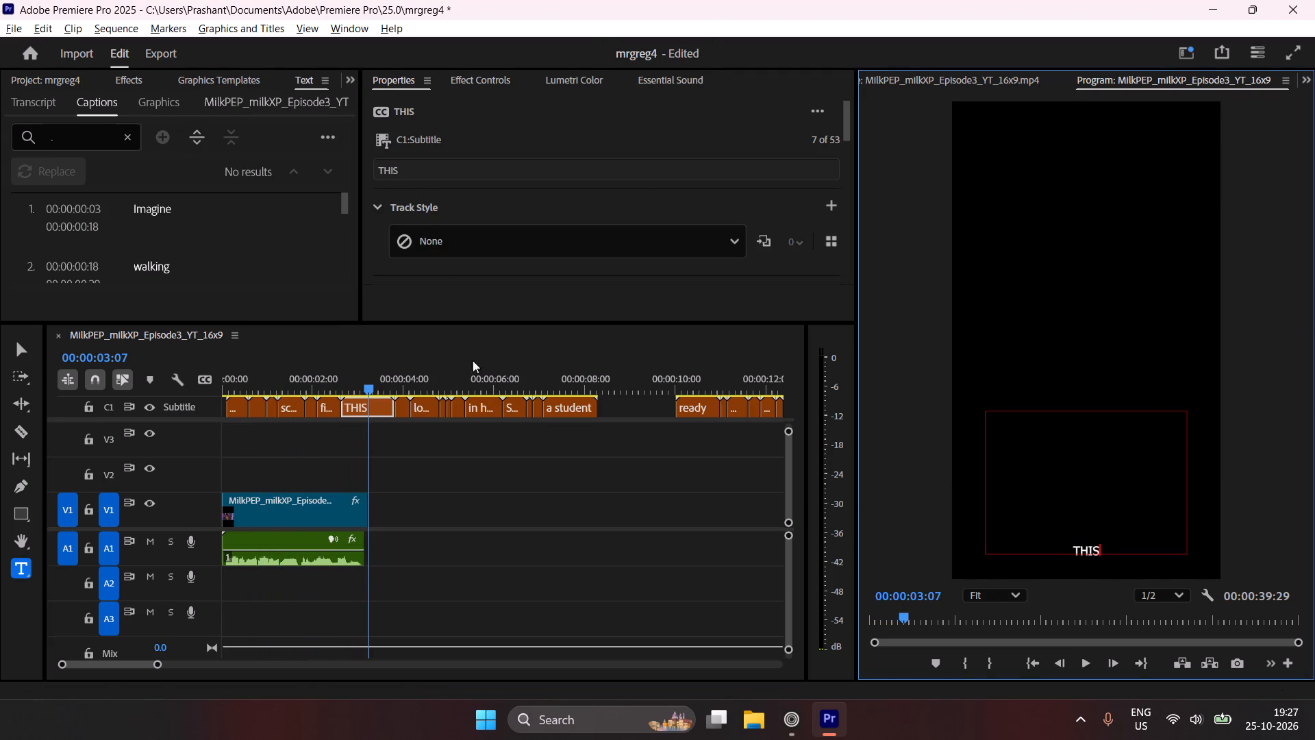
left_click(549, 509)
Trim the end of the V1 excerpt to match the end of the hook voiceover, at about 3 s.
left_click_drag(338, 376, 364, 424)
right_click(415, 498)
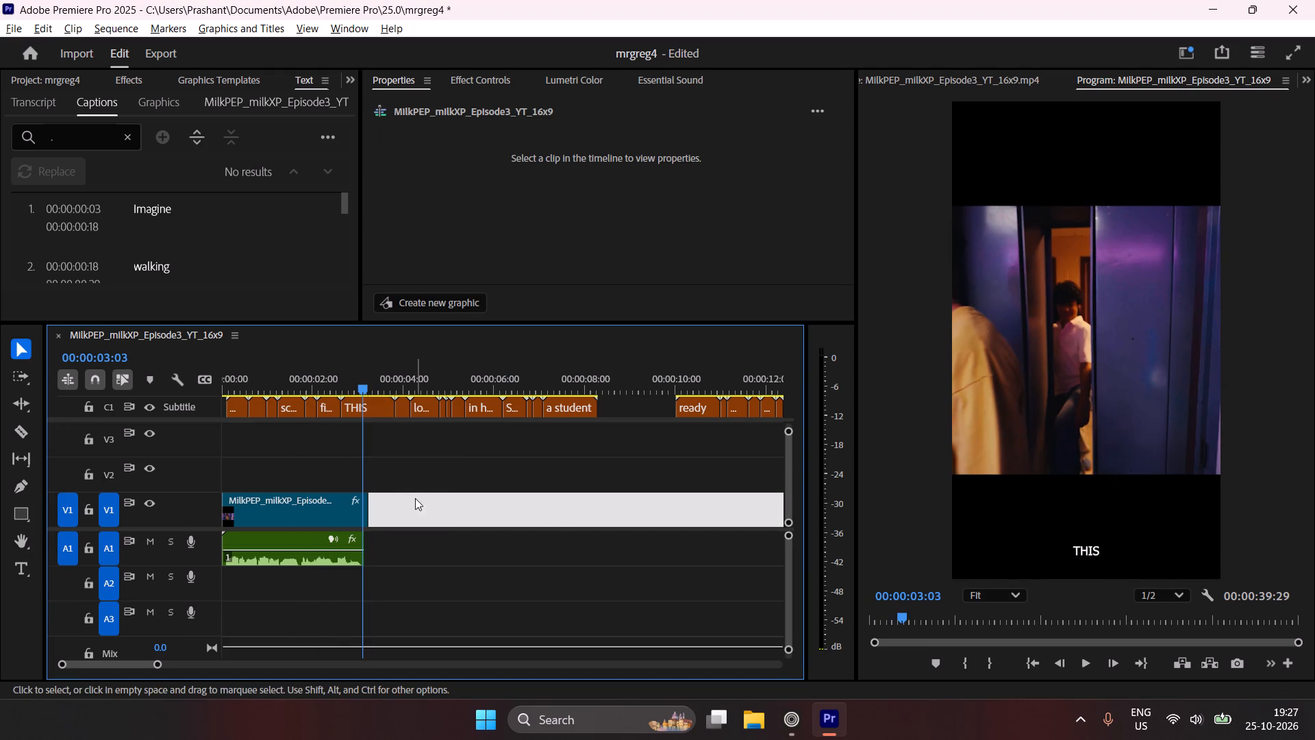
left_click(474, 505)
left_click(473, 573)
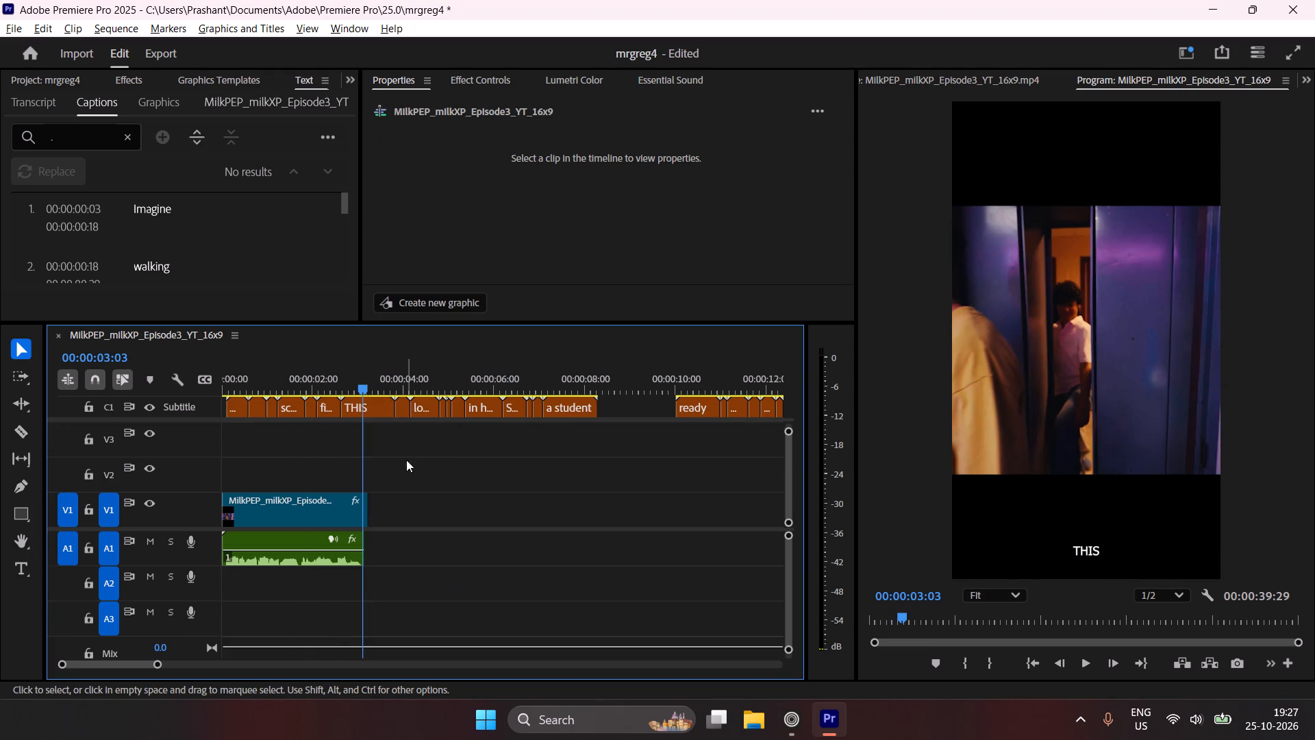
left_click_drag(349, 367, 309, 406)
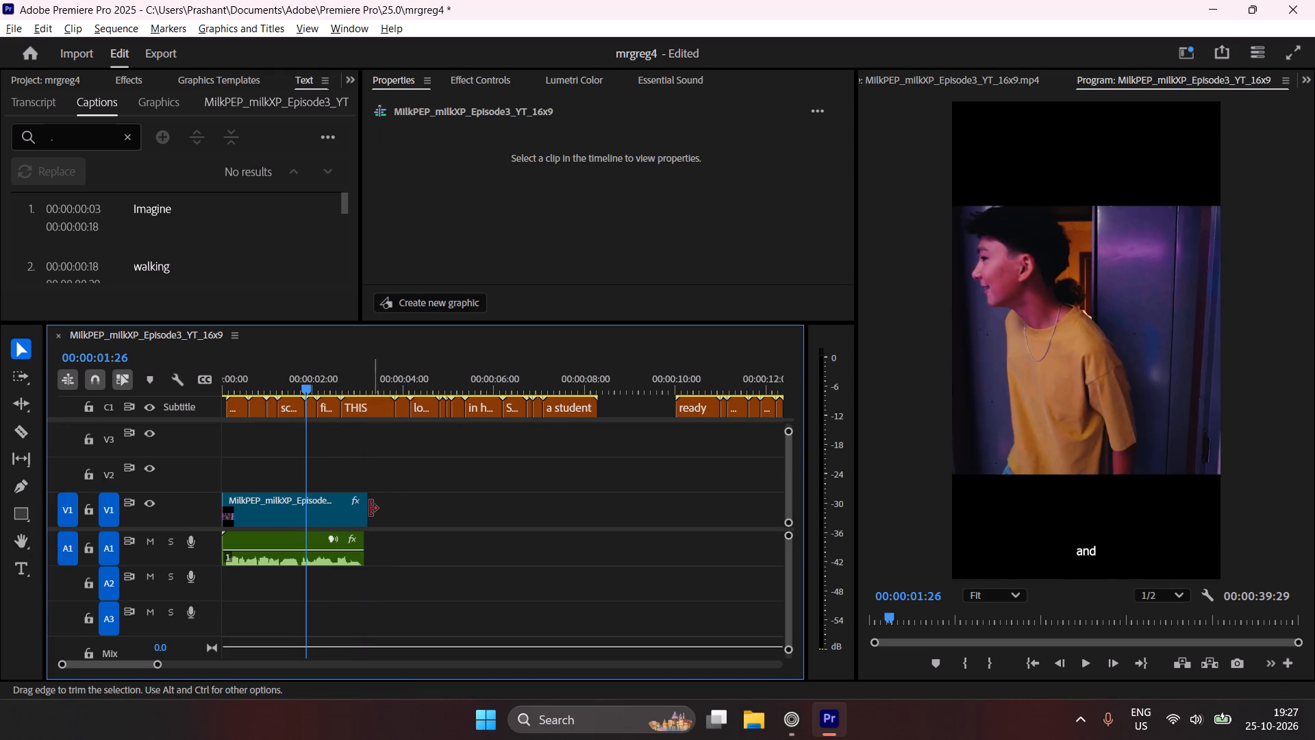
left_click_drag(370, 510, 364, 522)
Move the main episode clip earlier on V1 and A1 so it starts right after the opening hook, at about 3 s.
left_click_drag(455, 382, 801, 486)
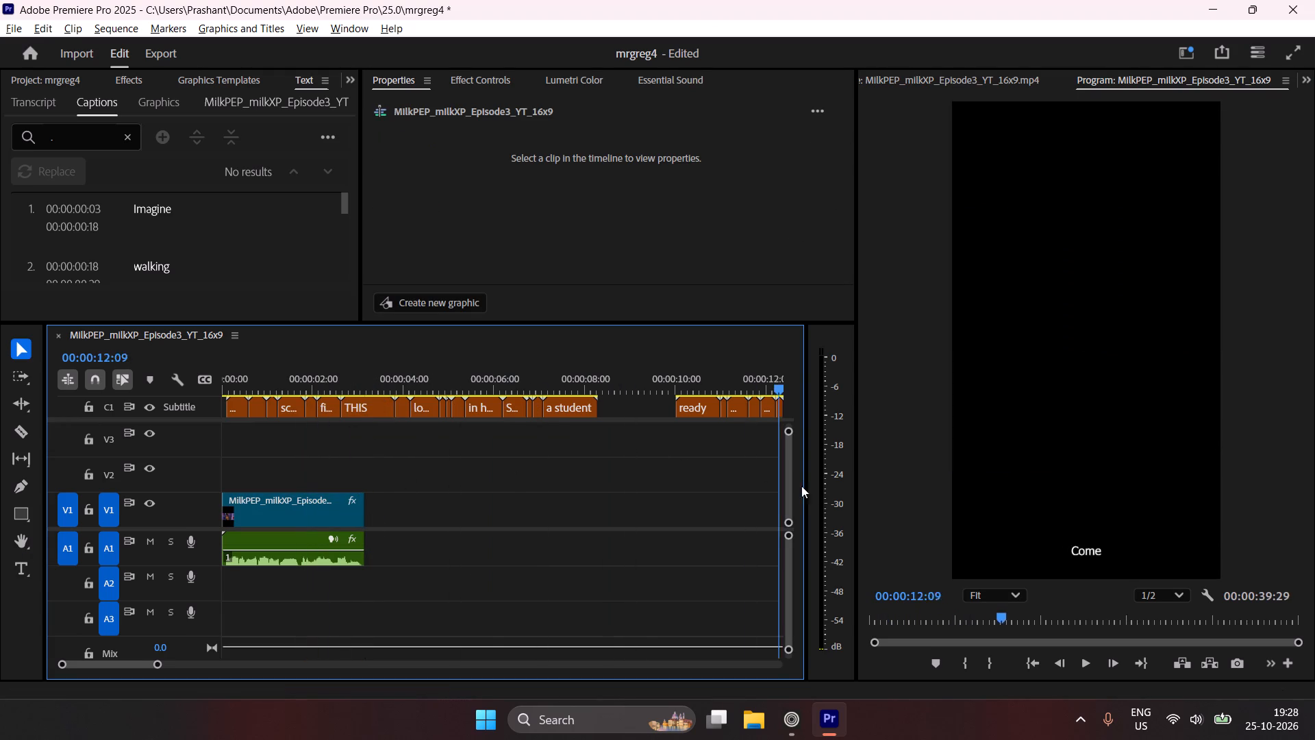
left_click_drag(801, 486, 721, 502)
left_click_drag(747, 508, 206, 479)
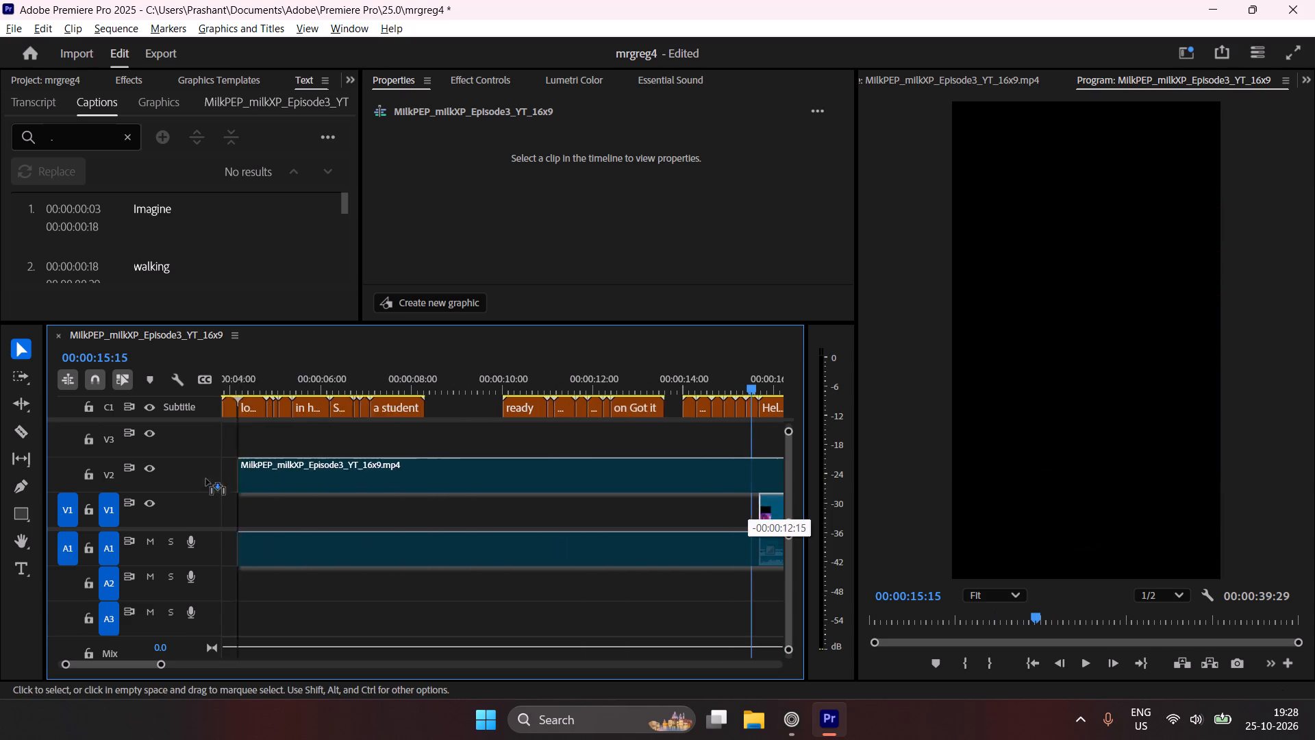
left_click_drag(206, 479, 398, 516)
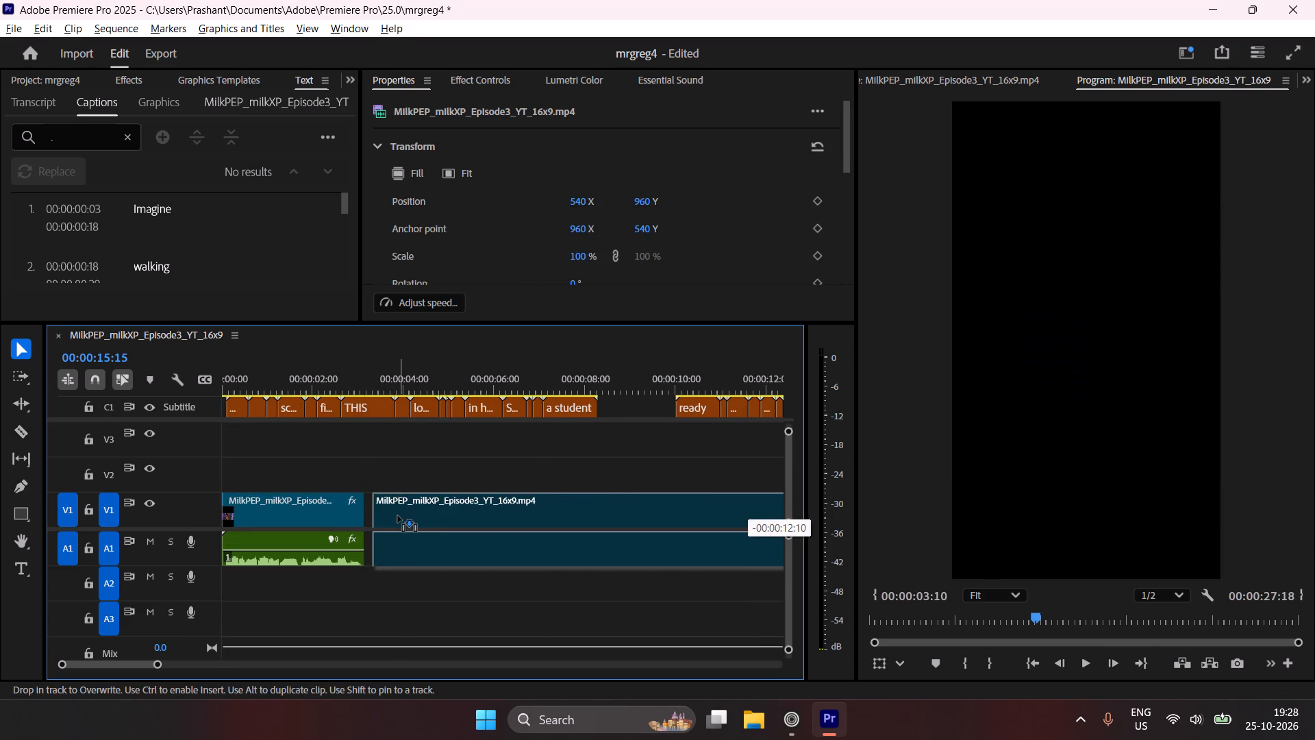
left_click_drag(398, 516, 387, 516)
left_click_drag(354, 369, 190, 427)
key("space")
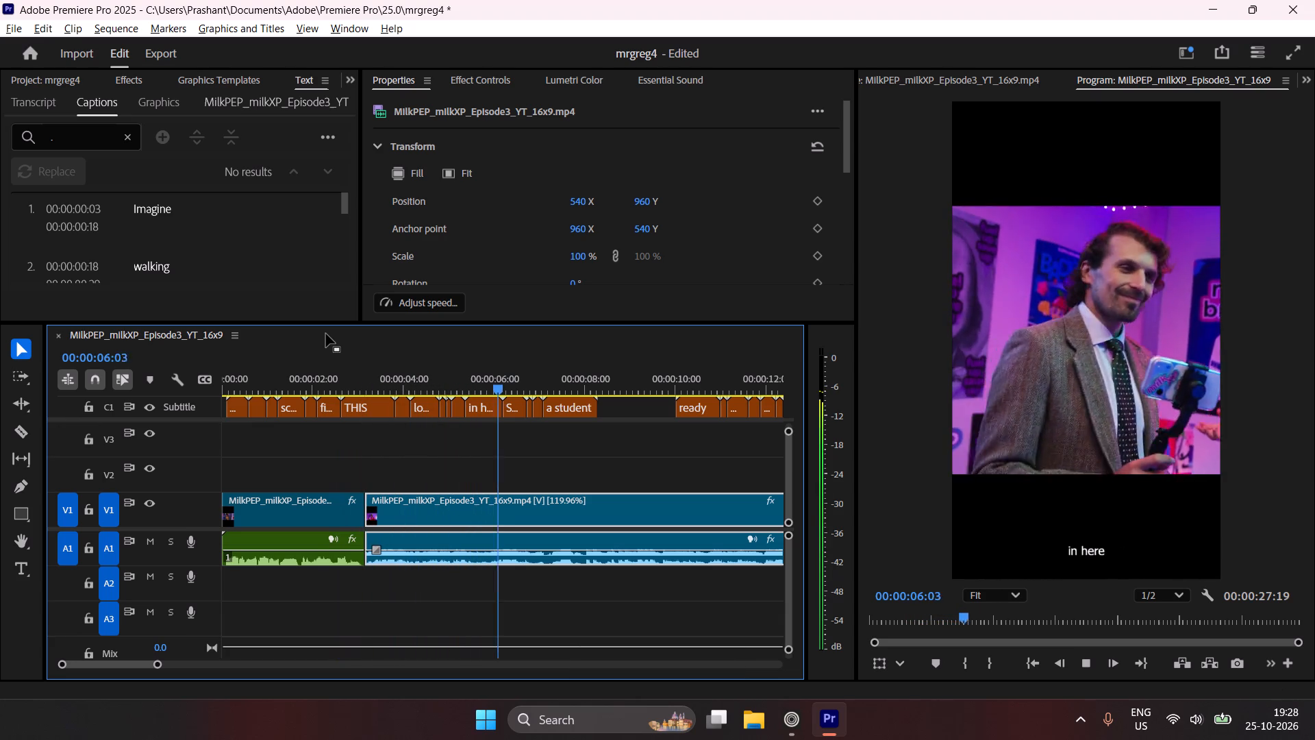
key("space")
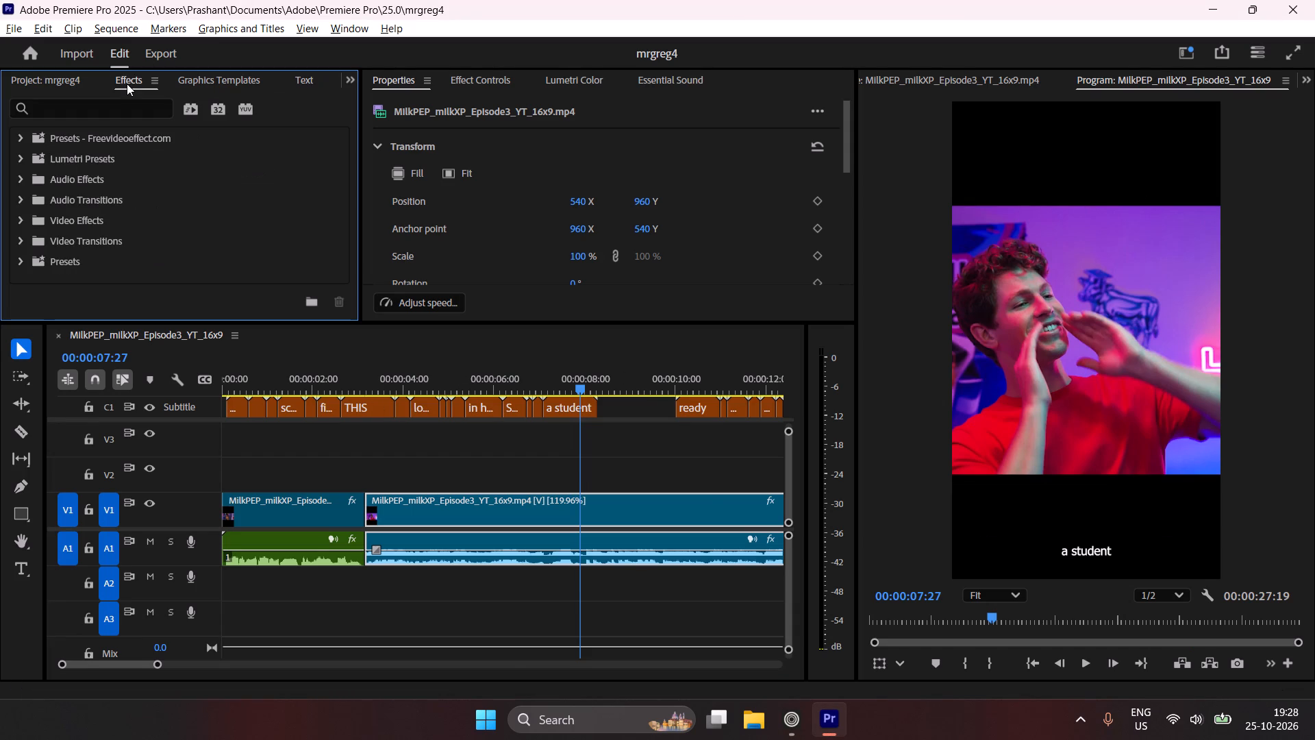
left_click(87, 226)
left_click(21, 138)
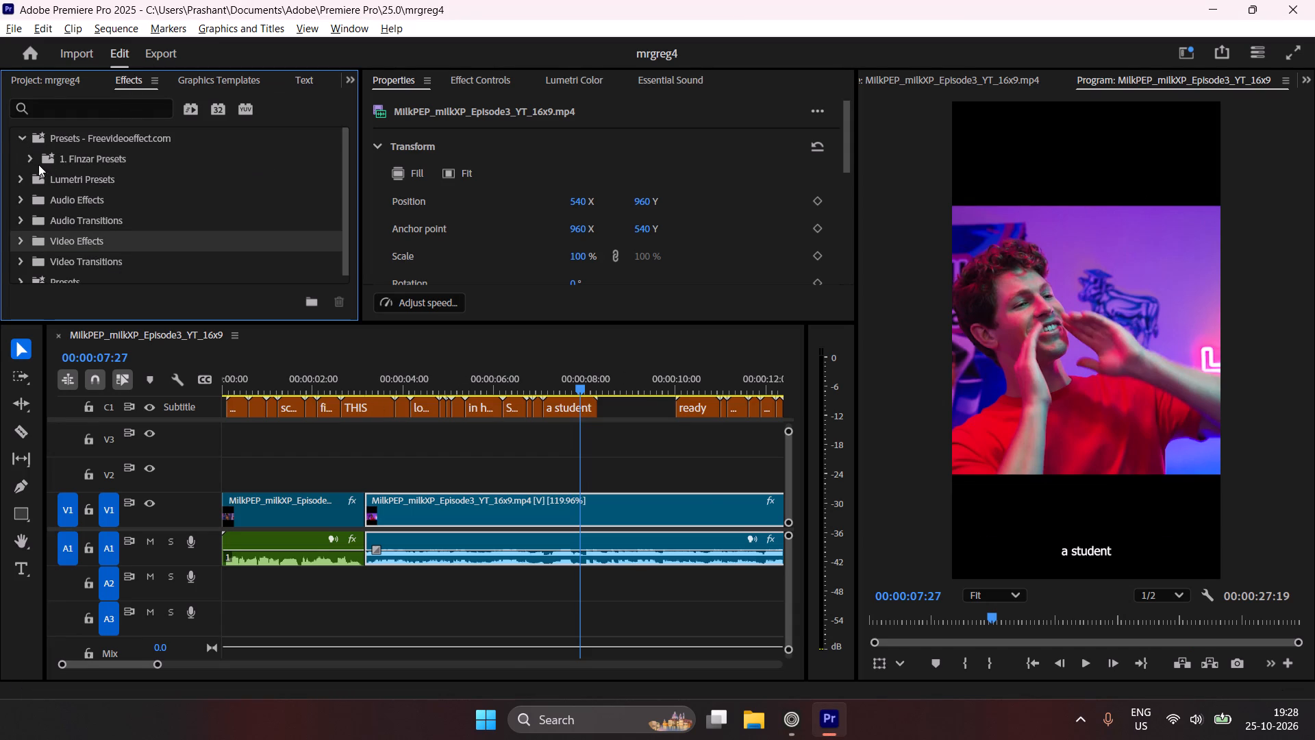
left_click(34, 160)
scroll(101, 201, "down", 1)
left_click(36, 244)
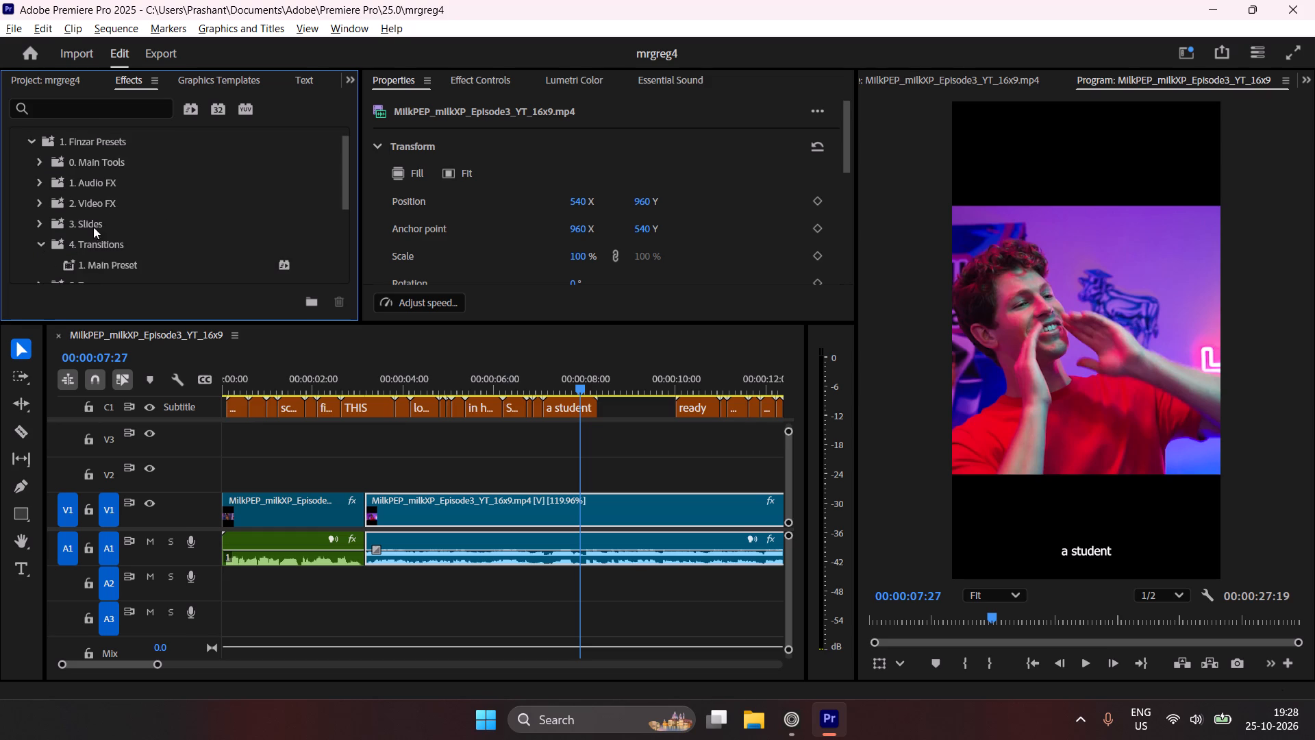
scroll(160, 214, "down", 1)
scroll(160, 214, "up", 1)
scroll(149, 215, "down", 2)
scroll(149, 217, "up", 1)
scroll(151, 221, "down", 1)
scroll(151, 221, "up", 1)
scroll(151, 221, "down", 3)
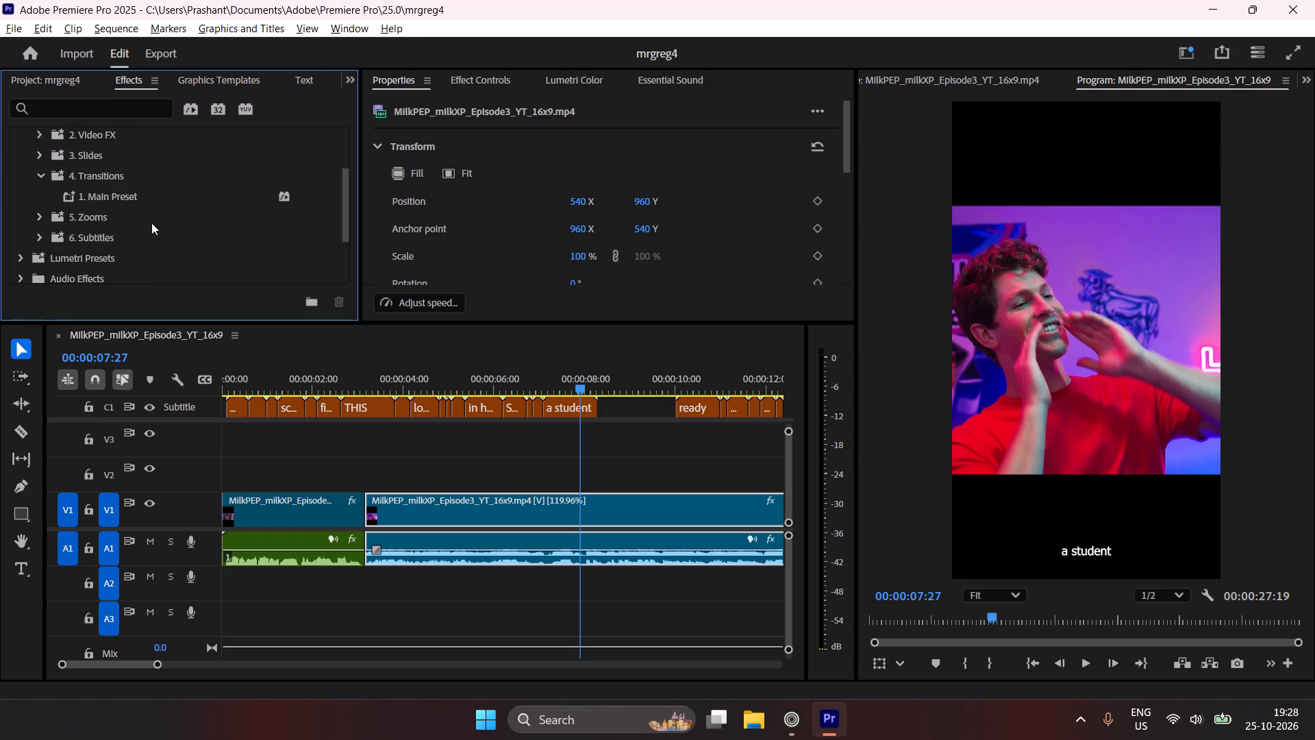
scroll(122, 196, "up", 2)
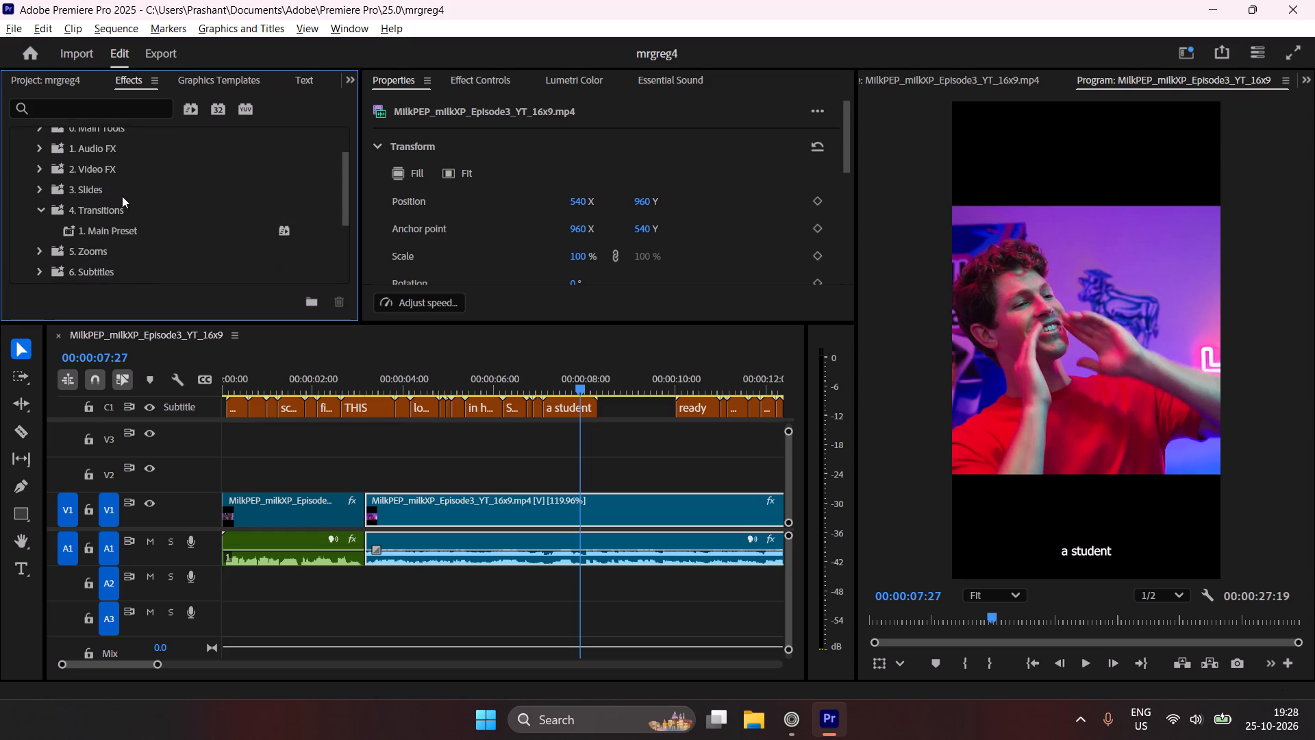
scroll(121, 184, "up", 1)
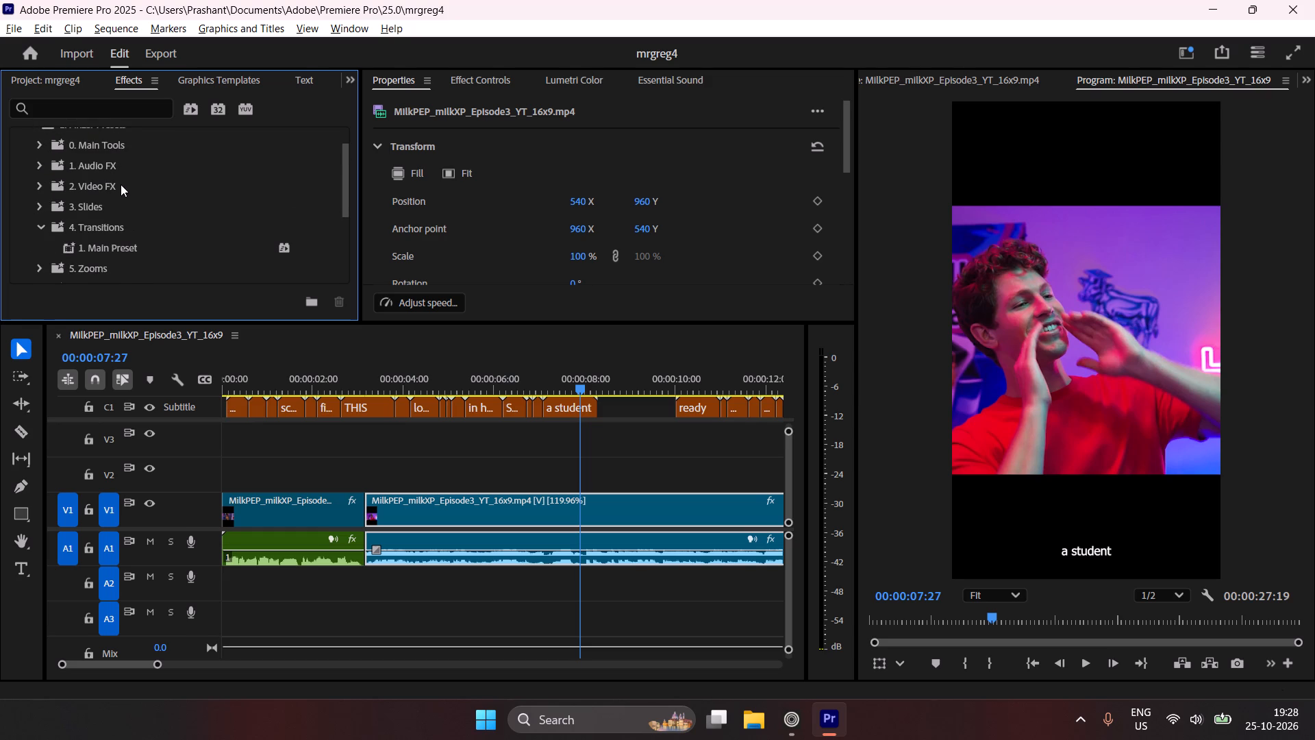
scroll(121, 184, "down", 2)
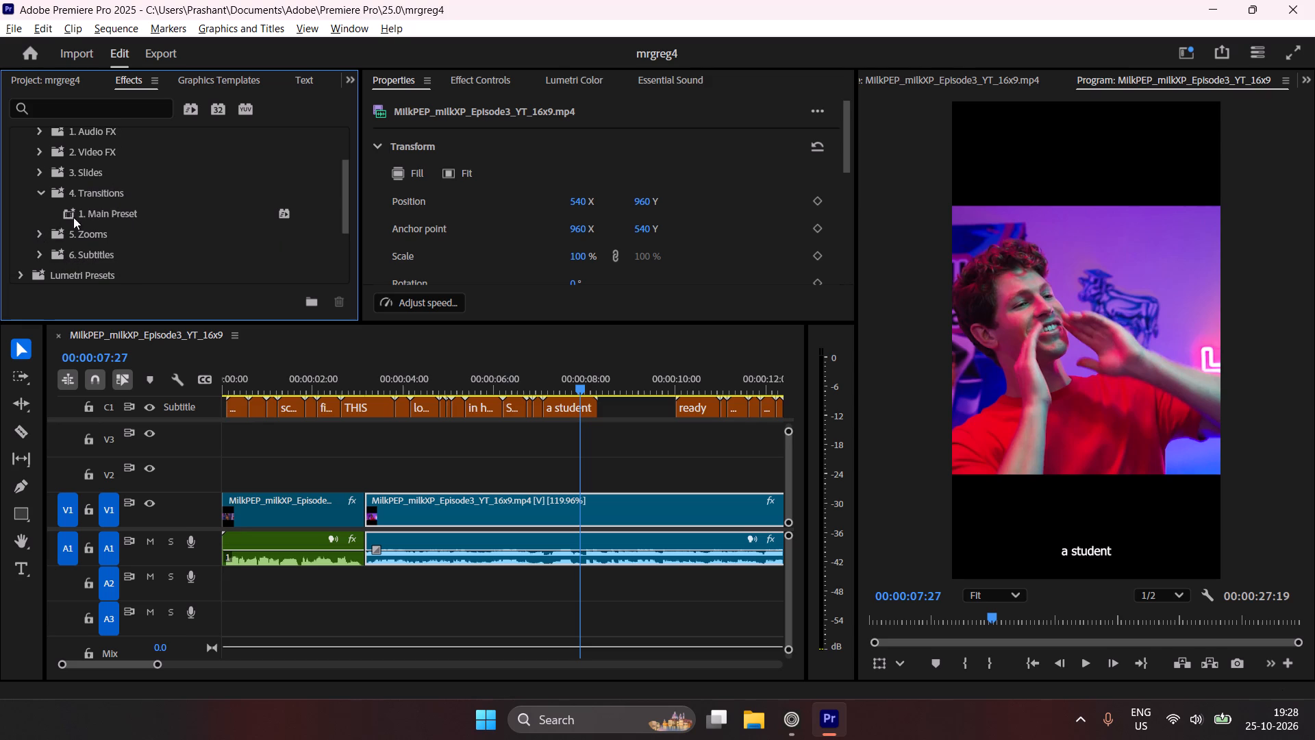
left_click(117, 217)
double_click(38, 193)
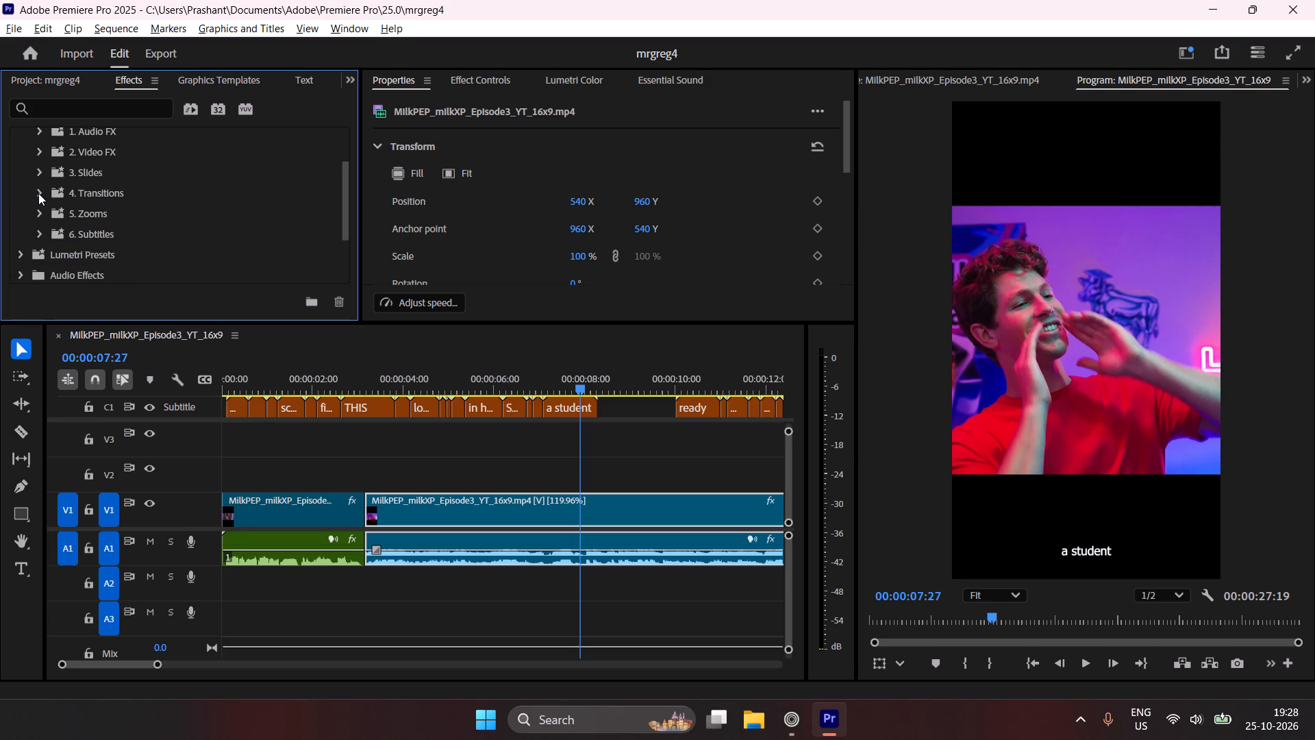
left_click(38, 190)
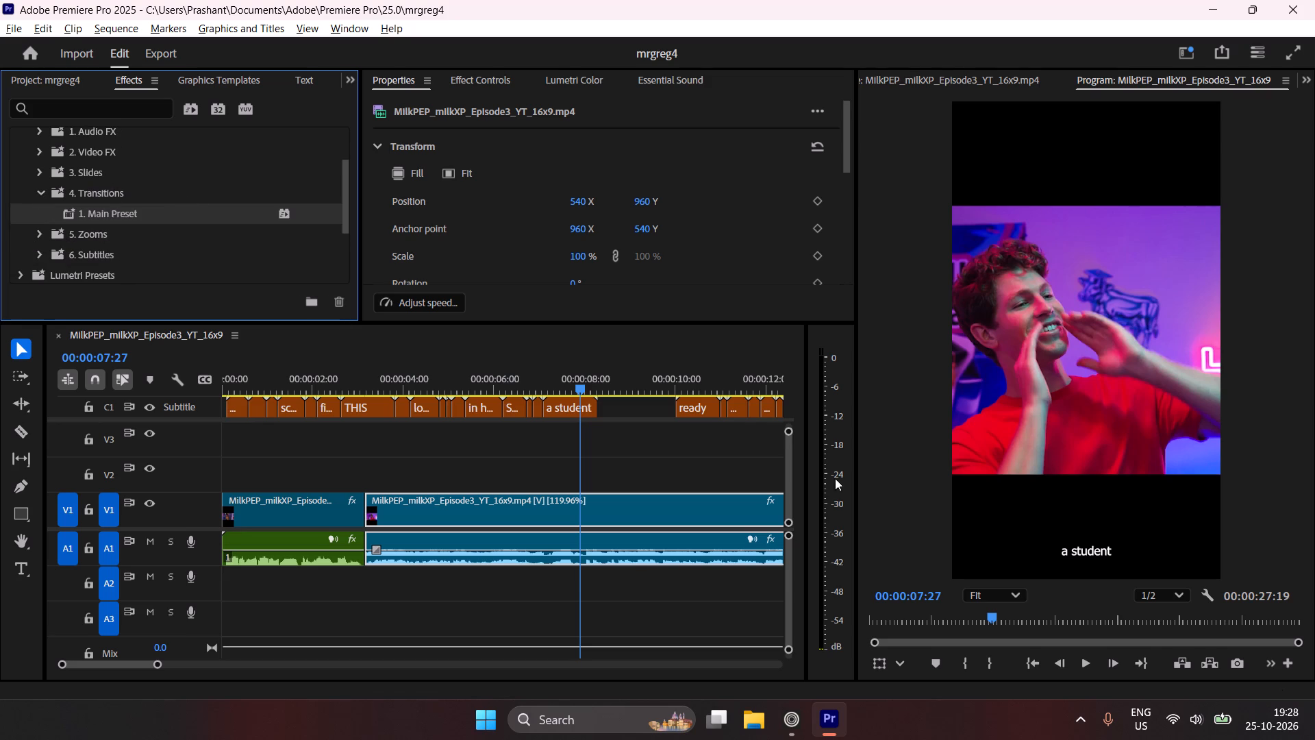
left_click(794, 730)
left_click(842, 734)
left_click_drag(345, 177, 331, 119)
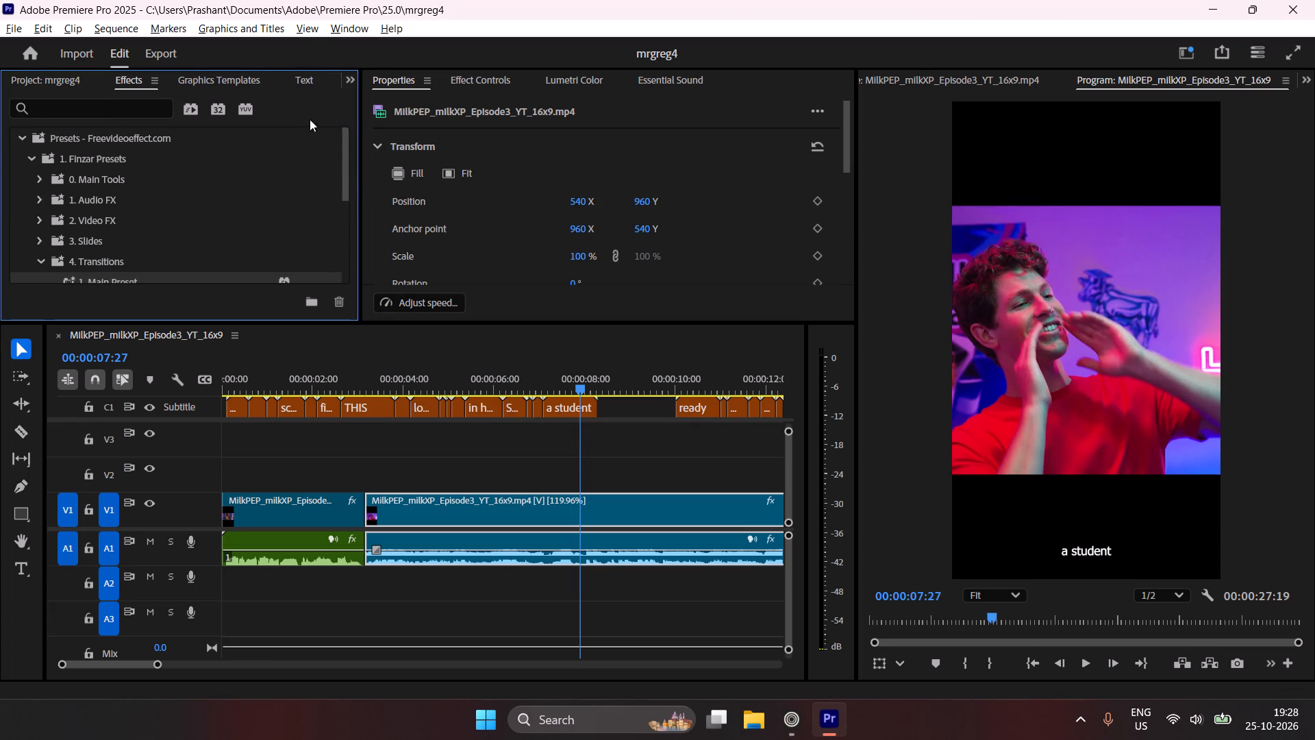
In File Explorer, find the Finzar Ultimate Transition Preset Pack folder inside the Finzar Ultimate Bundle in Downloads.
left_click(764, 717)
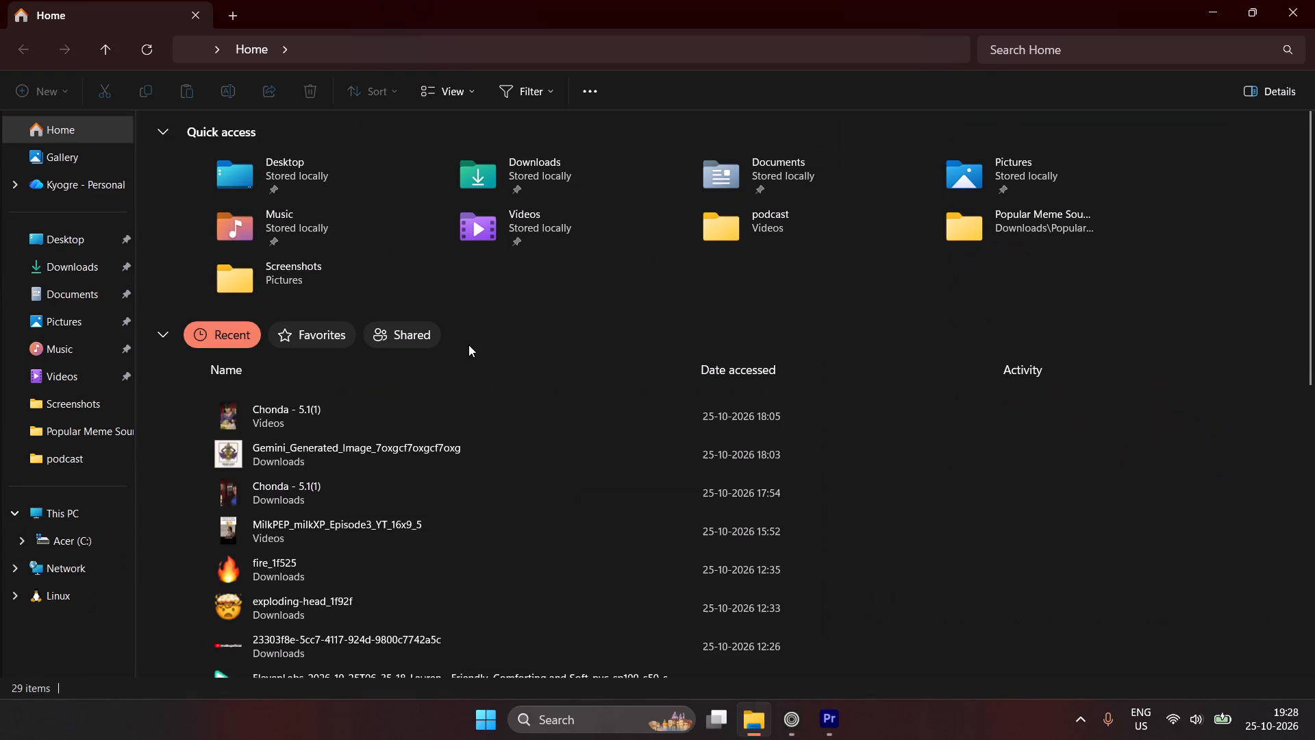
double_click(586, 181)
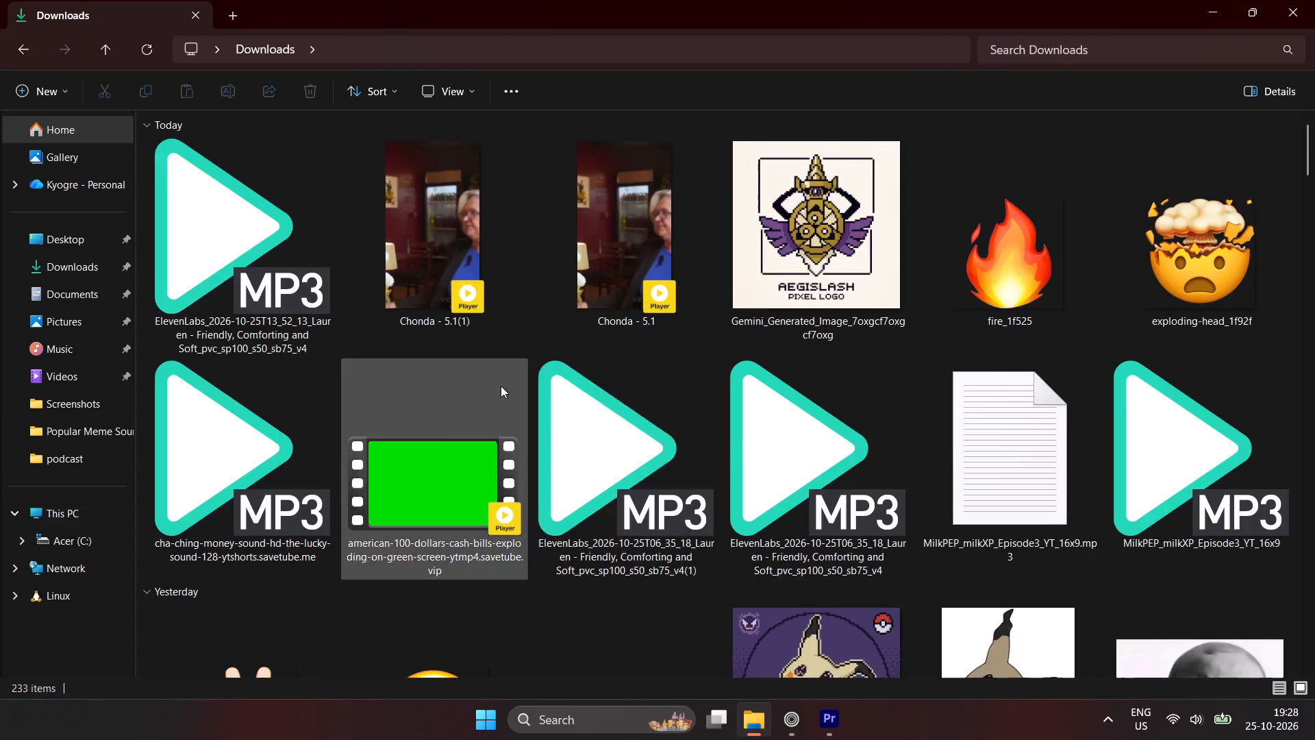
scroll(501, 386, "down", 4)
scroll(501, 373, "up", 1)
scroll(501, 371, "down", 1)
scroll(501, 371, "up", 1)
scroll(501, 371, "down", 3)
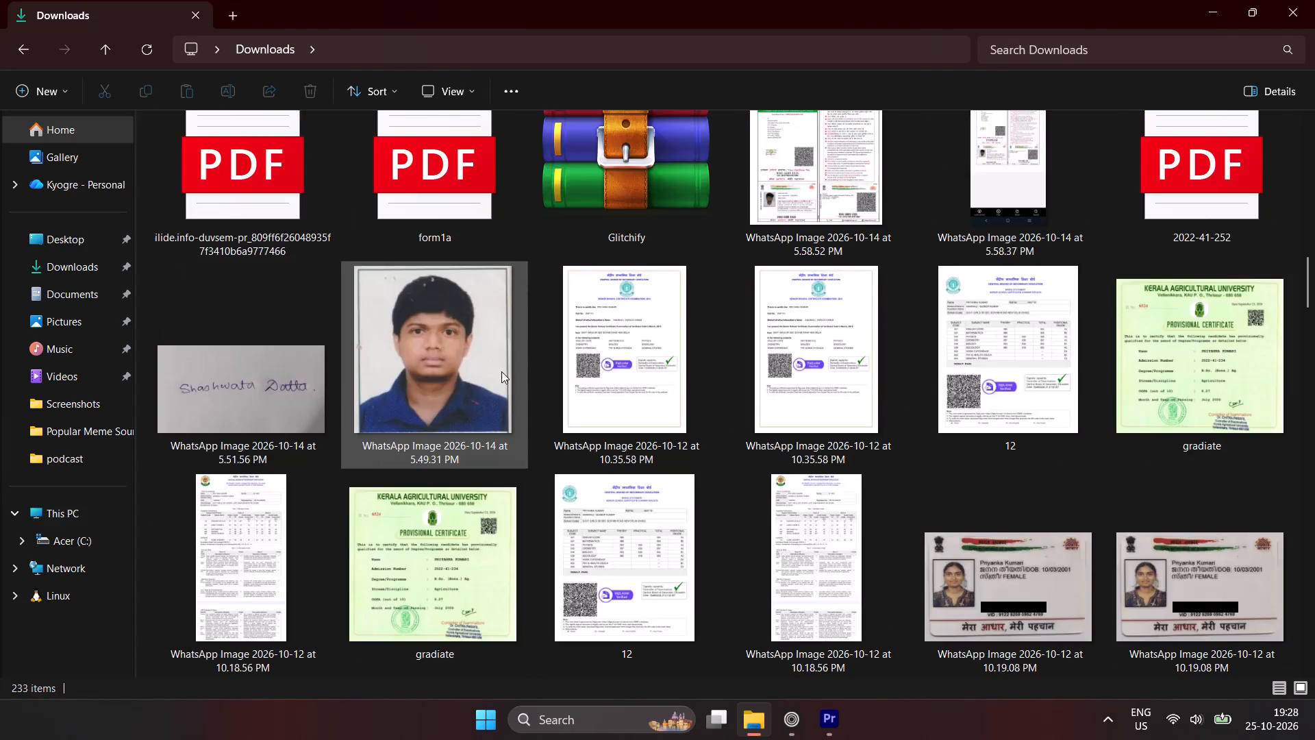
scroll(501, 371, "down", 4)
scroll(501, 371, "up", 3)
scroll(501, 371, "down", 1)
scroll(501, 371, "up", 7)
scroll(501, 370, "down", 1)
double_click(1139, 532)
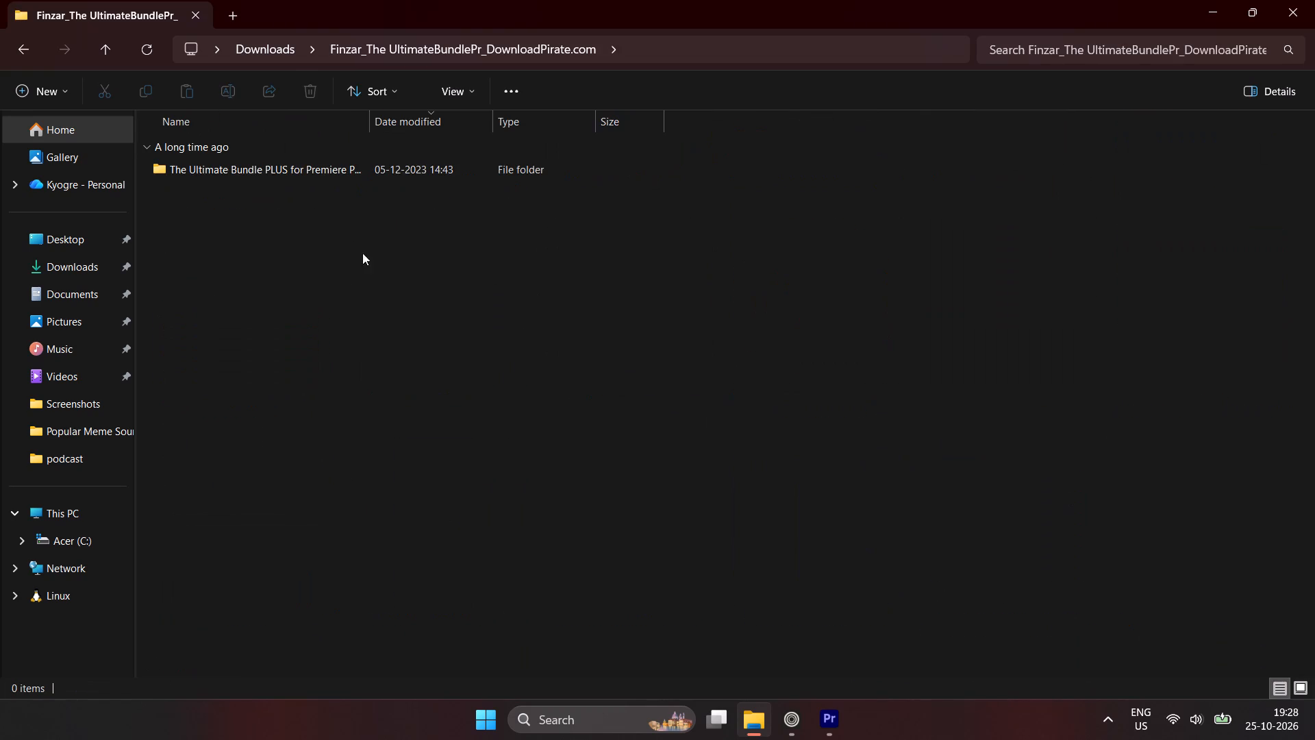
double_click(311, 177)
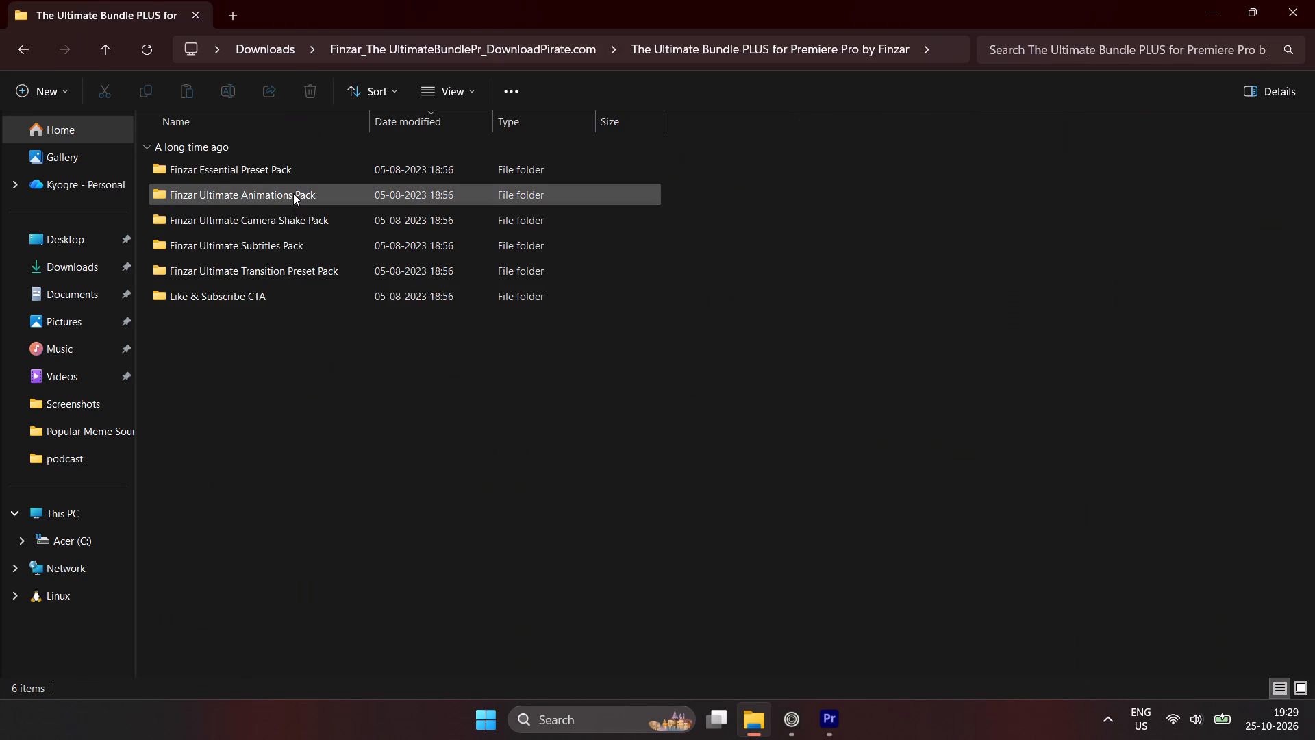
double_click(293, 193)
left_click(467, 49)
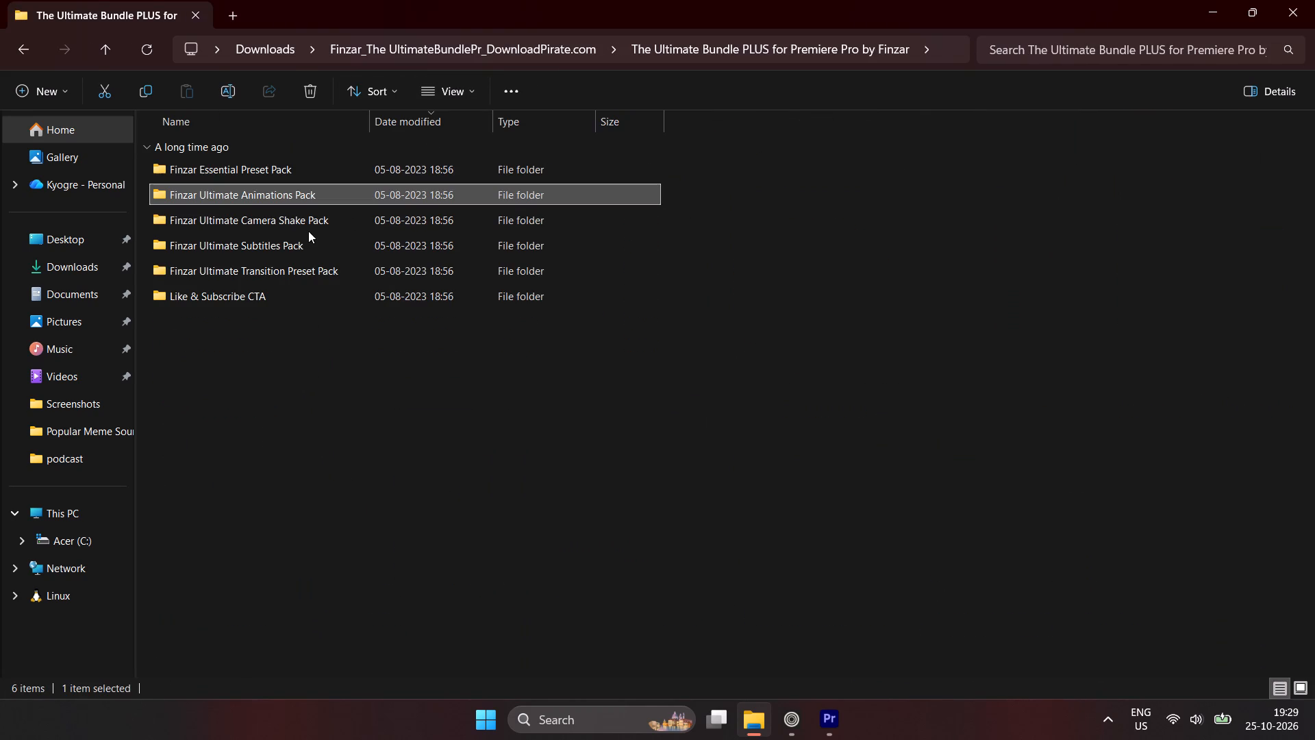
double_click(314, 266)
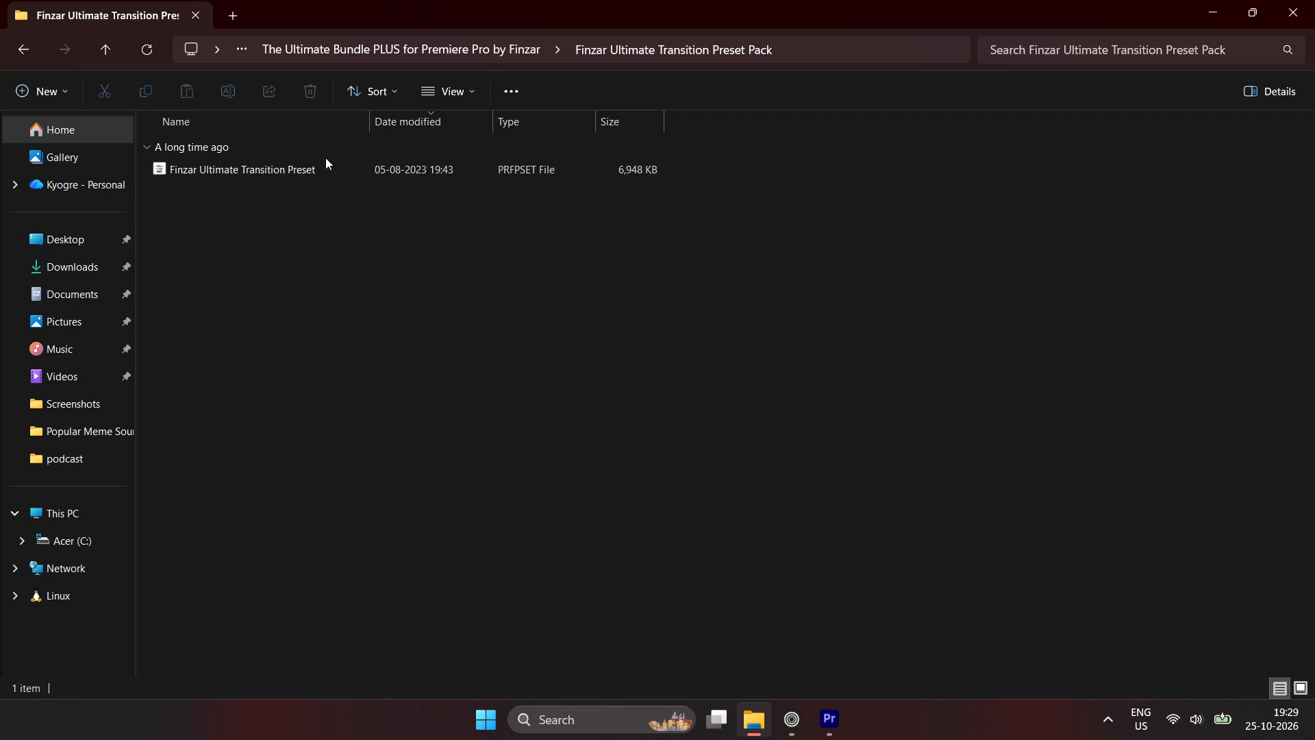
left_click(372, 173)
Copy the folder path of the Finzar Ultimate Transition Preset Pack.
left_click(830, 725)
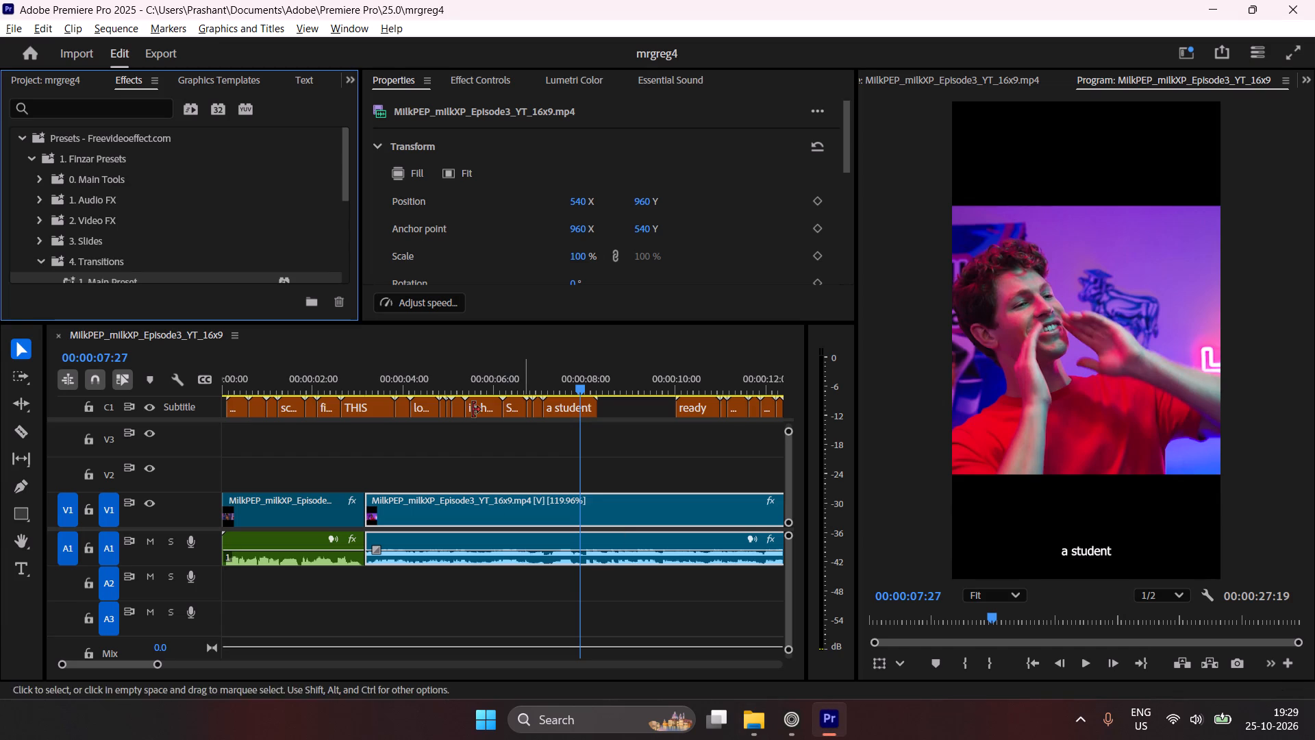
left_click(798, 728)
left_click(755, 728)
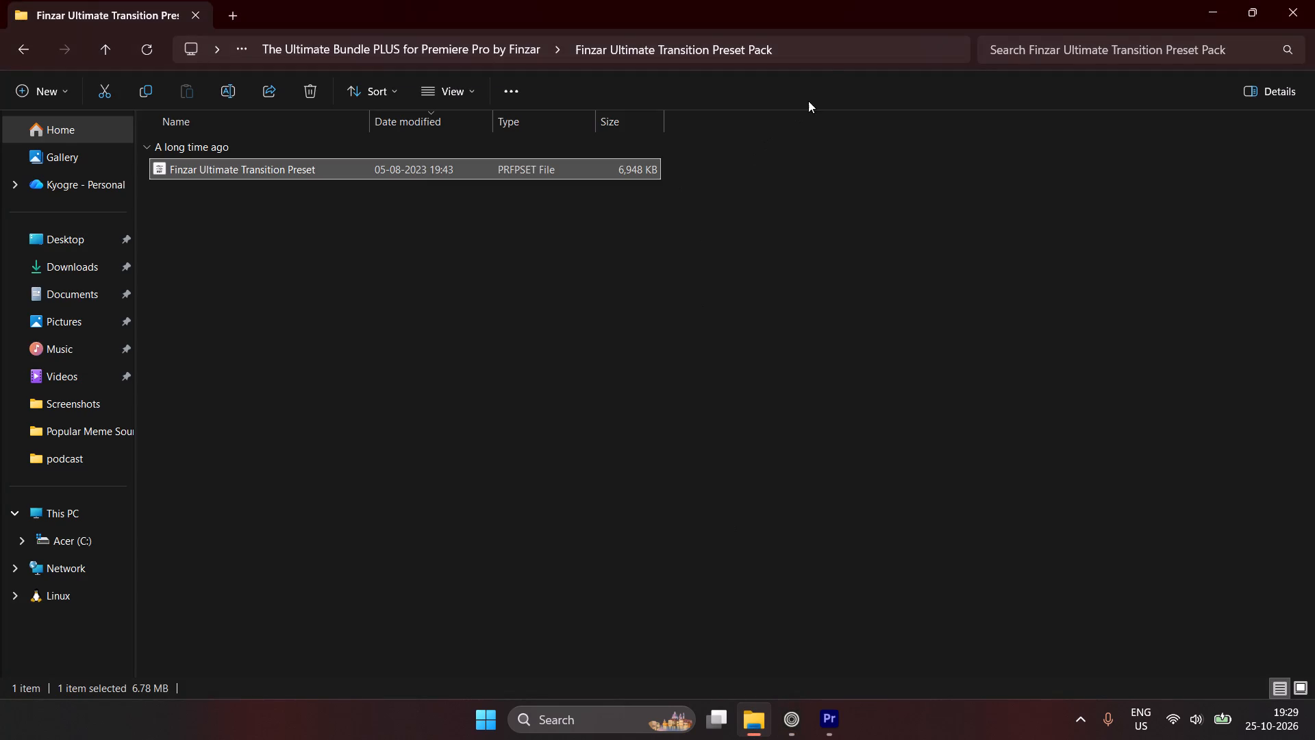
left_click(823, 60)
key("ctrl+c")
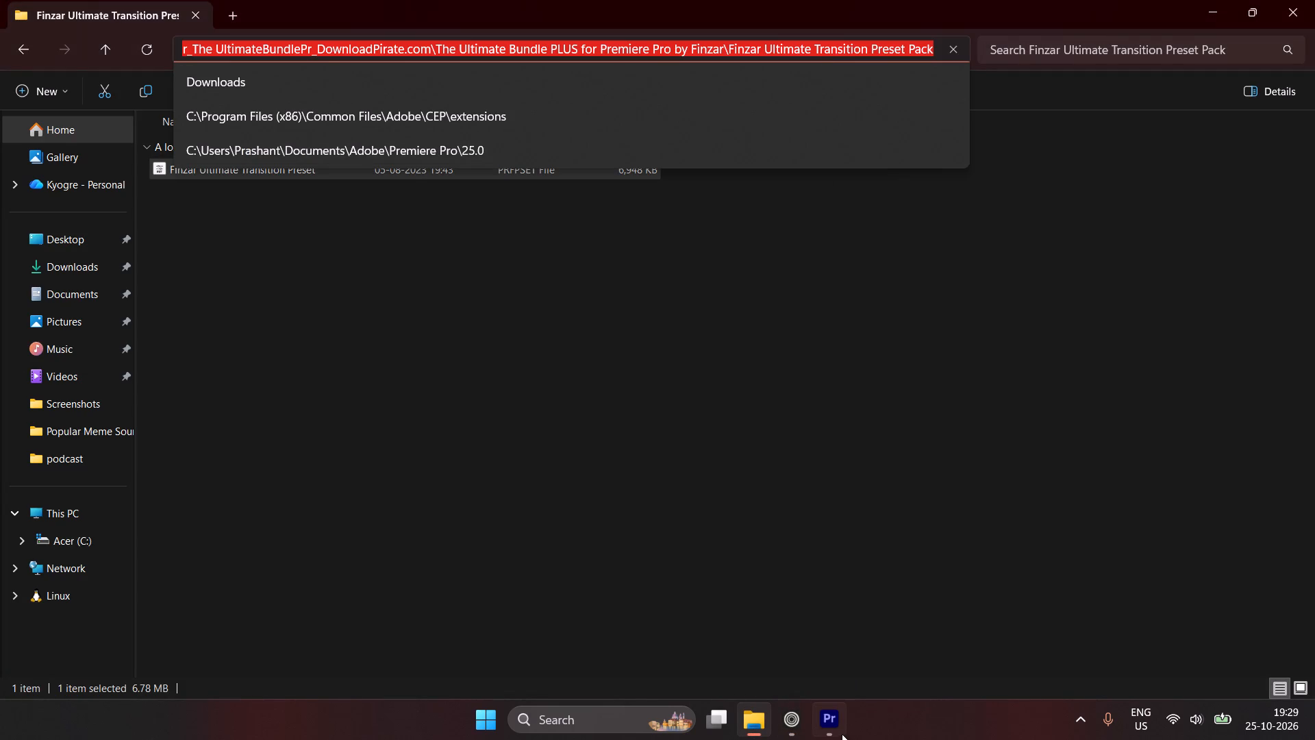
Back in Premiere Pro, import the Finzar Ultimate Transition Preset file into the effects presets using the copied folder path.
left_click(841, 726)
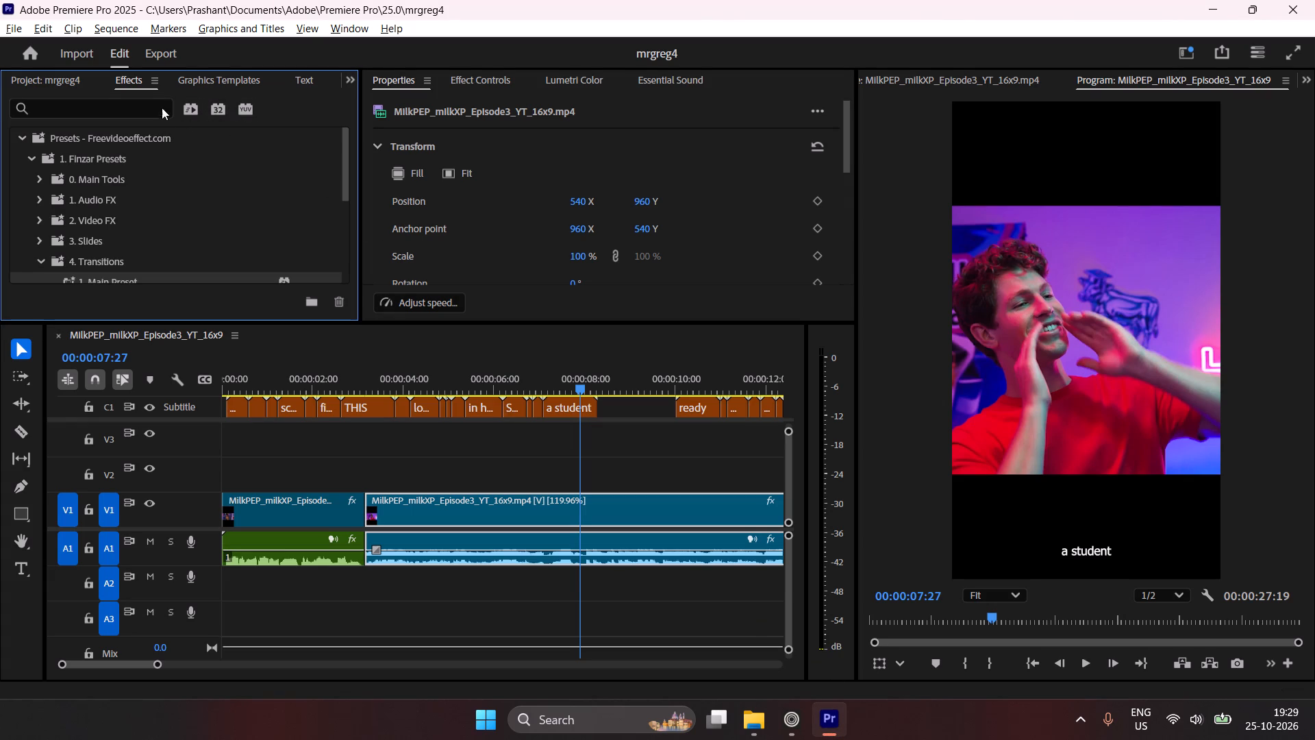
right_click(141, 83)
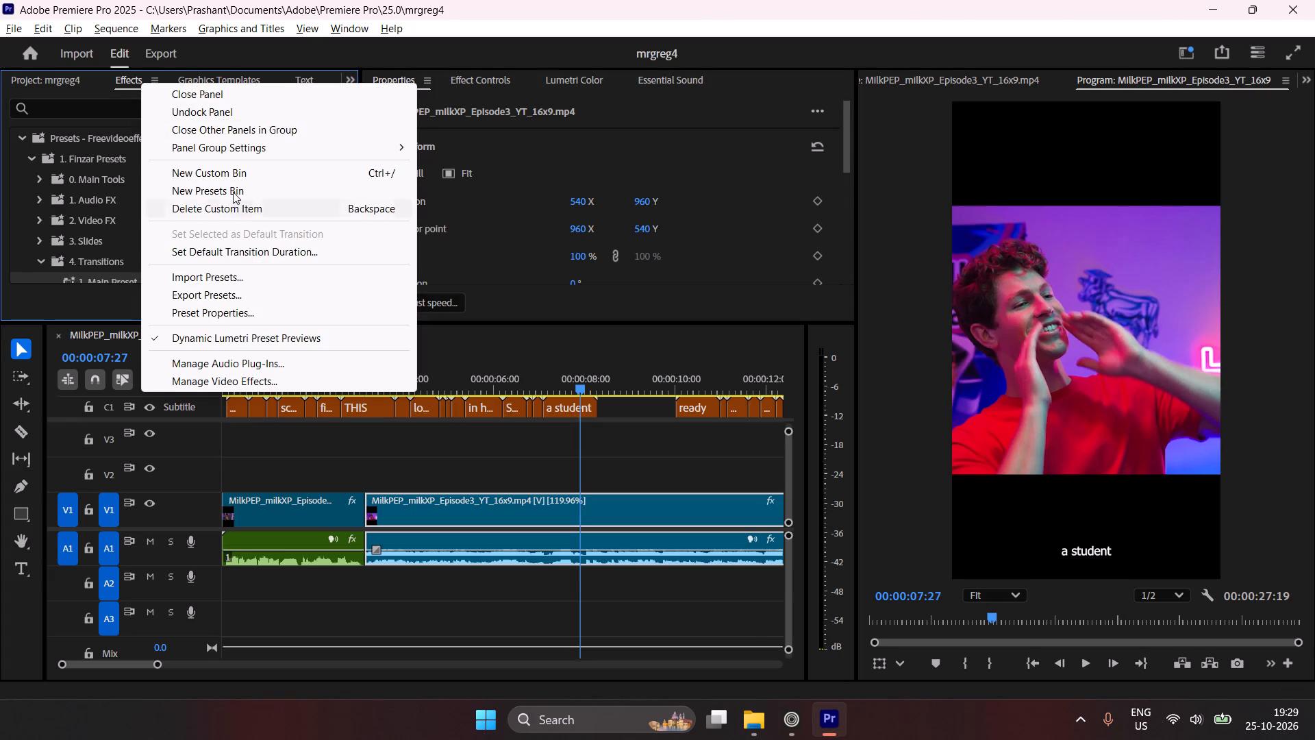
left_click(260, 271)
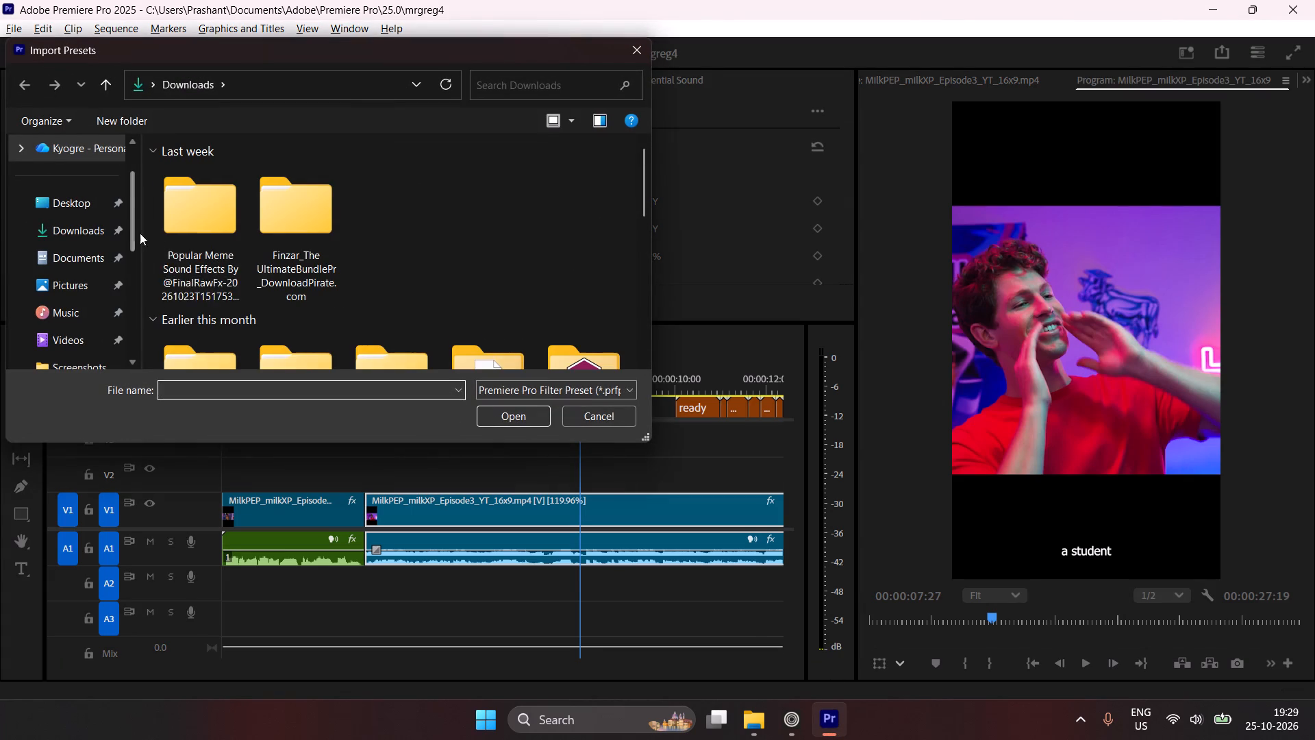
left_click(253, 77)
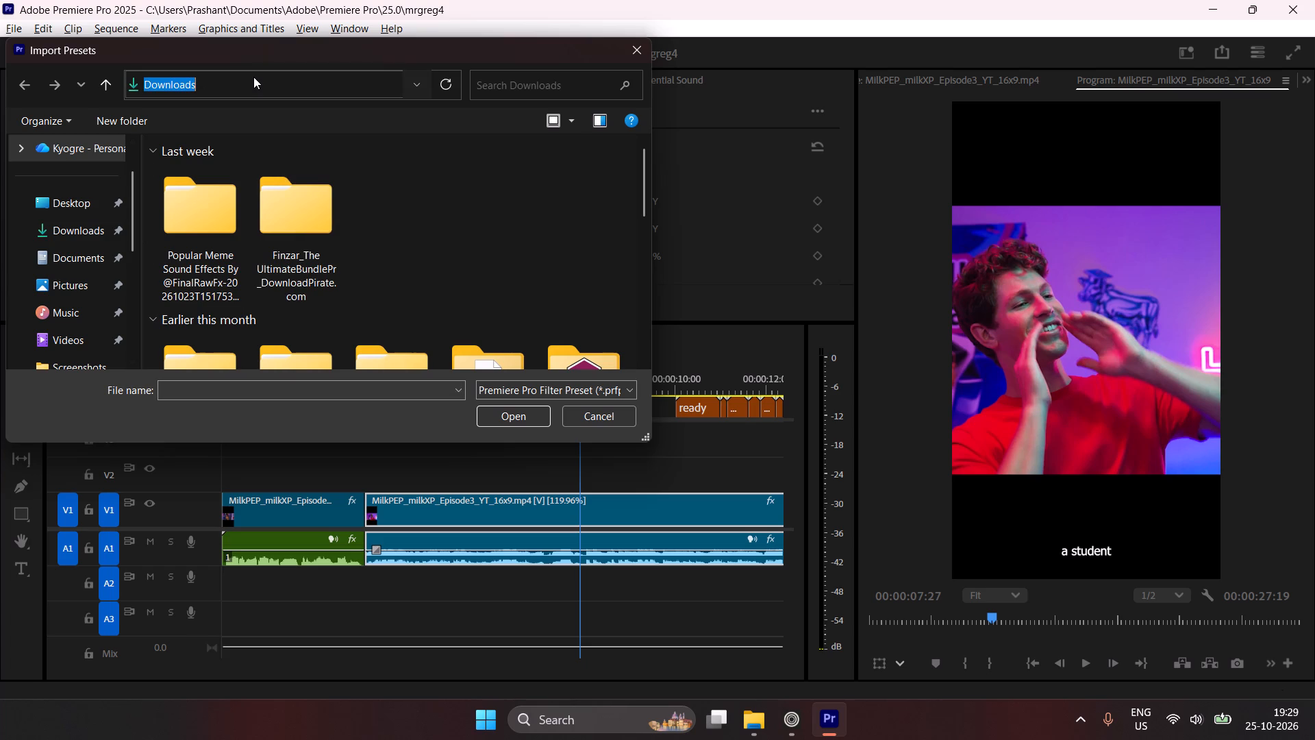
key("ctrl+v")
key("bracketright")
key("BackSpace")
key("Return")
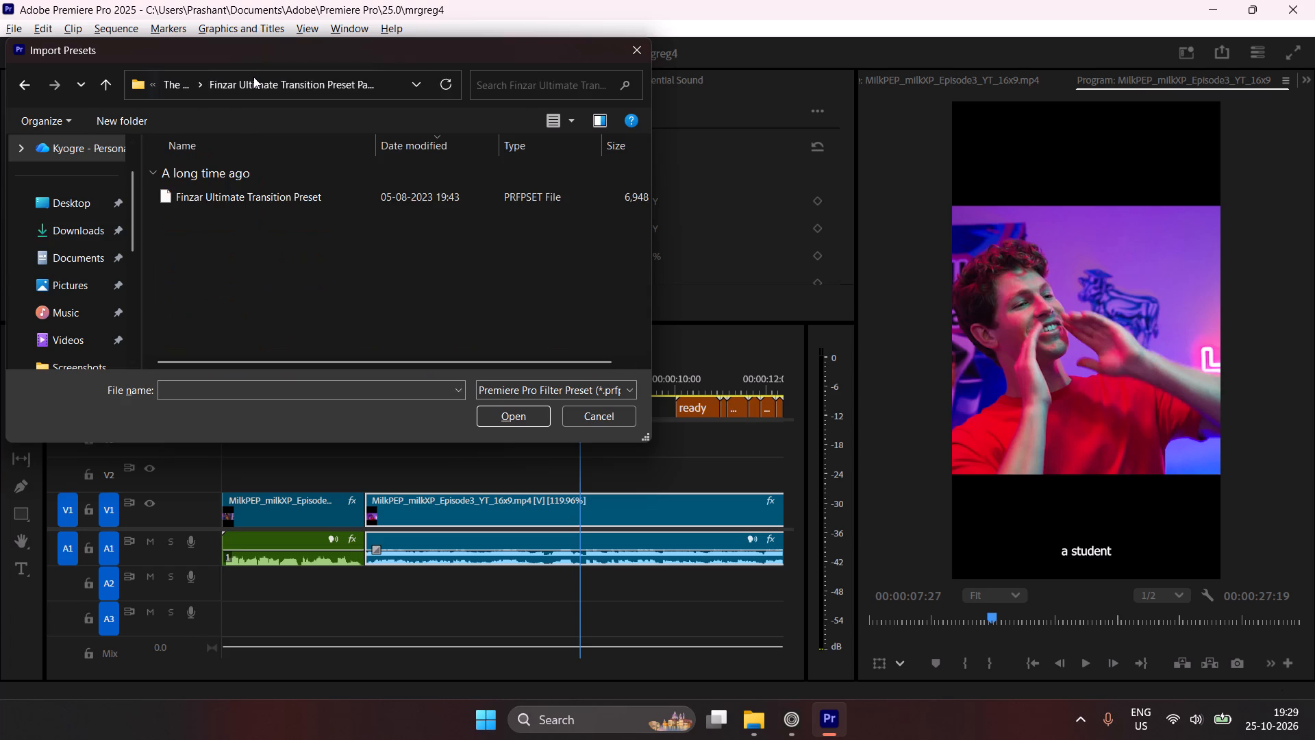
left_click(281, 208)
double_click(280, 199)
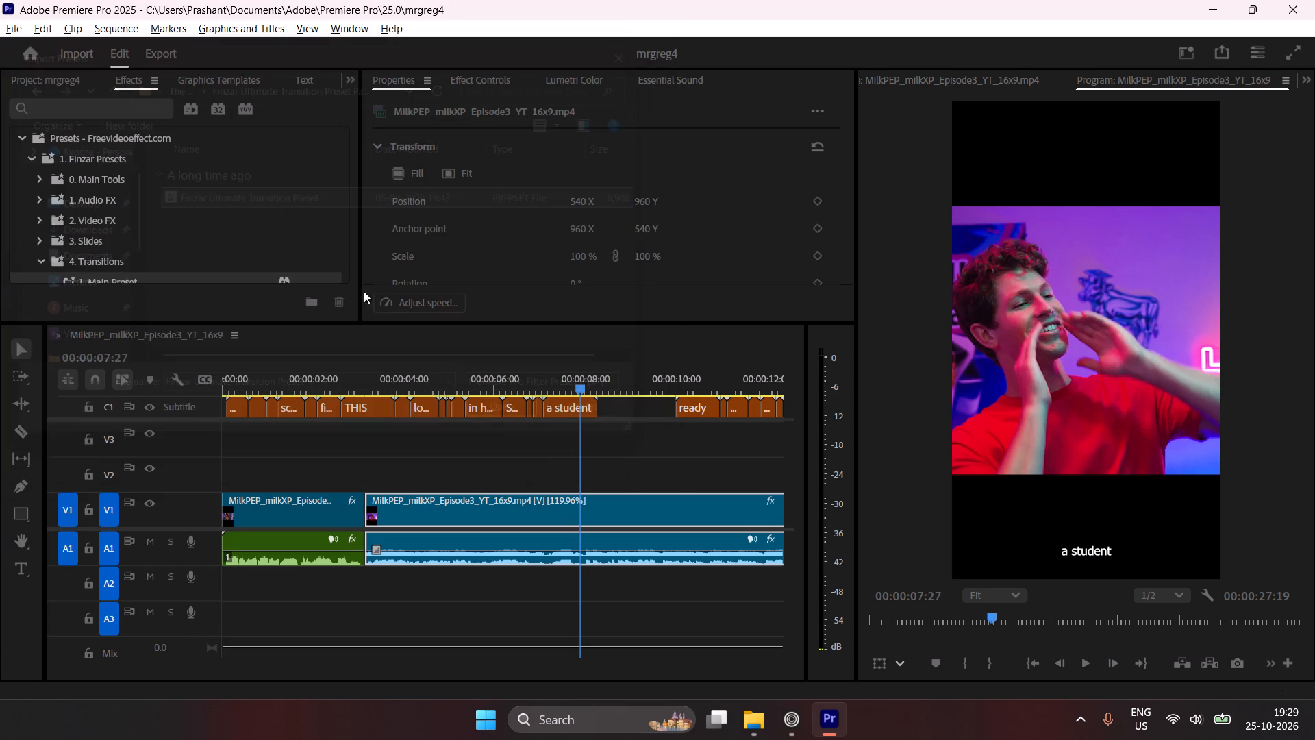
Examine the imported 1. Finzar Transitions presets, including their categories and the 0. HOW TO USE entry.
scroll(281, 218, "down", 4)
scroll(281, 218, "up", 1)
scroll(281, 218, "down", 4)
scroll(281, 220, "up", 1)
scroll(281, 220, "down", 2)
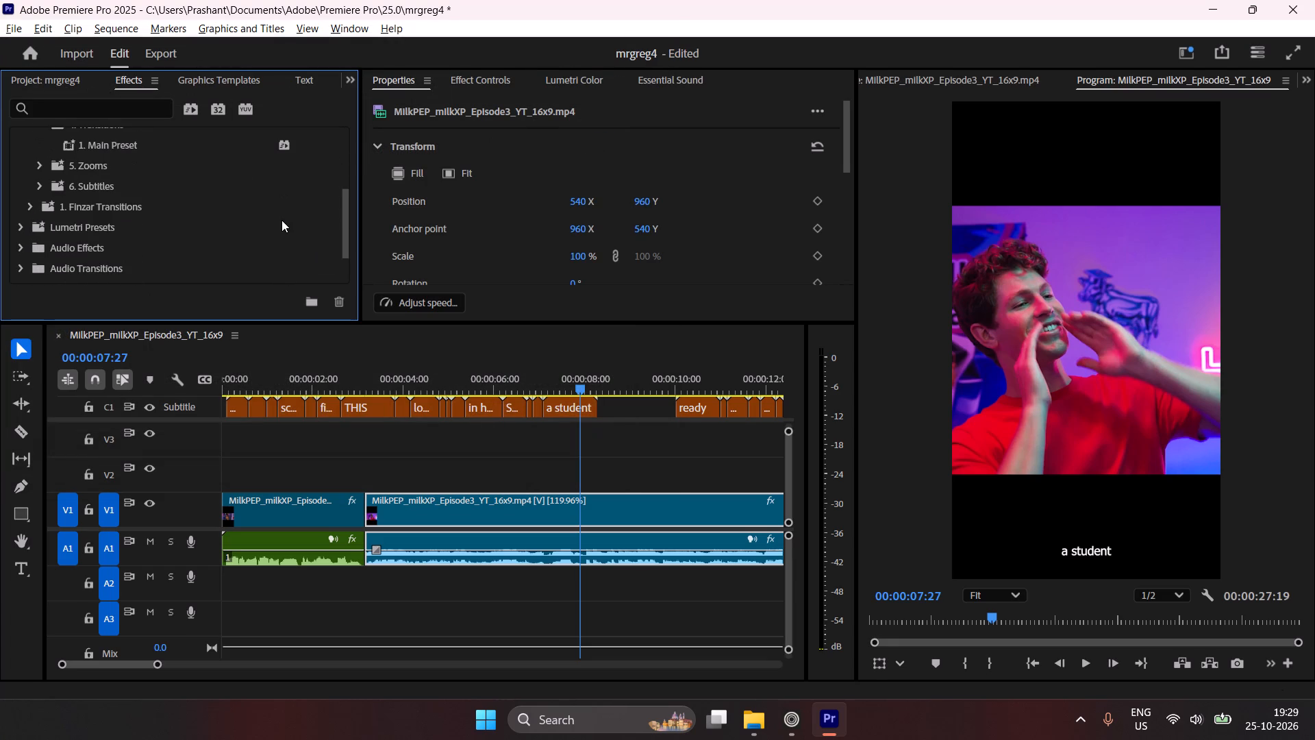
left_click(27, 205)
scroll(216, 226, "down", 2)
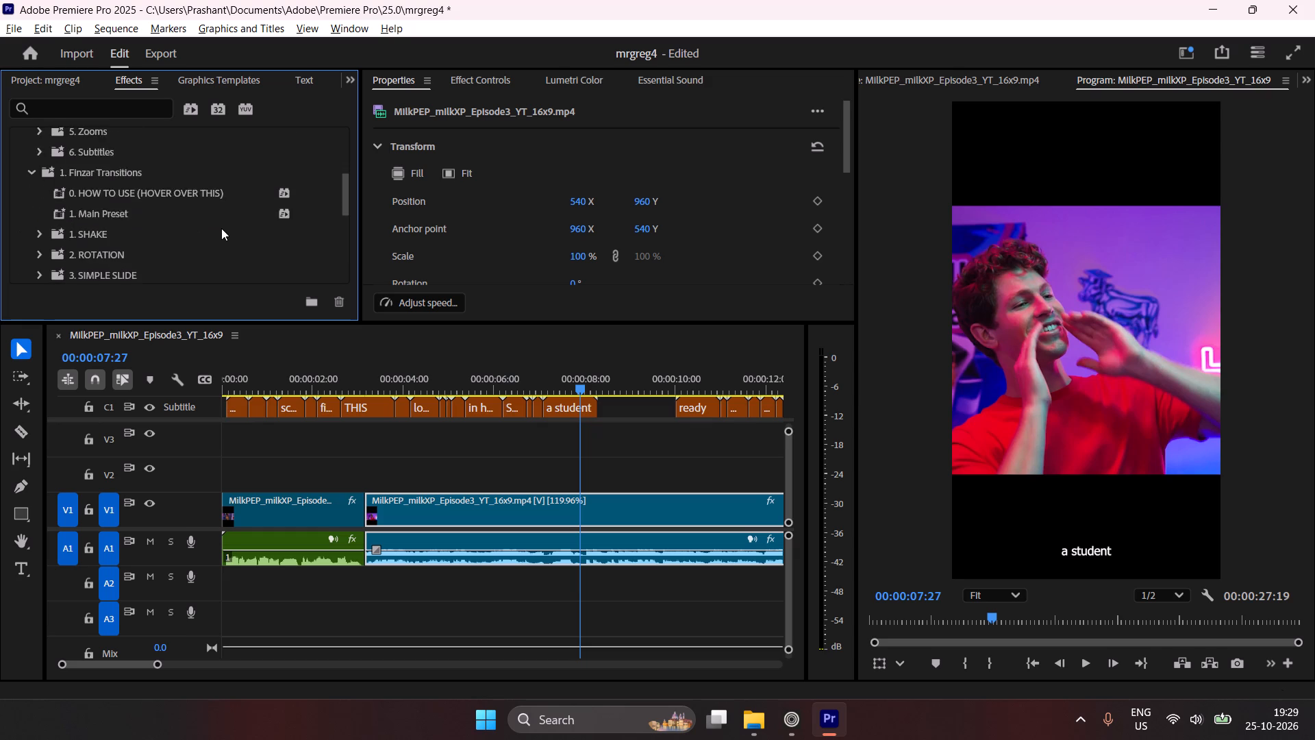
scroll(221, 228, "down", 1)
scroll(163, 212, "down", 2)
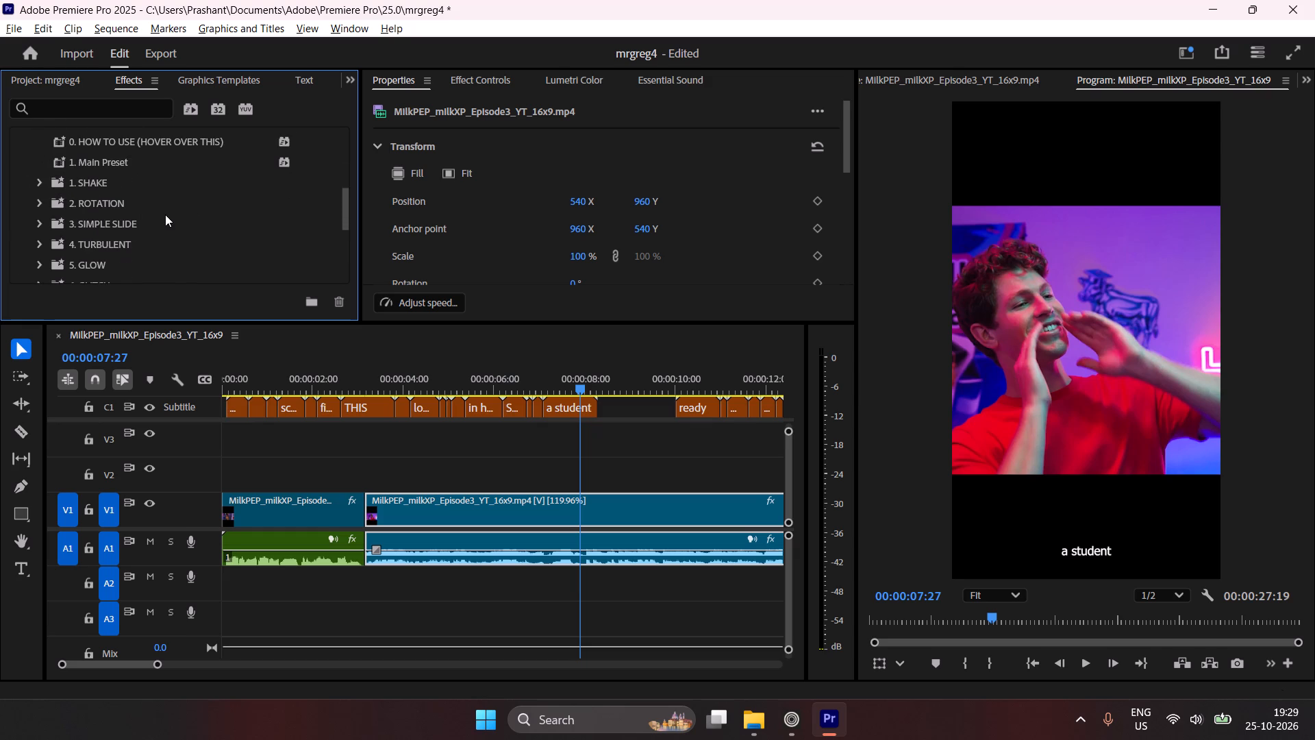
scroll(144, 201, "up", 2)
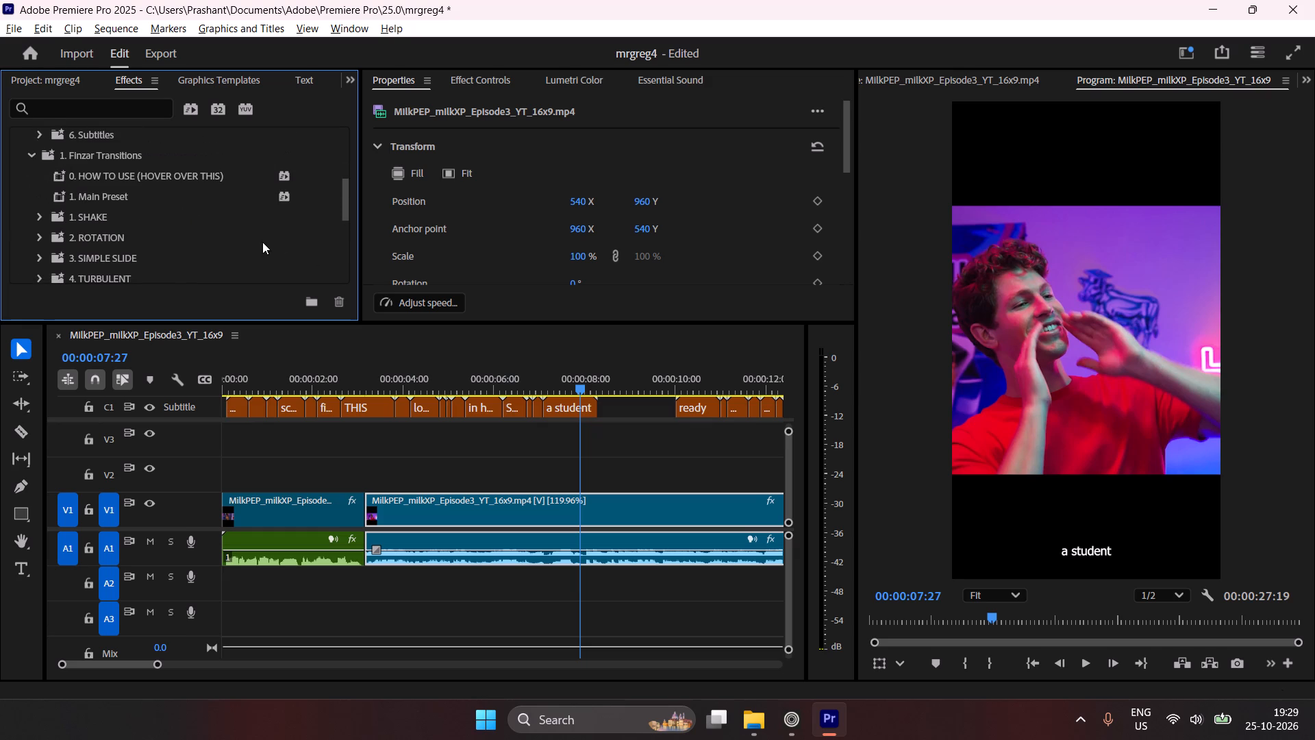
left_click(153, 174)
Set the sequence's timebase to 60.00 frames/second in the sequence settings.
left_click(421, 614)
left_click(121, 27)
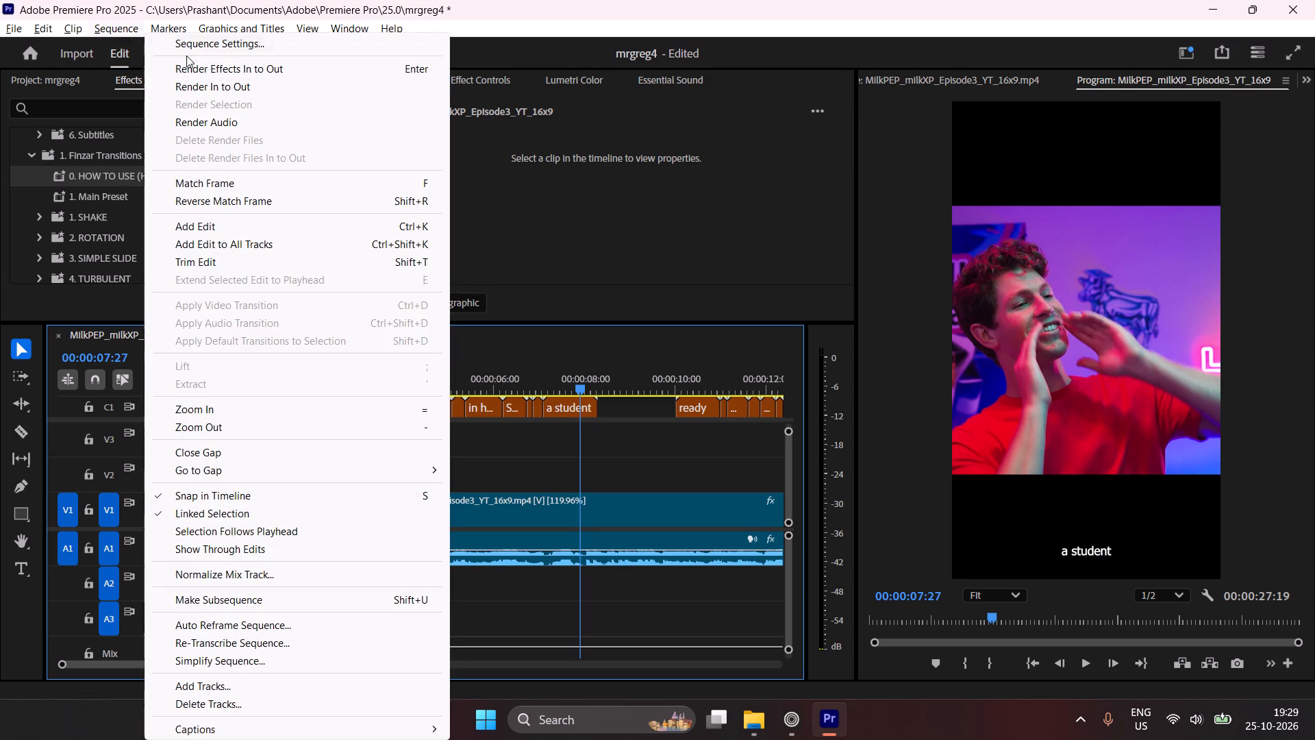
left_click(188, 47)
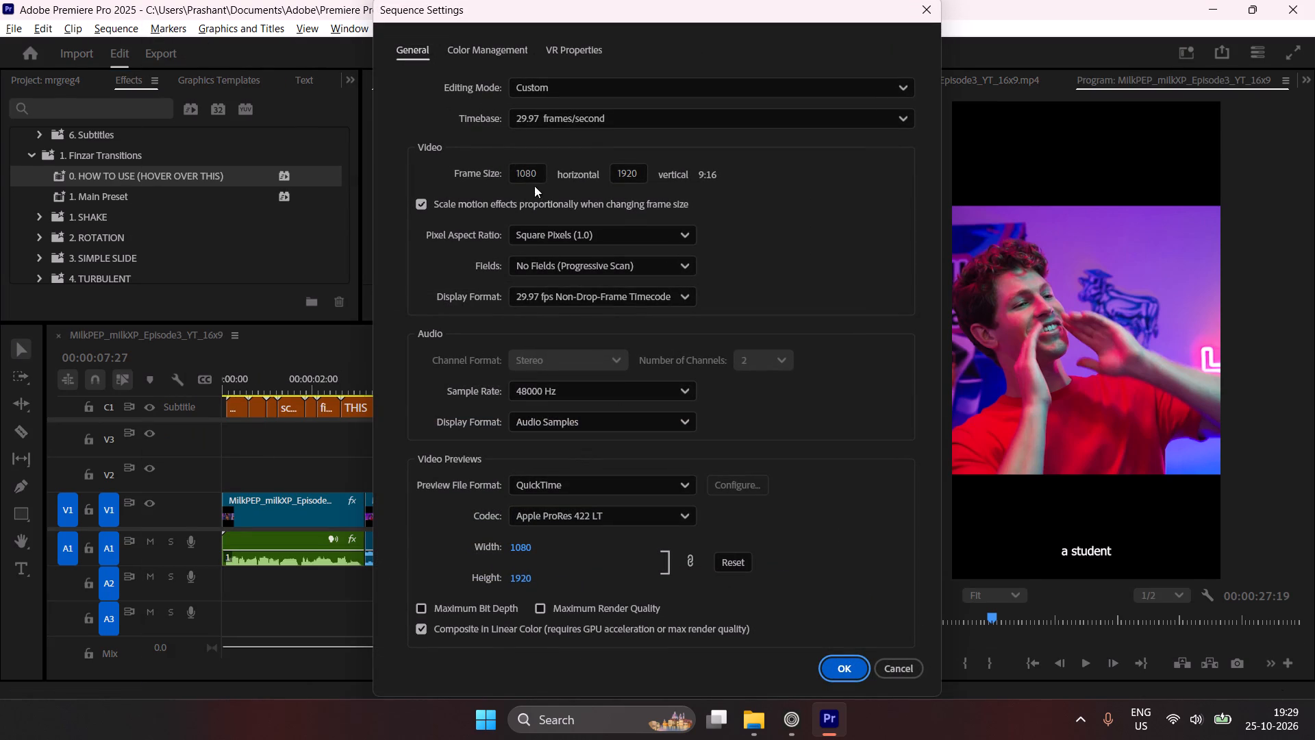
left_click(632, 114)
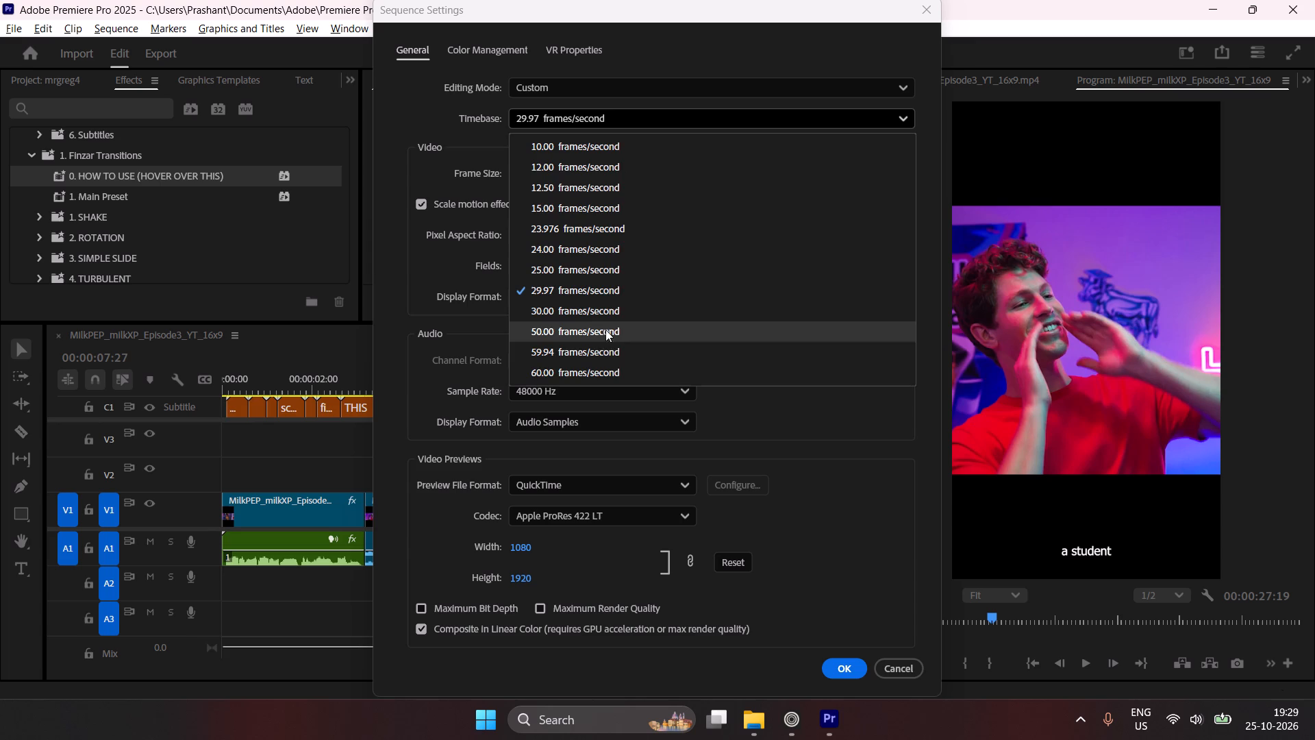
left_click(613, 369)
left_click(840, 671)
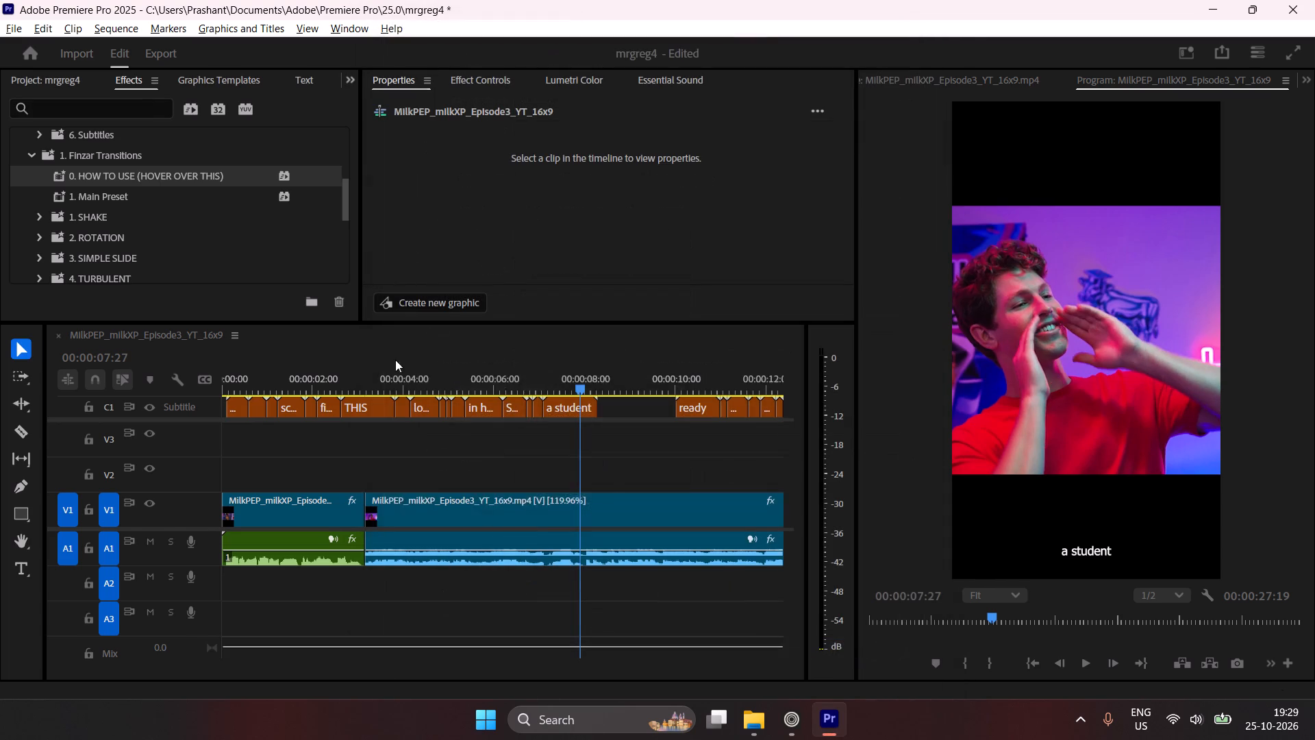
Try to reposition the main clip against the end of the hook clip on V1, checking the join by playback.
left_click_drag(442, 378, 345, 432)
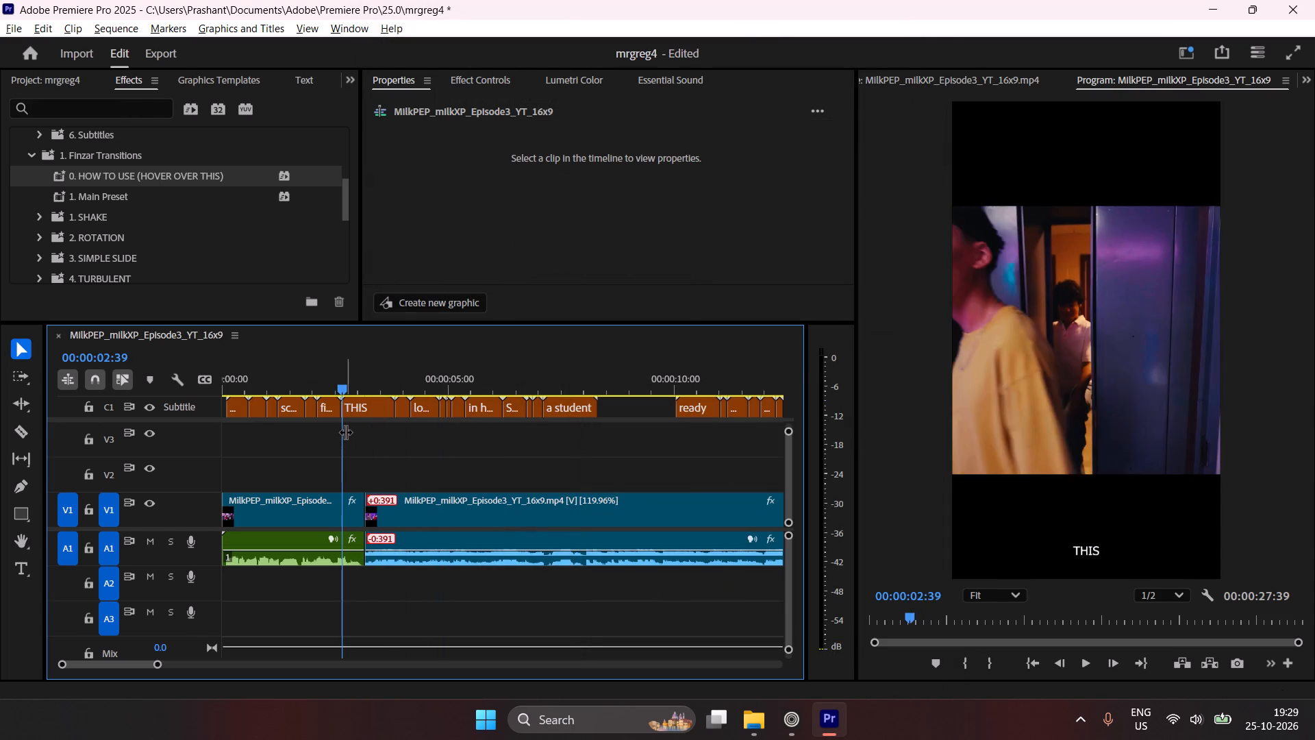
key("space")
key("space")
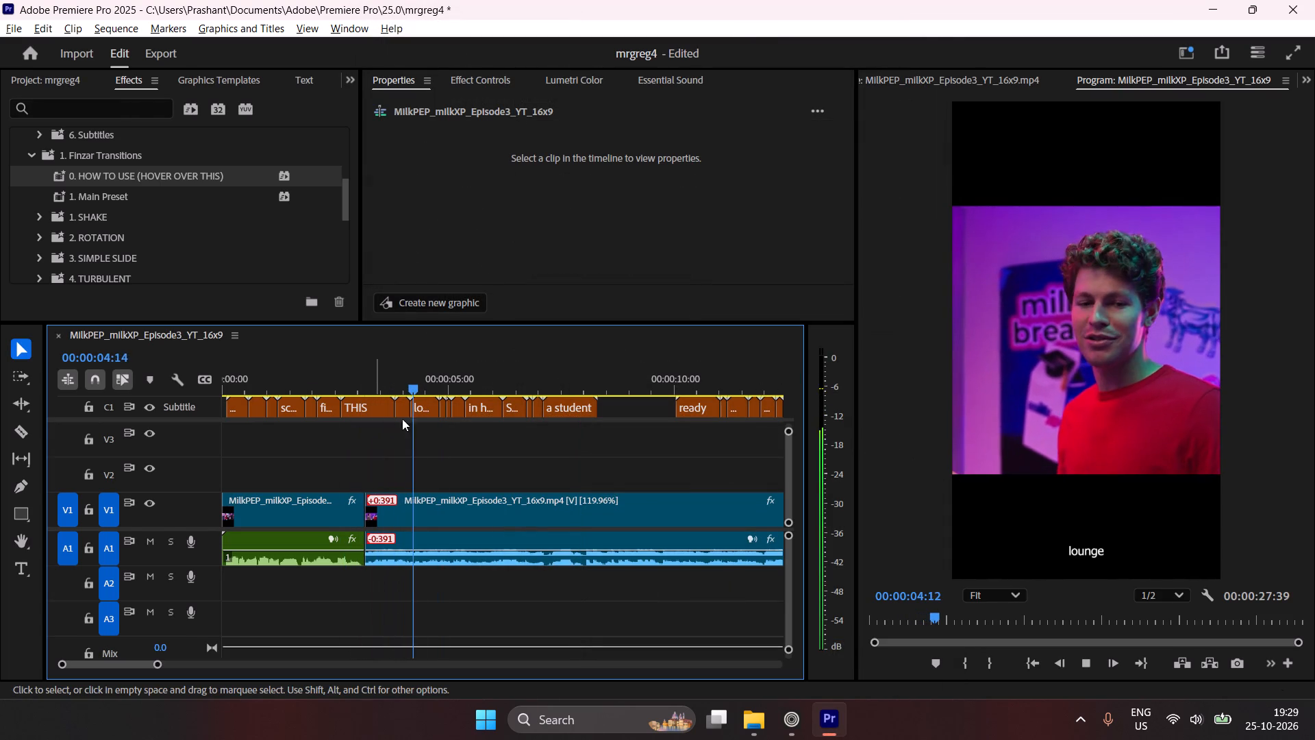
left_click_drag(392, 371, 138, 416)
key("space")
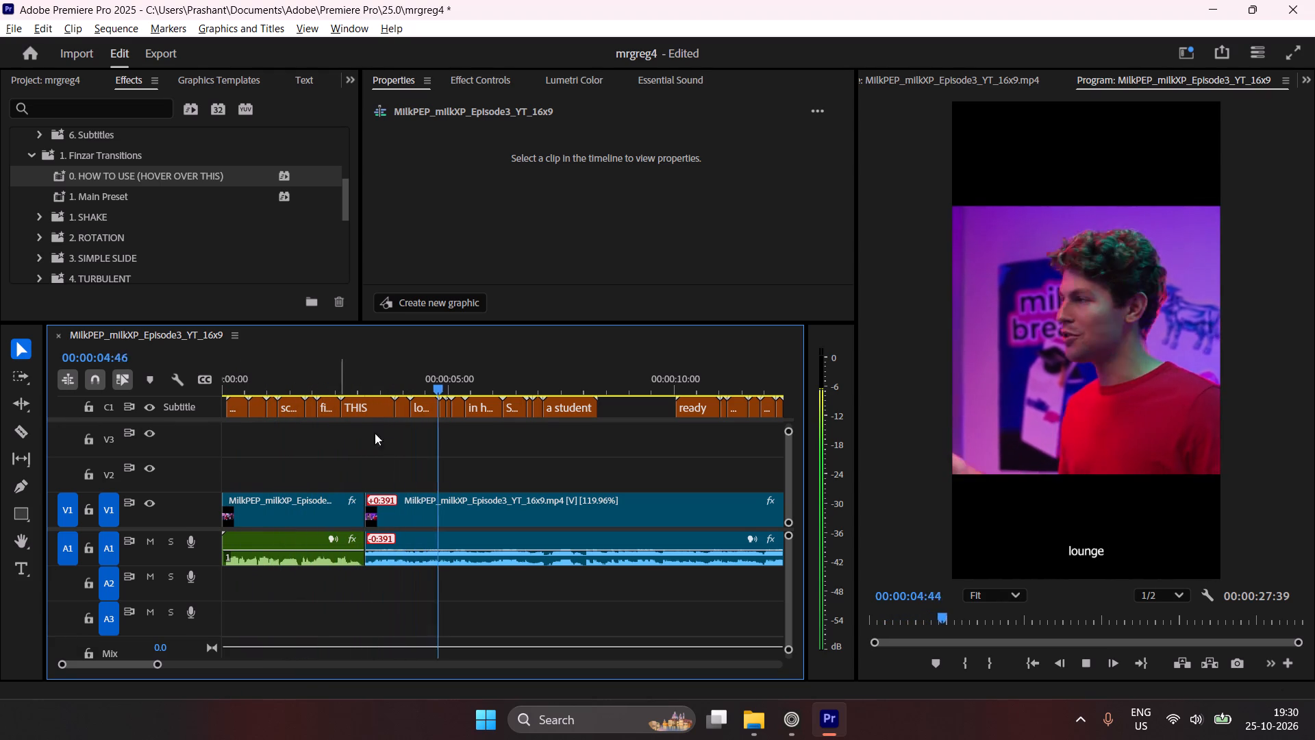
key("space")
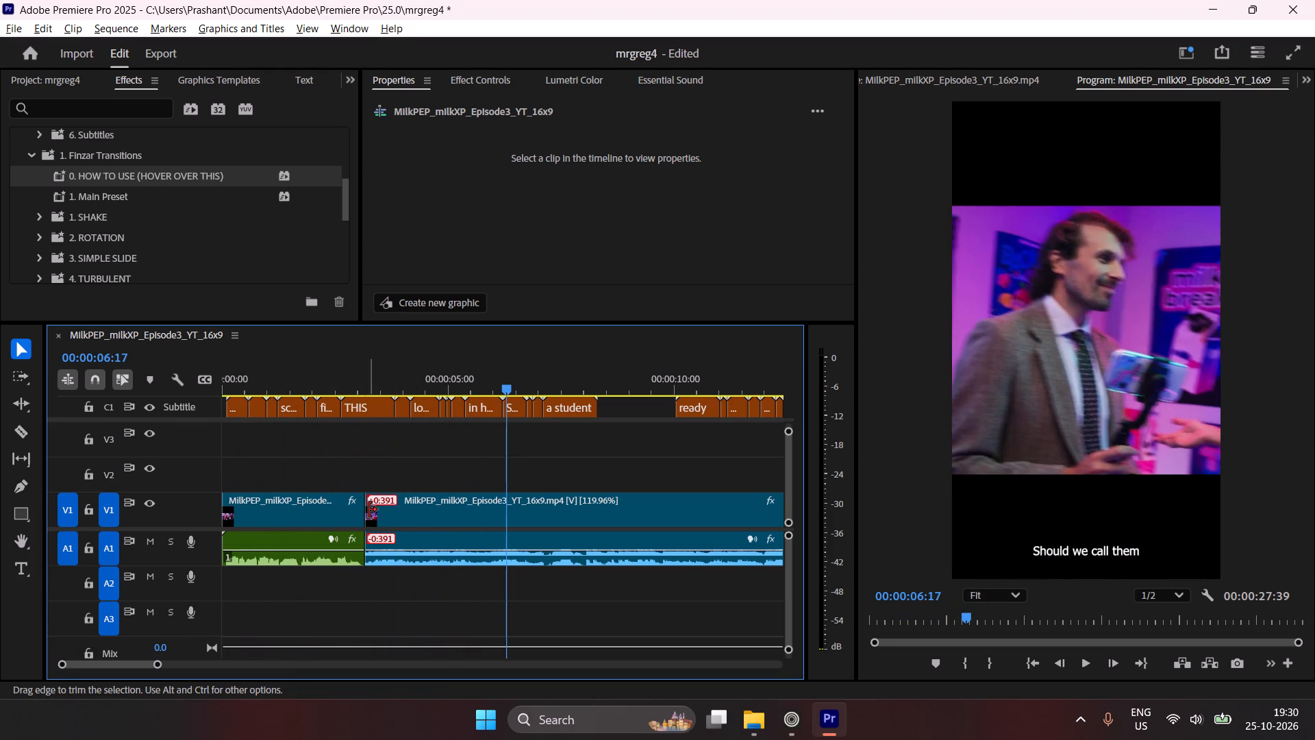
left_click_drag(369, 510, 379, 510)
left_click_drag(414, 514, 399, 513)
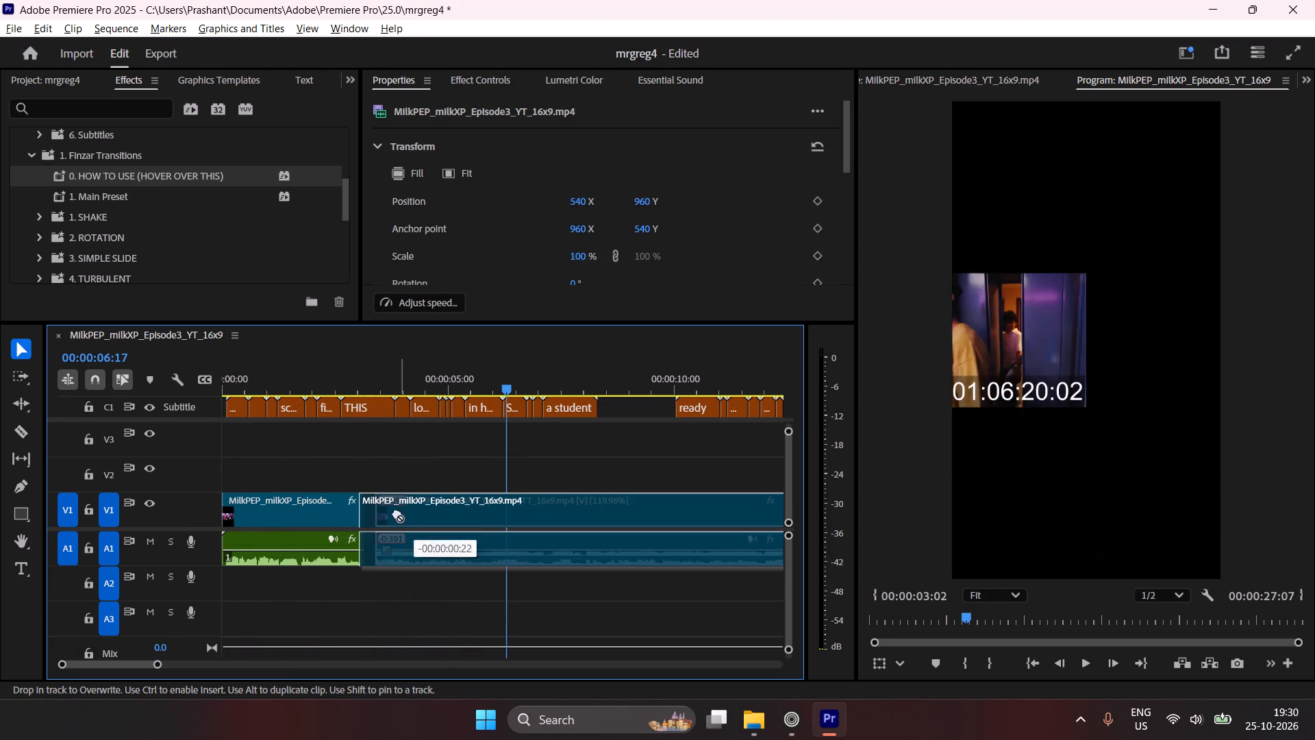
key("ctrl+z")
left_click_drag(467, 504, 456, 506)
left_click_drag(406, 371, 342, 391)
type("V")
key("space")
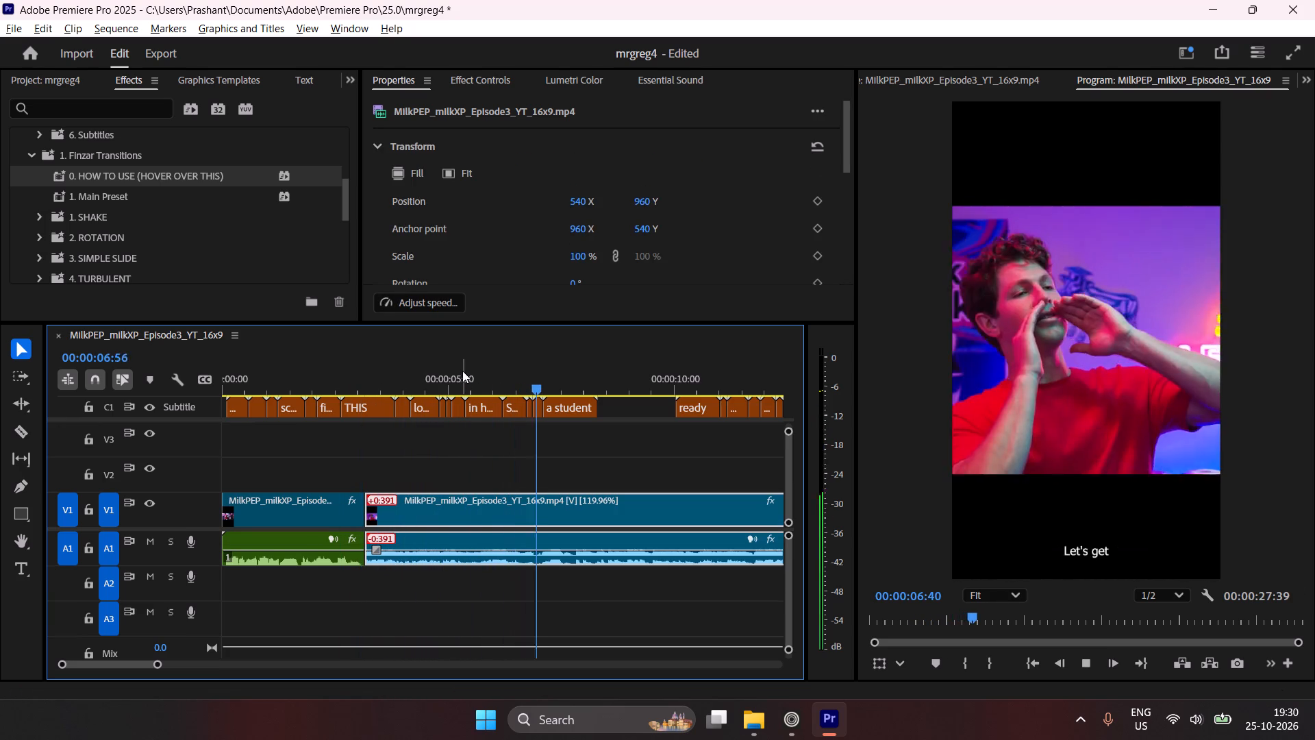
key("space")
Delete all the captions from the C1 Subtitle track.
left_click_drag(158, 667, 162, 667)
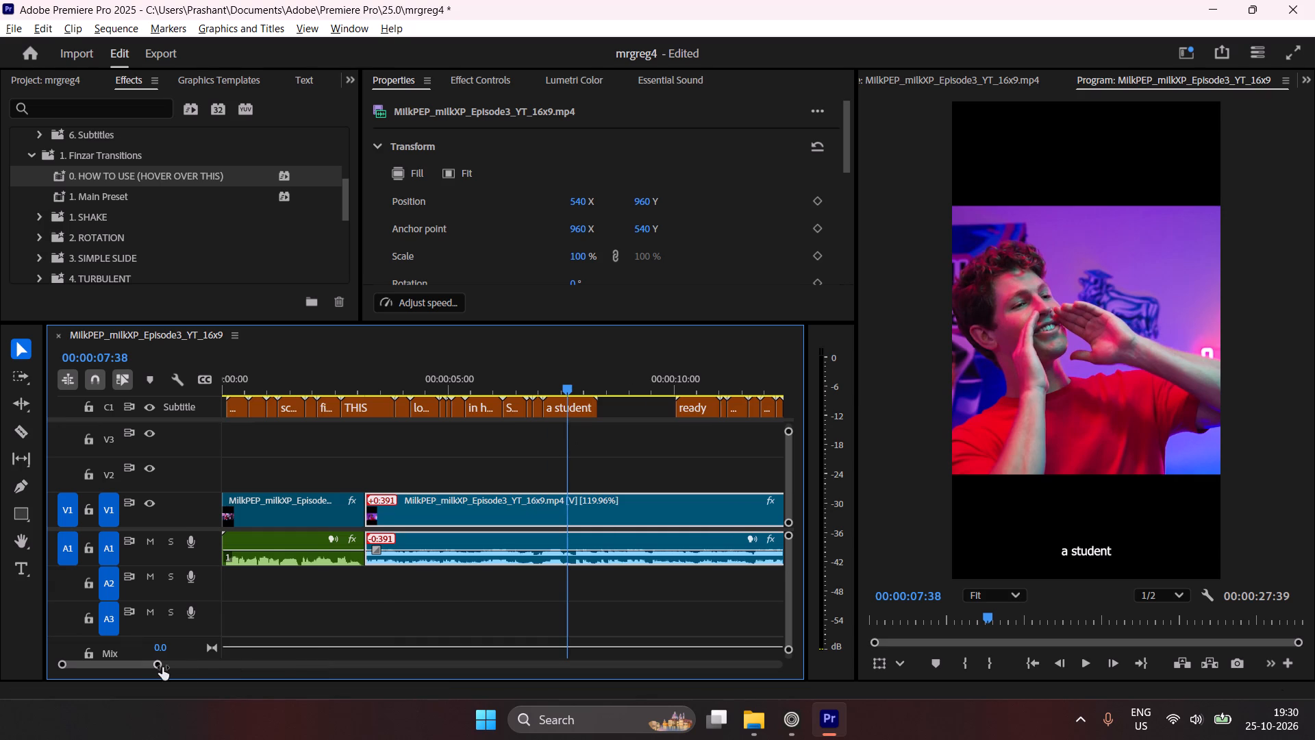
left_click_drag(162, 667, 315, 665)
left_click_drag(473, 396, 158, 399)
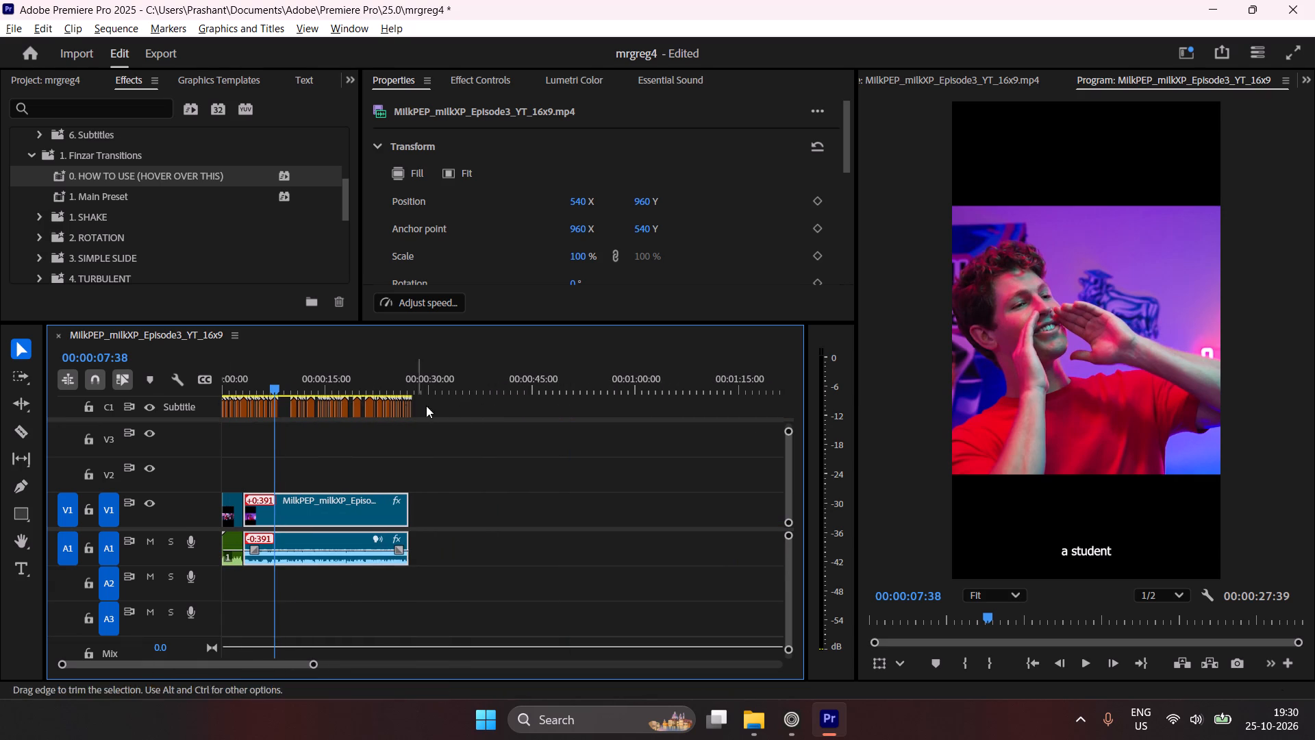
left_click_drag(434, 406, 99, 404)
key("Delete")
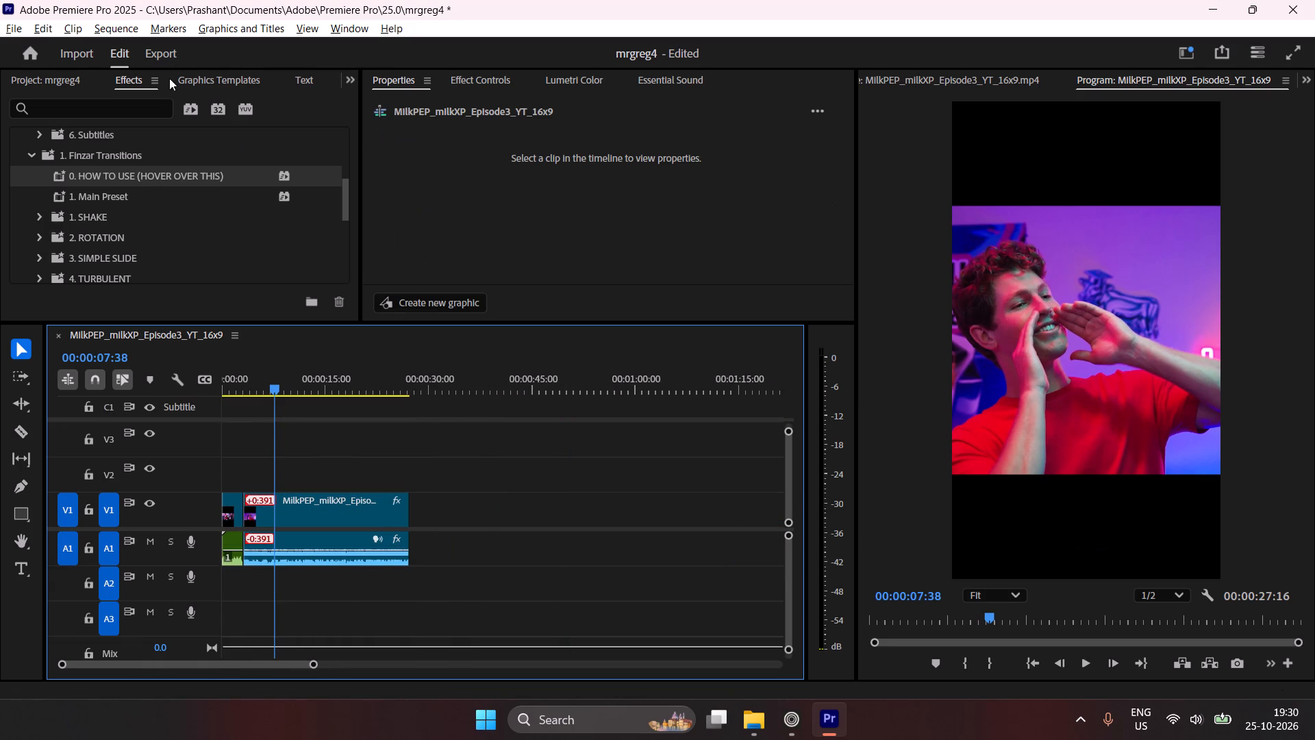
Play back the sequence without captions and look through its Captions, Graphics and Transcript text views.
left_click(292, 79)
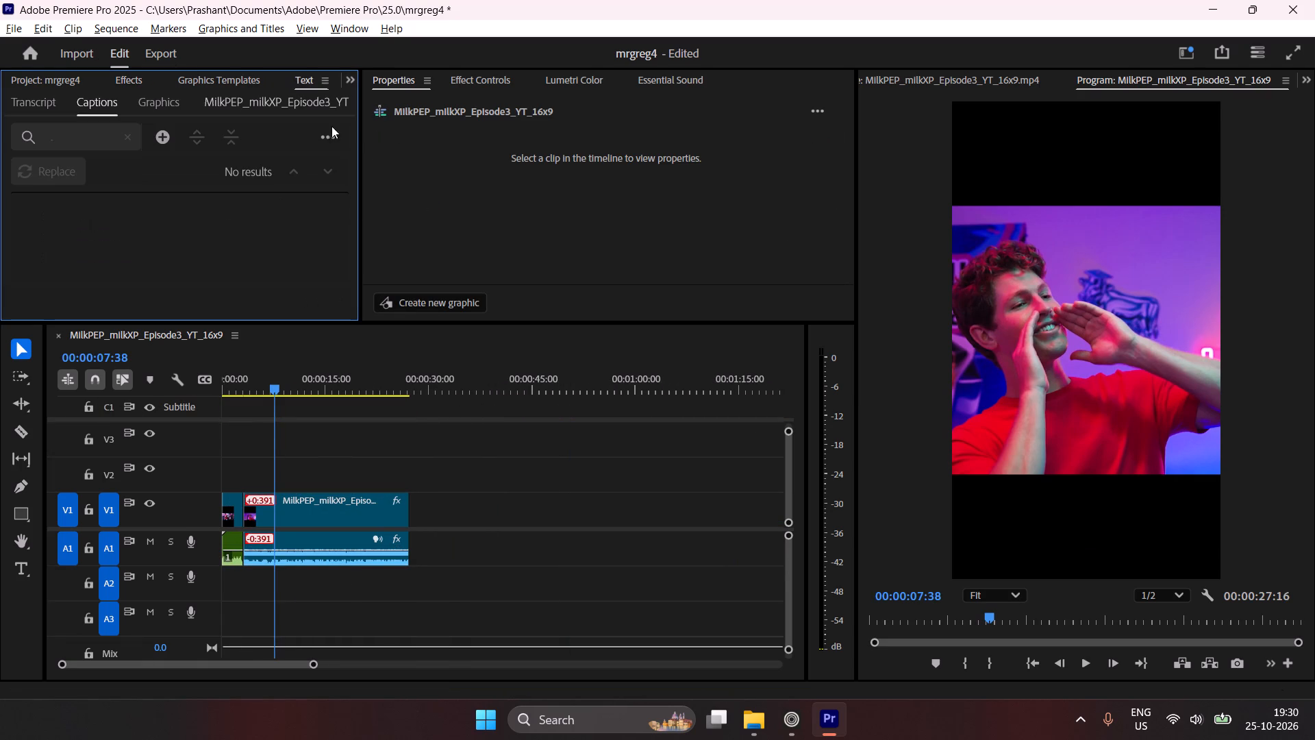
key("space")
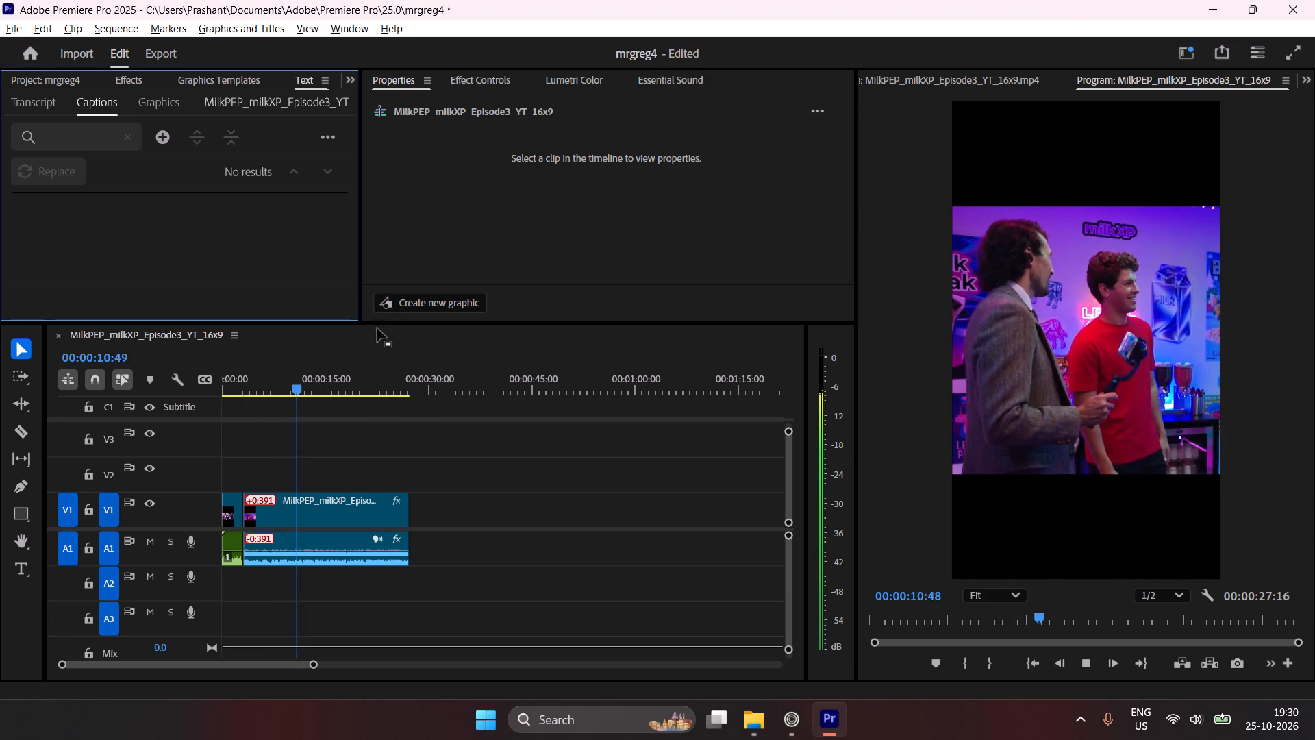
key("space")
left_click(387, 378)
key("space")
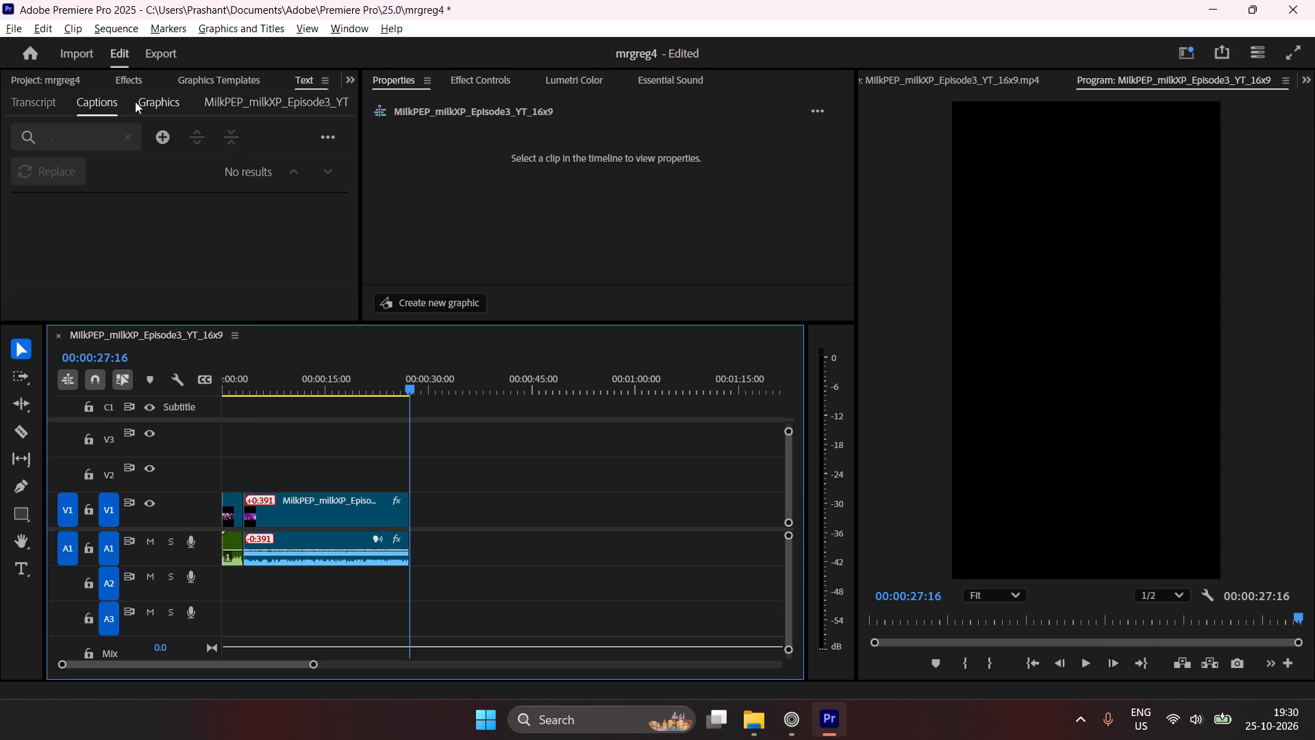
left_click(152, 106)
left_click(93, 106)
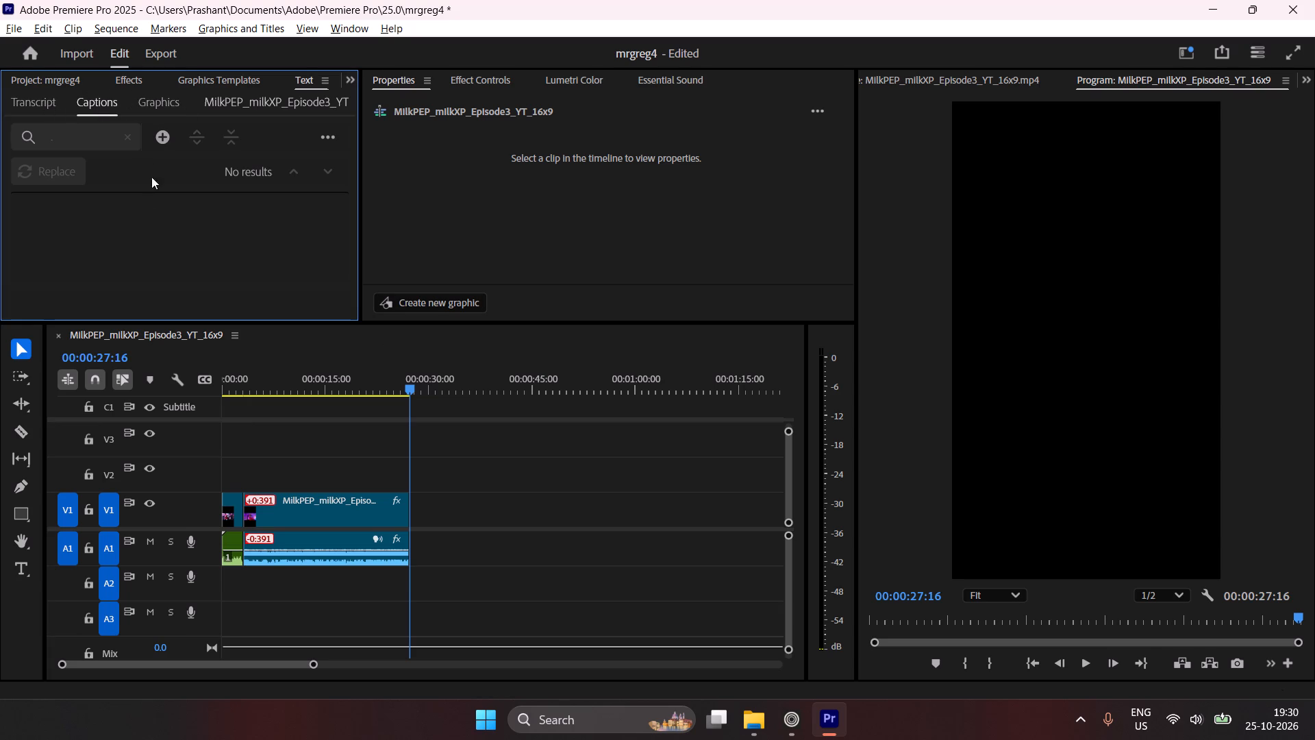
scroll(153, 236, "down", 2)
left_click(171, 208)
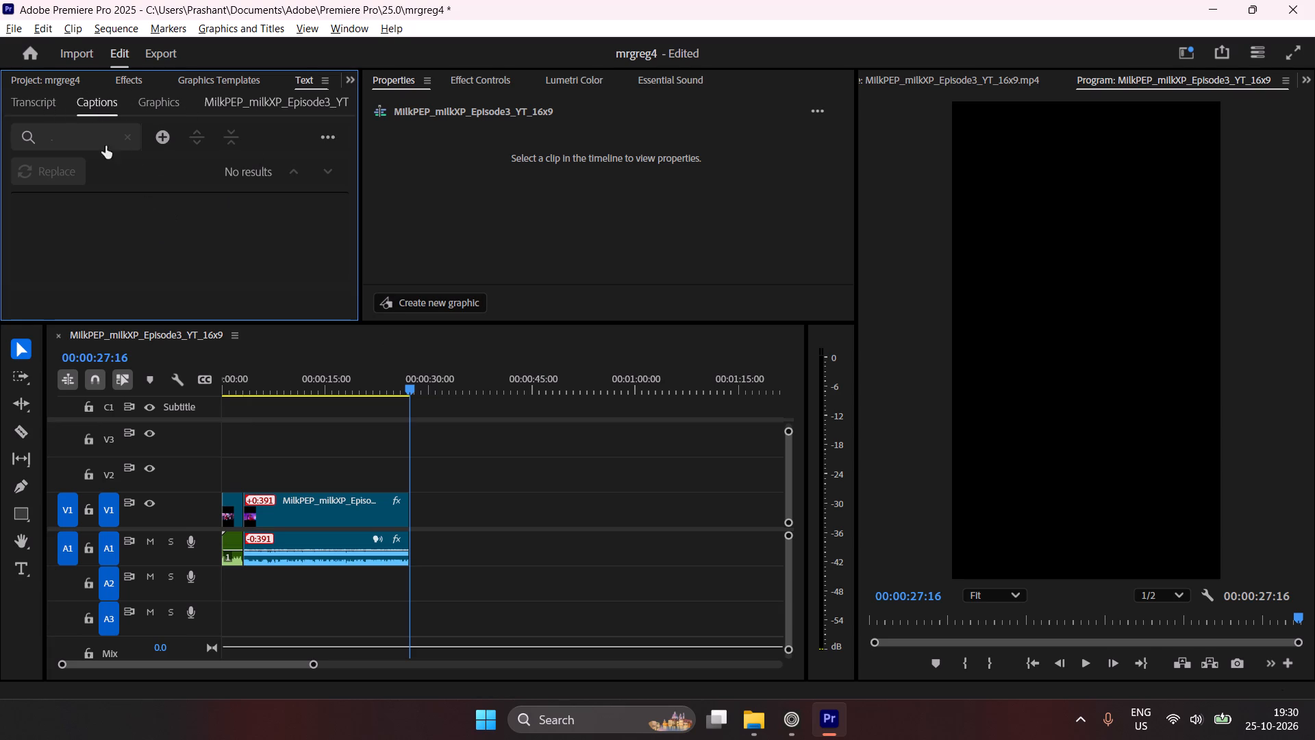
left_click(110, 133)
left_click(133, 134)
left_click(130, 138)
left_click_drag(129, 138, 116, 138)
left_click(70, 134)
left_click_drag(131, 192, 121, 173)
left_click(48, 99)
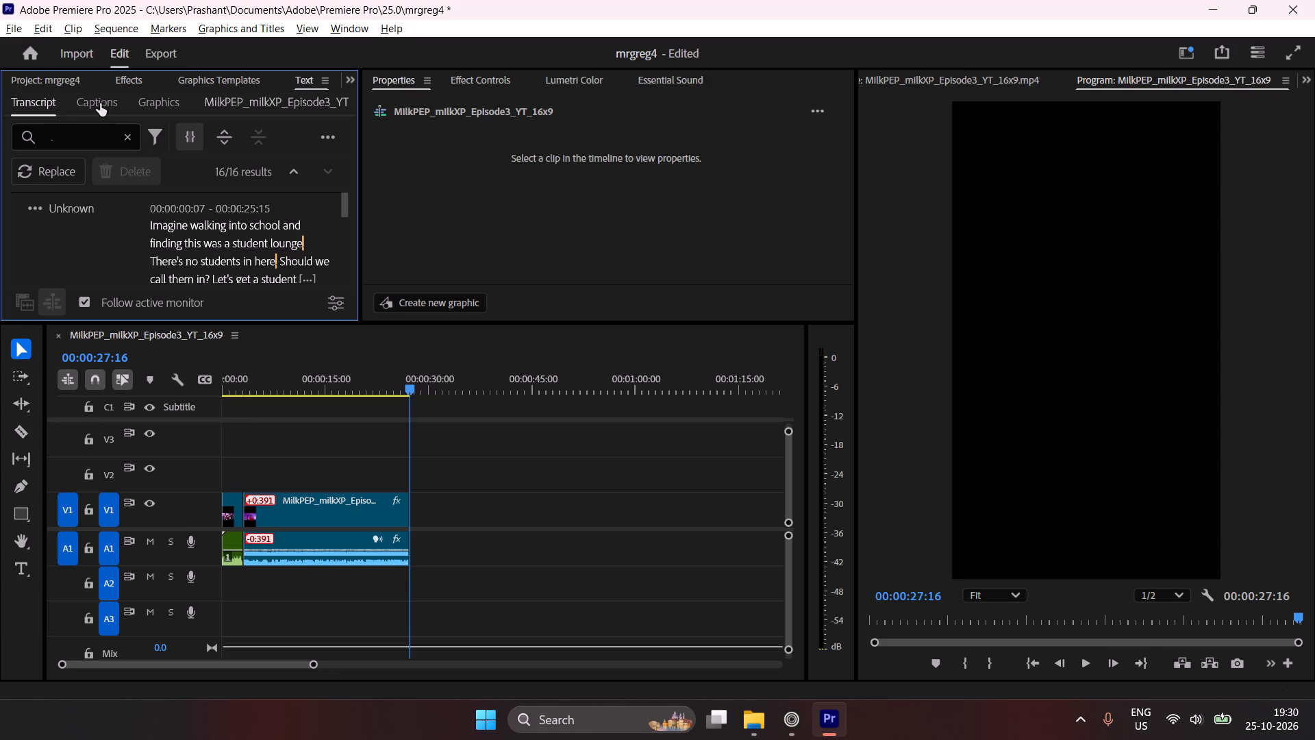
left_click(97, 108)
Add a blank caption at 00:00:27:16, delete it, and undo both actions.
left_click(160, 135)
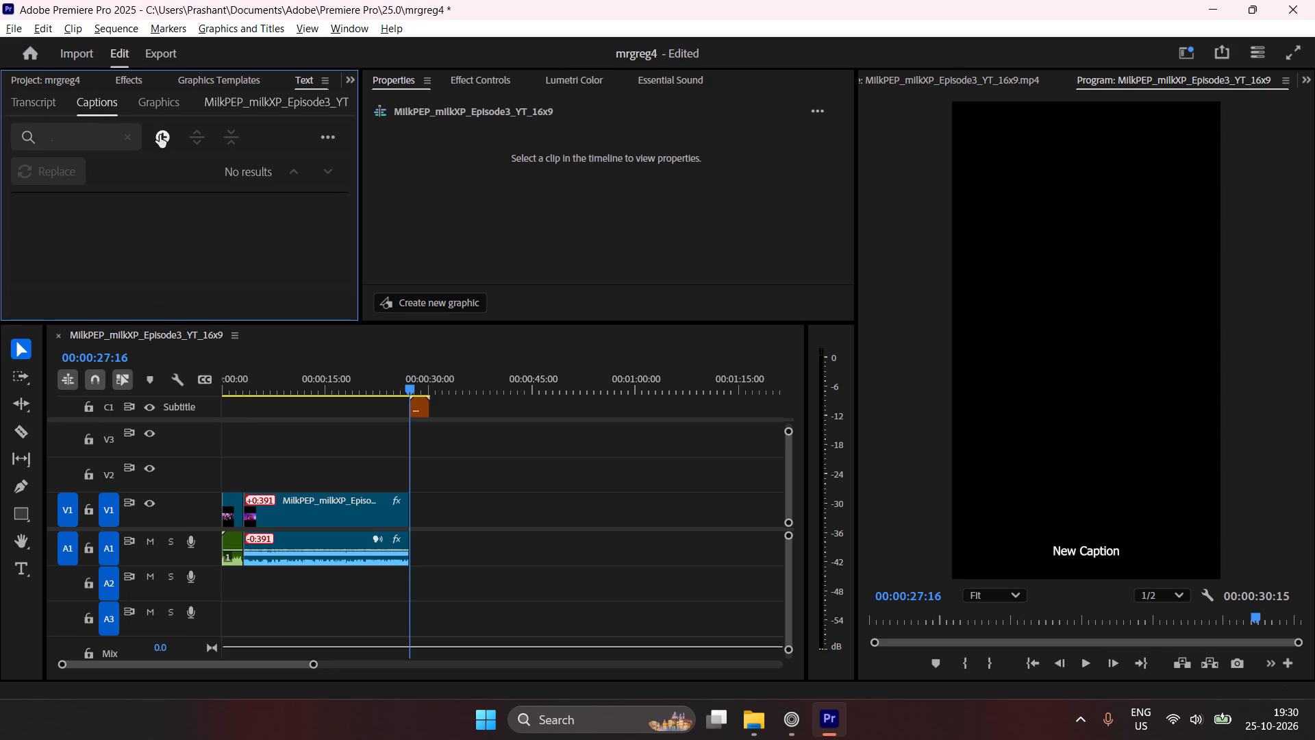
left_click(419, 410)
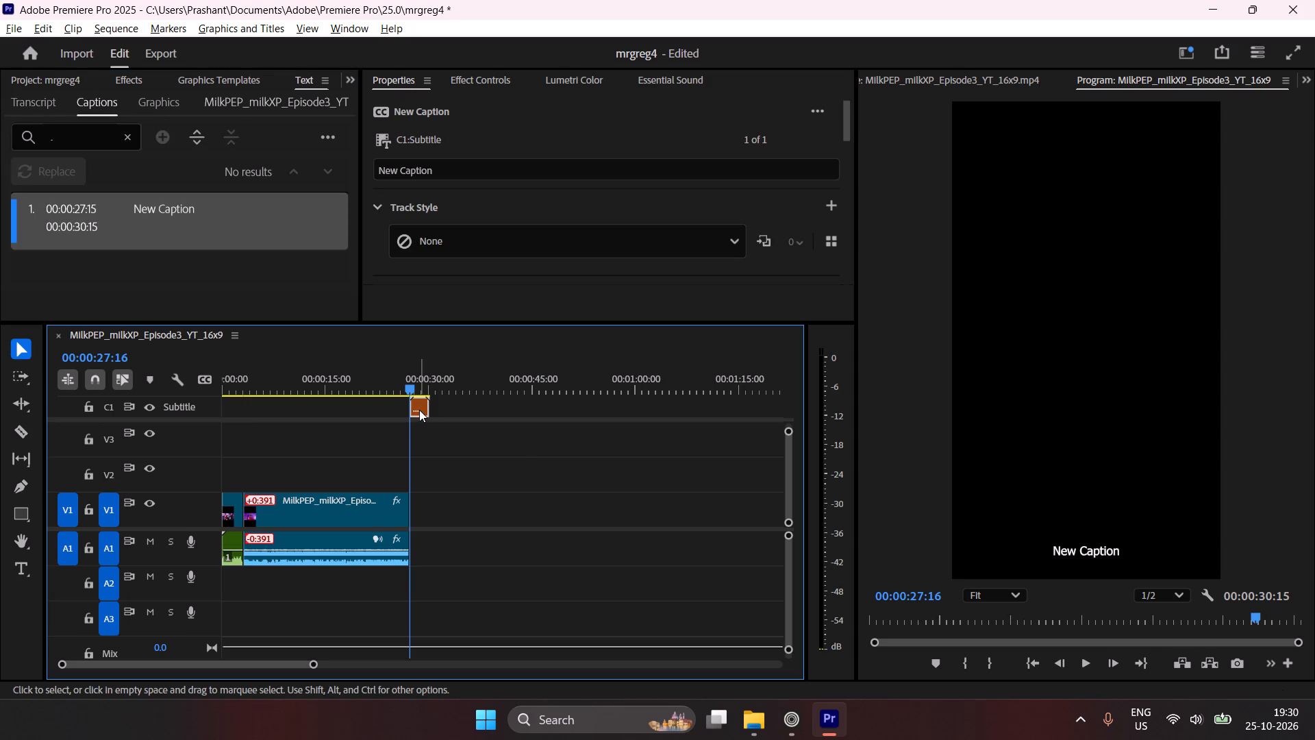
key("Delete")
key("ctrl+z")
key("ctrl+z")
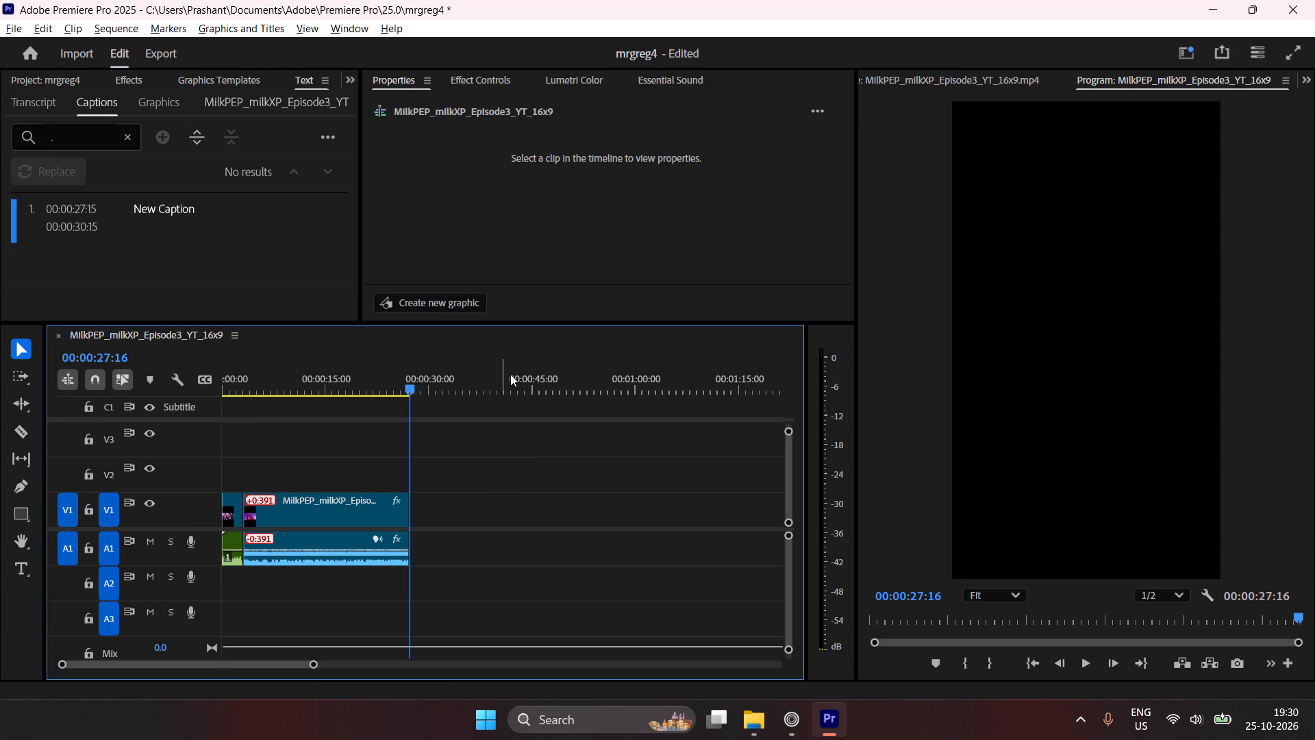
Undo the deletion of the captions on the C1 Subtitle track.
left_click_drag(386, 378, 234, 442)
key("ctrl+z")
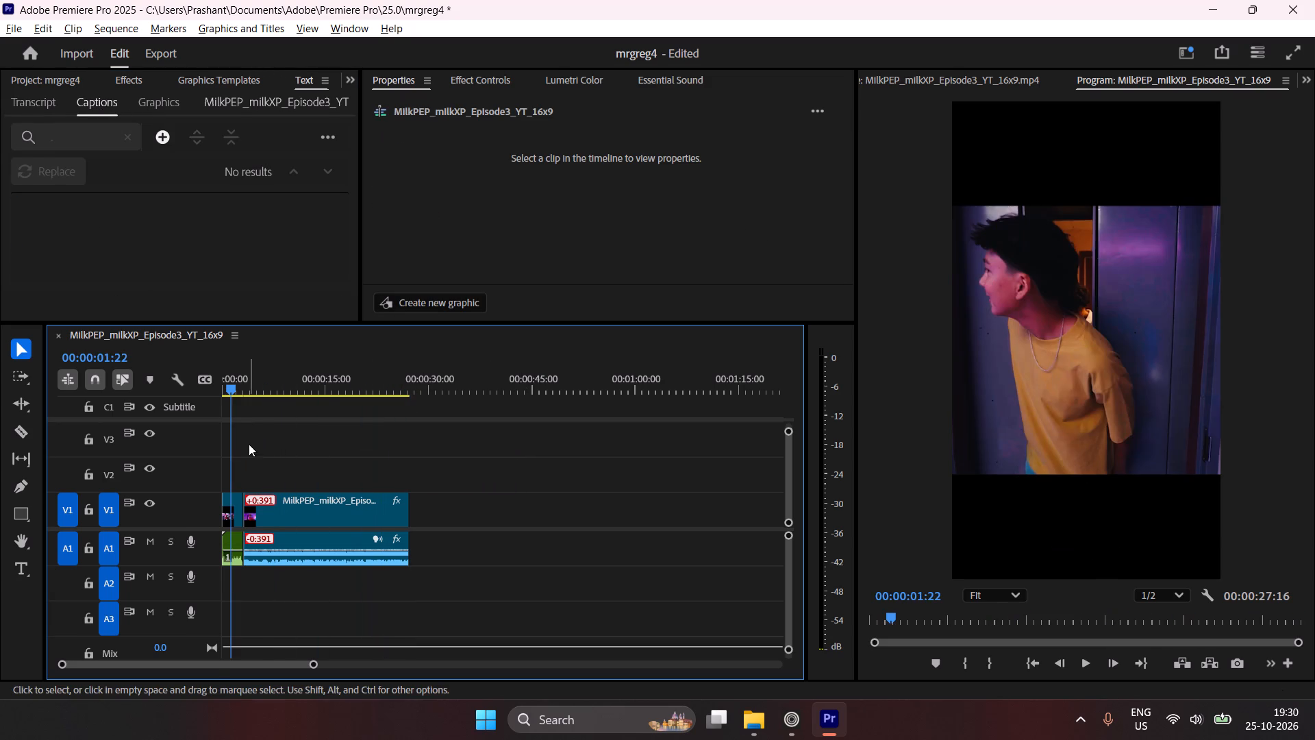
Upgrade all the captions on the C1 Subtitle track to graphics.
left_click_drag(348, 381, 270, 393)
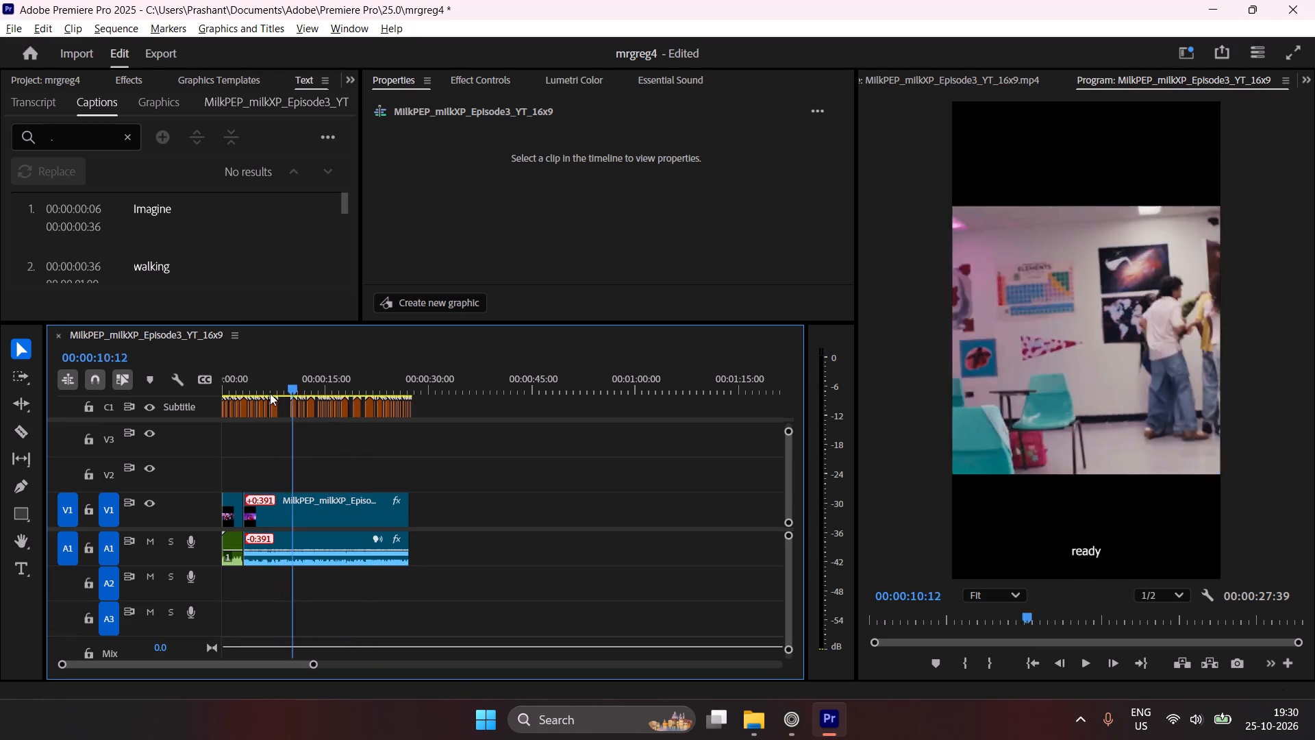
left_click_drag(270, 393, 226, 401)
left_click_drag(340, 204, 337, 165)
left_click(329, 140)
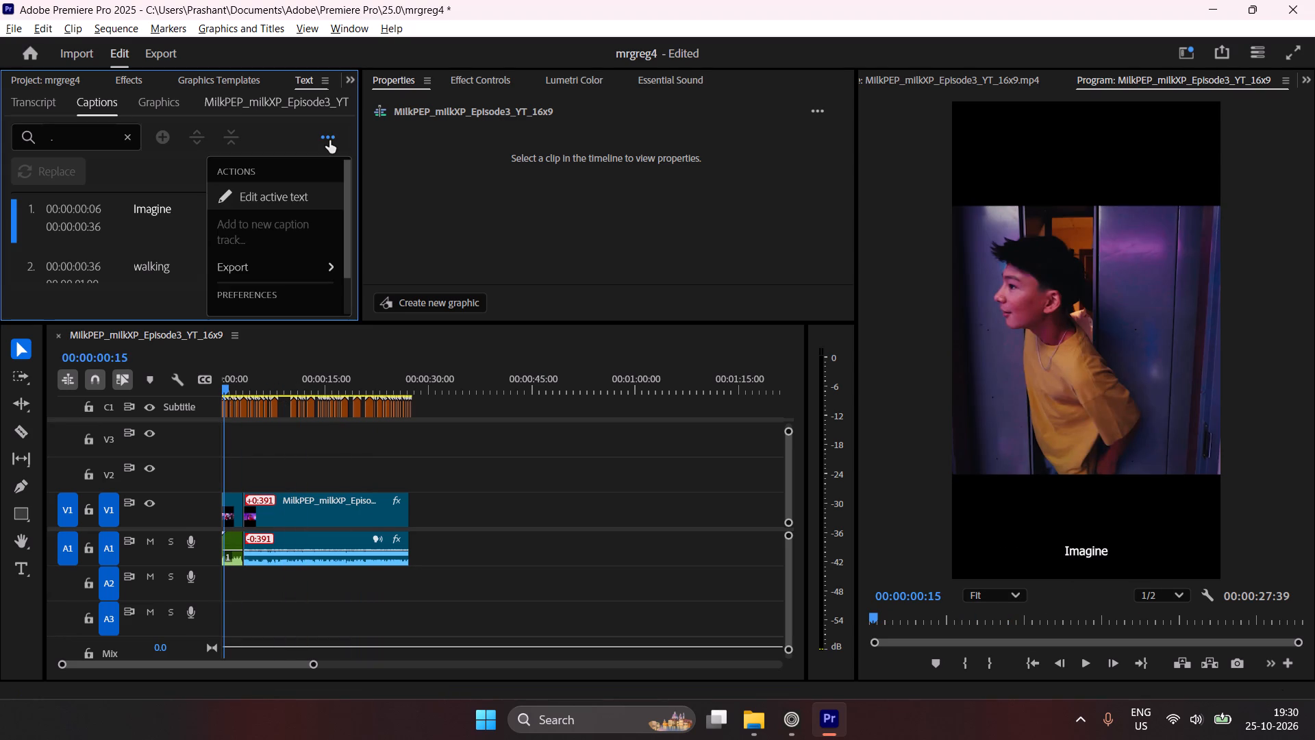
scroll(291, 267, "down", 3)
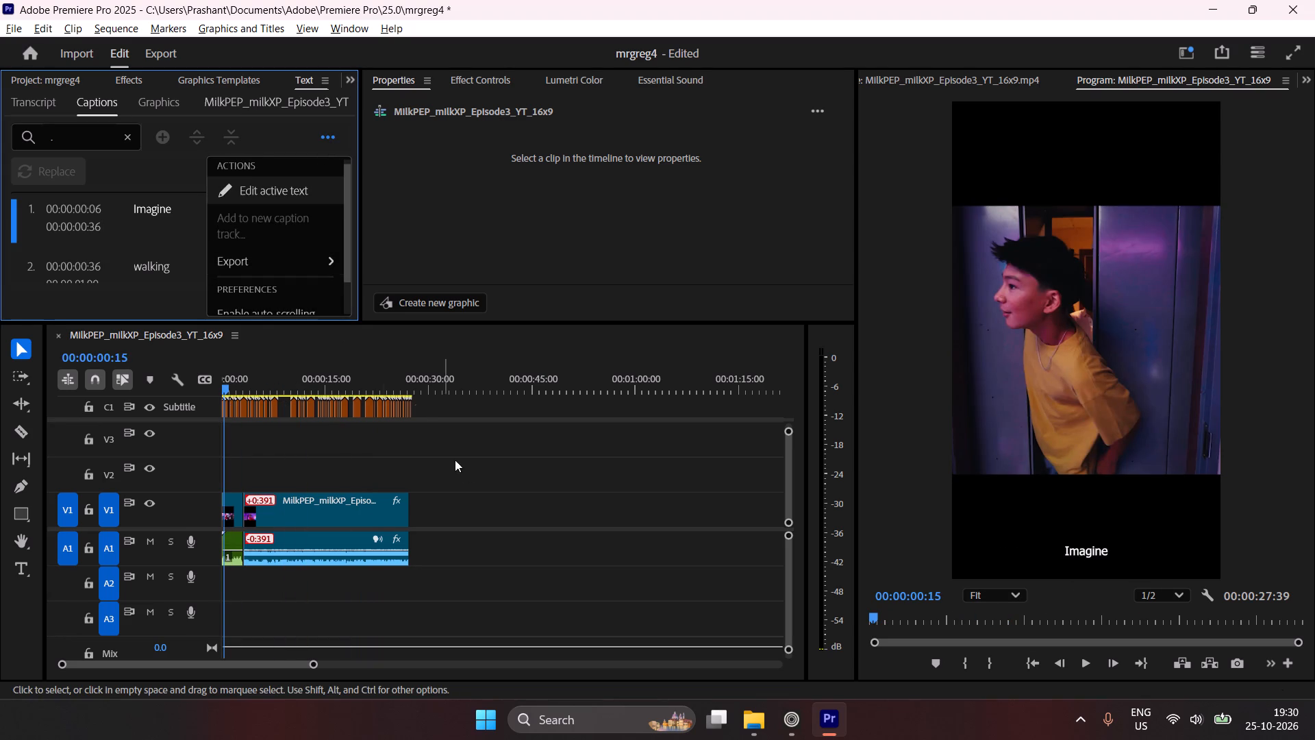
left_click(477, 476)
left_click_drag(444, 408, 151, 392)
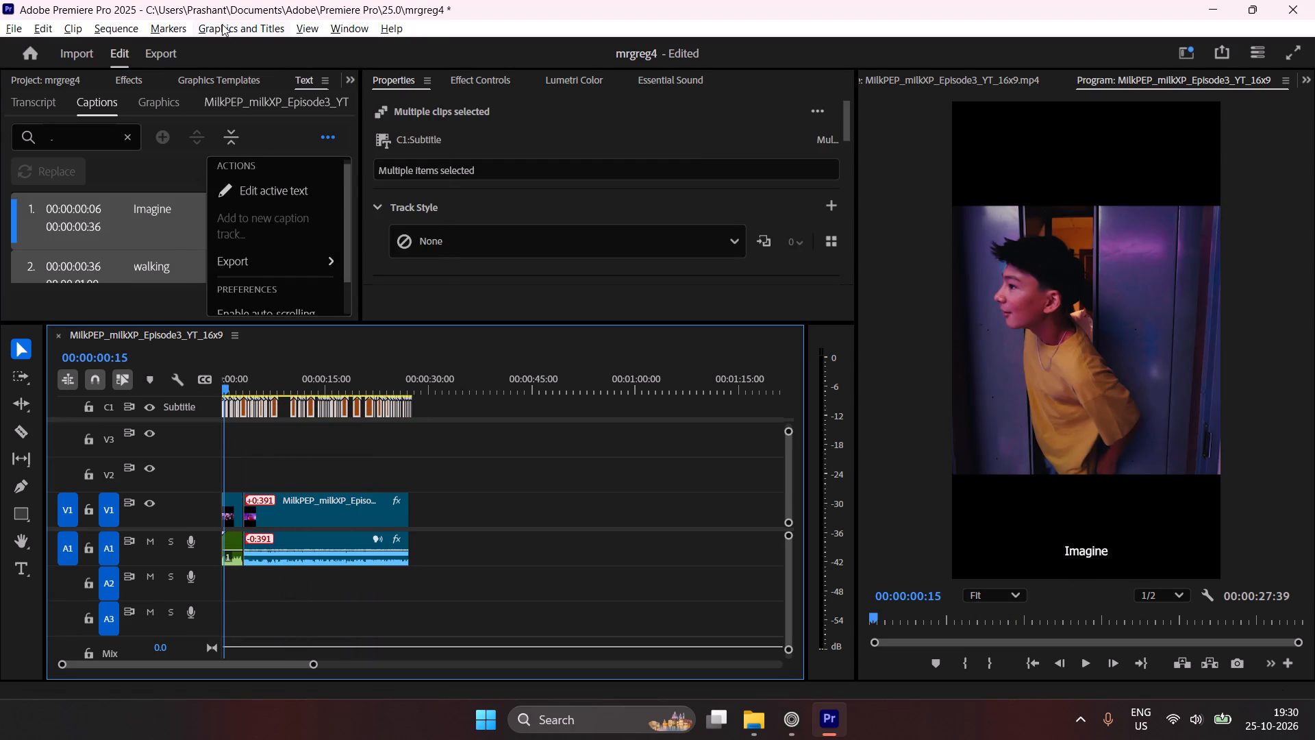
left_click(222, 24)
left_click(292, 250)
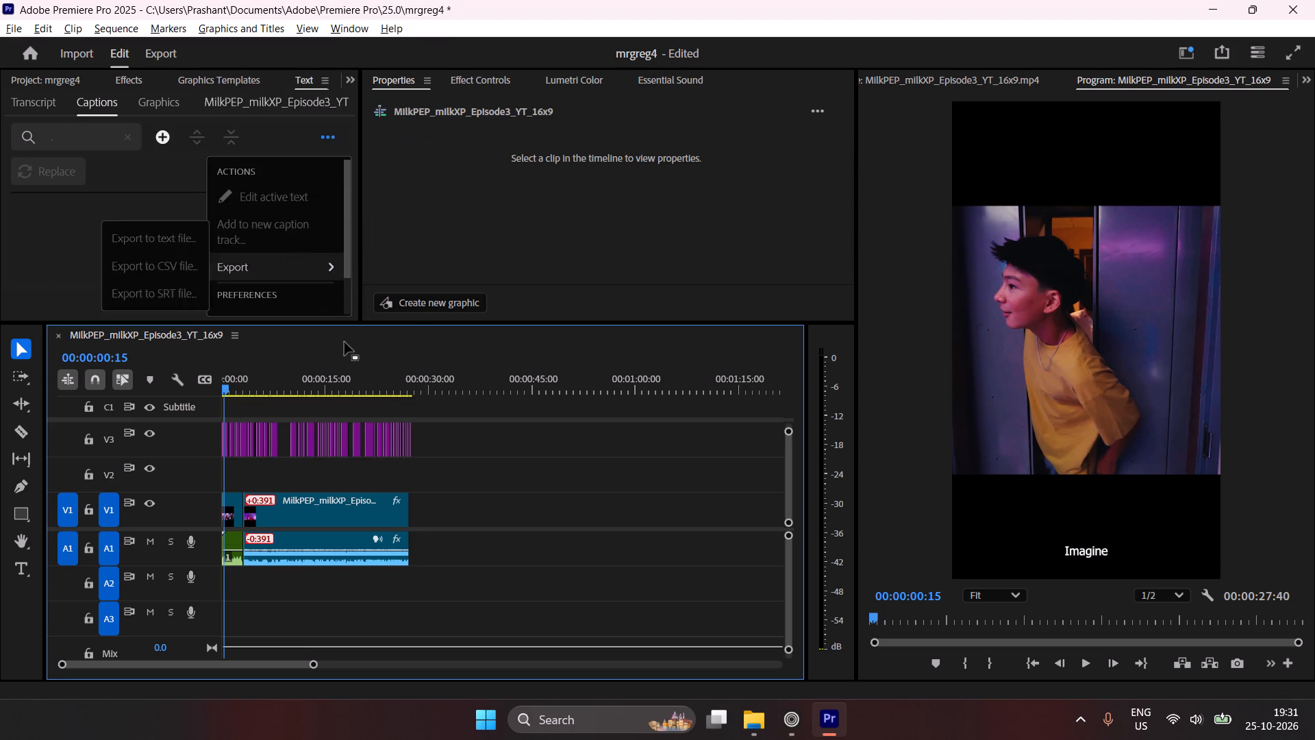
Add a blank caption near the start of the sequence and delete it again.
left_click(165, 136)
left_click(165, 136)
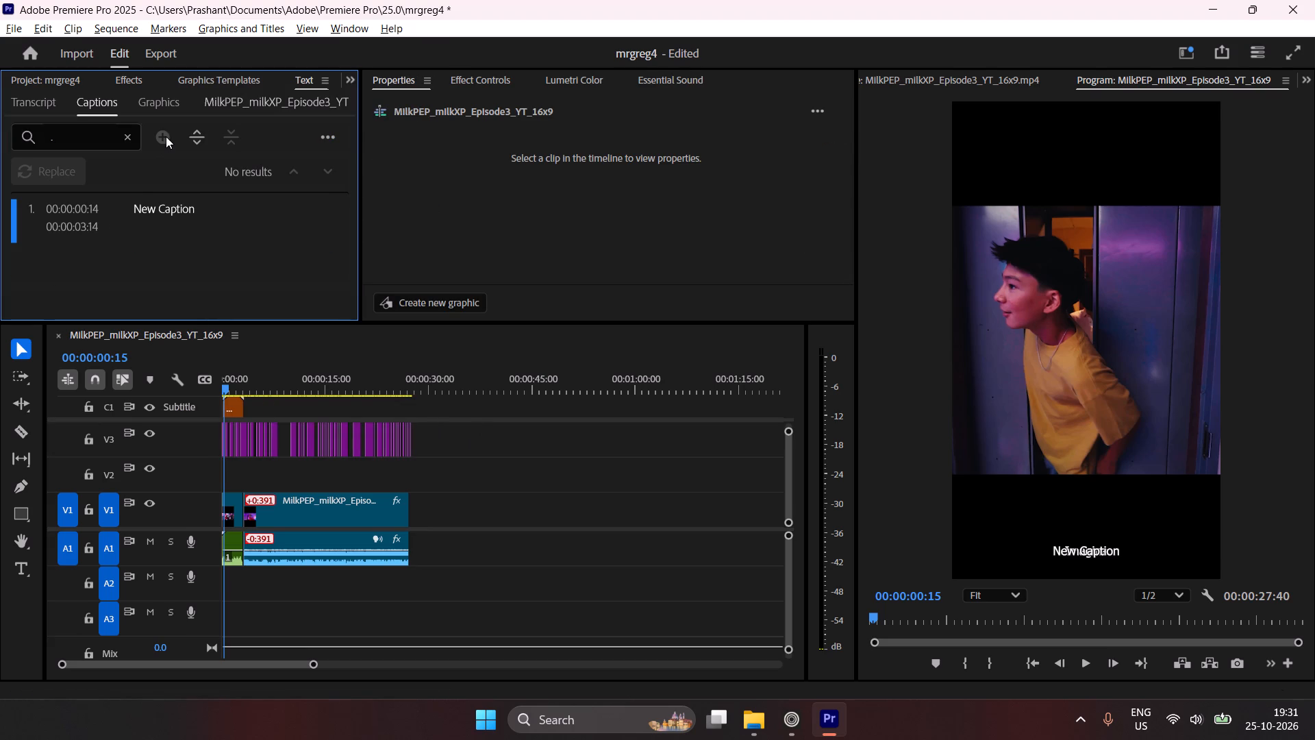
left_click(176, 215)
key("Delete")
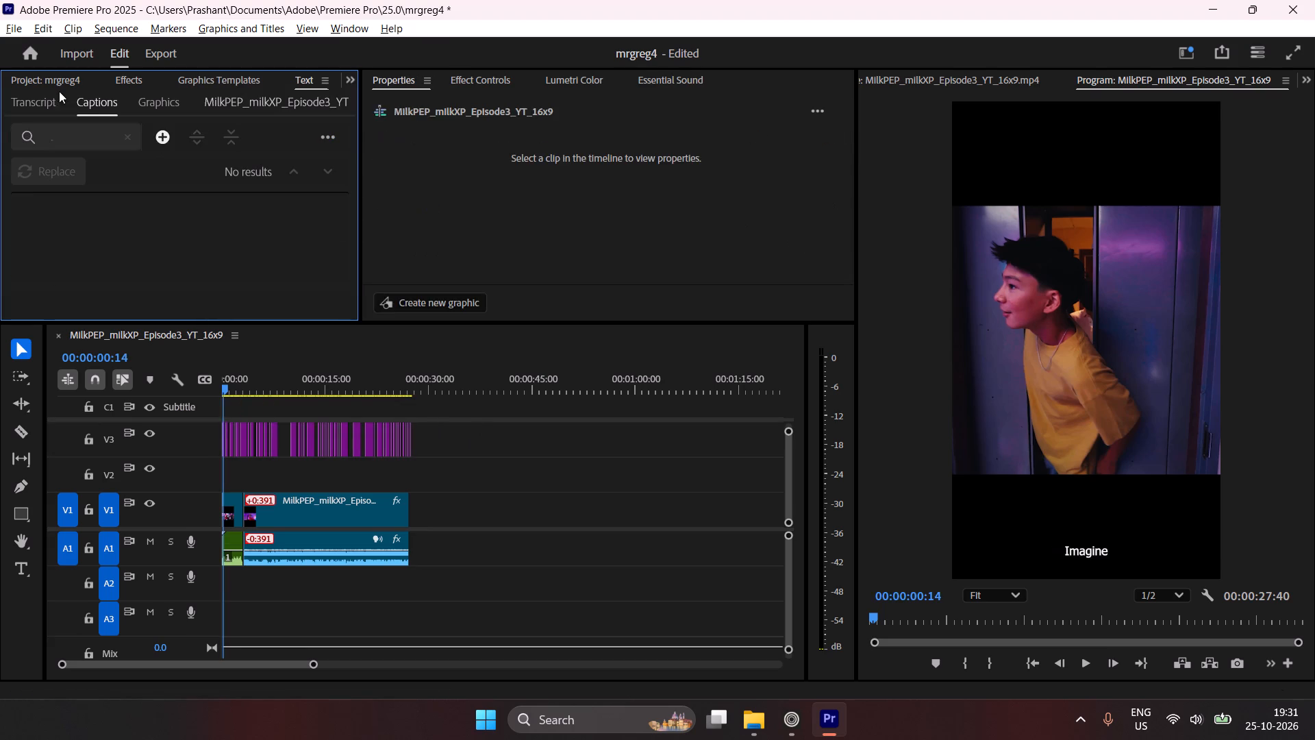
Examine the sequence's transcript from its opening words to the final speaker segment.
left_click(38, 103)
left_click(260, 244)
left_click(292, 217)
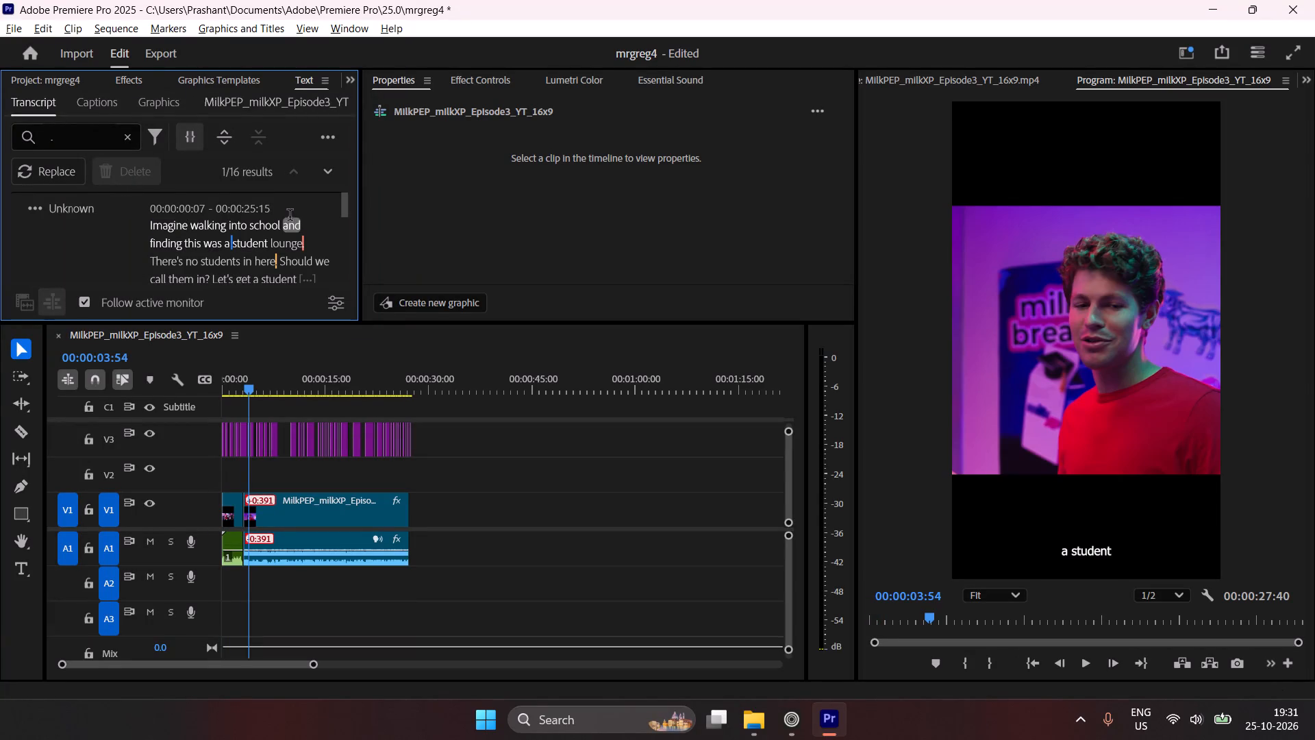
left_click(44, 219)
left_click(36, 206)
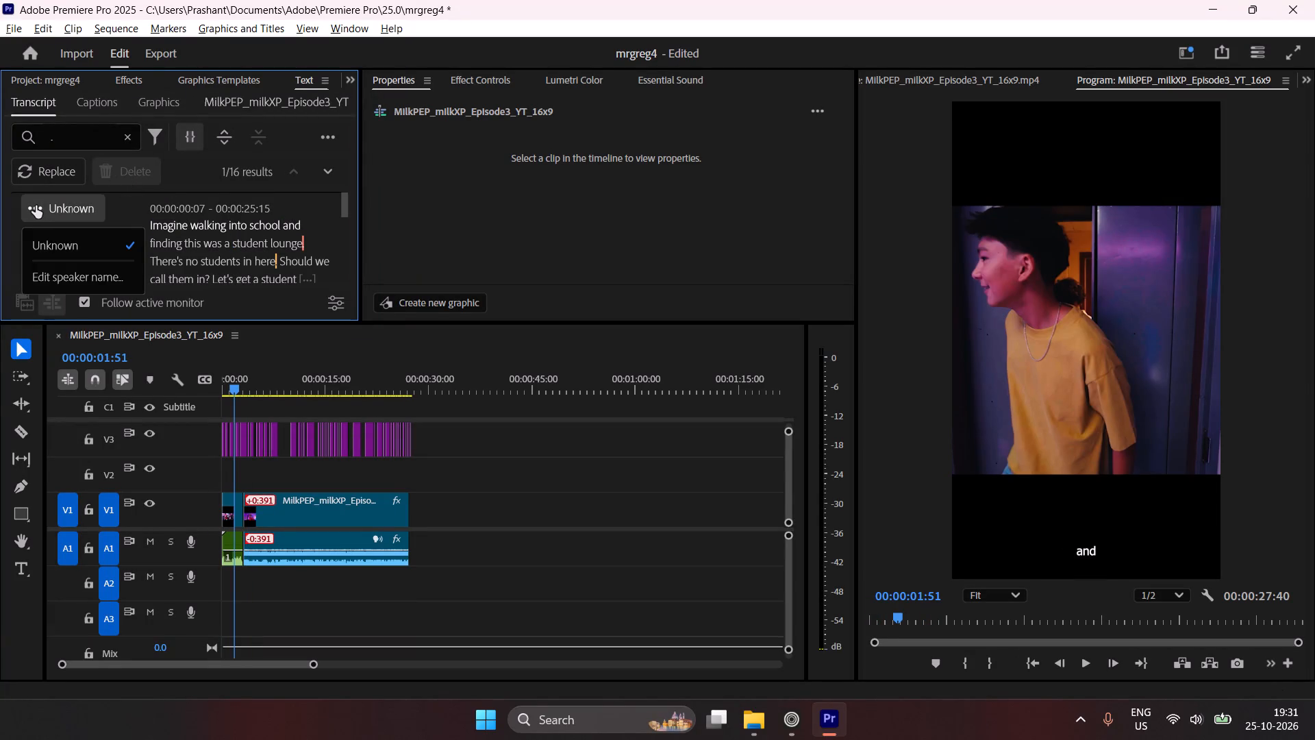
left_click(36, 206)
left_click(36, 206)
left_click(341, 225)
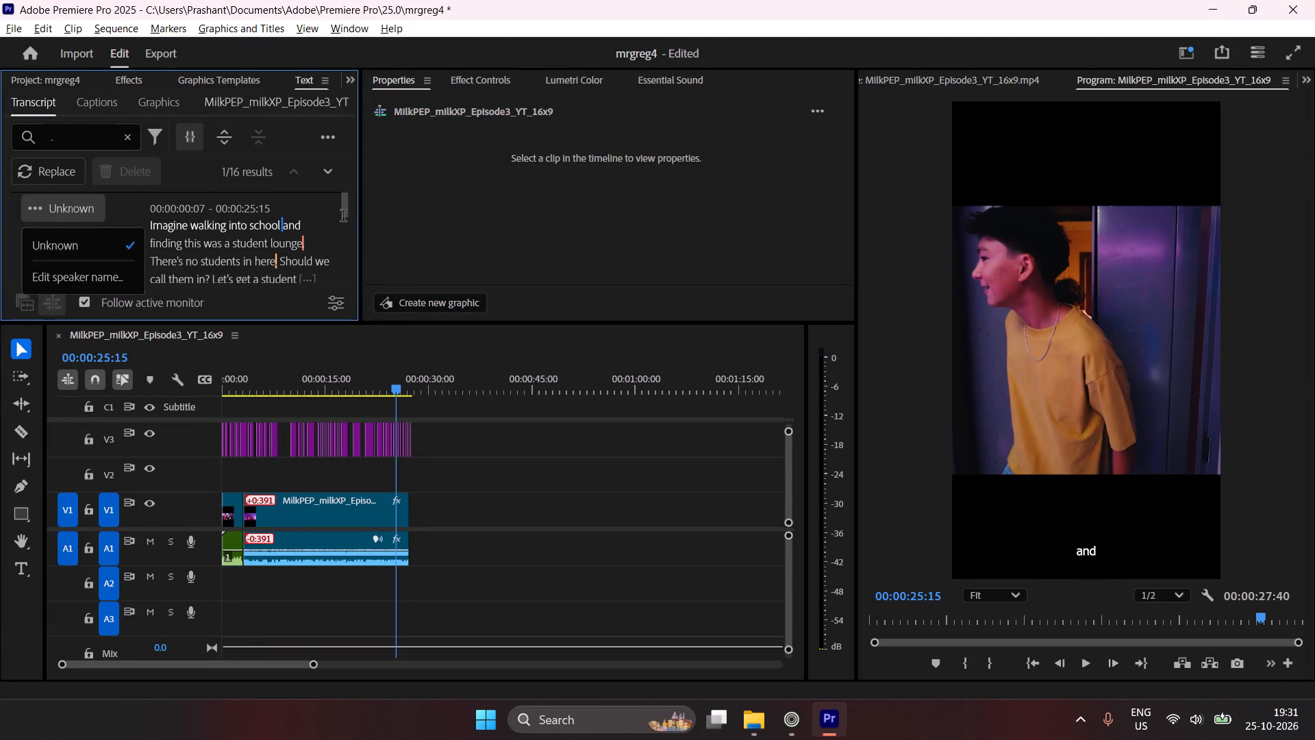
left_click_drag(349, 208, 342, 235)
left_click(341, 207)
left_click_drag(345, 205, 343, 279)
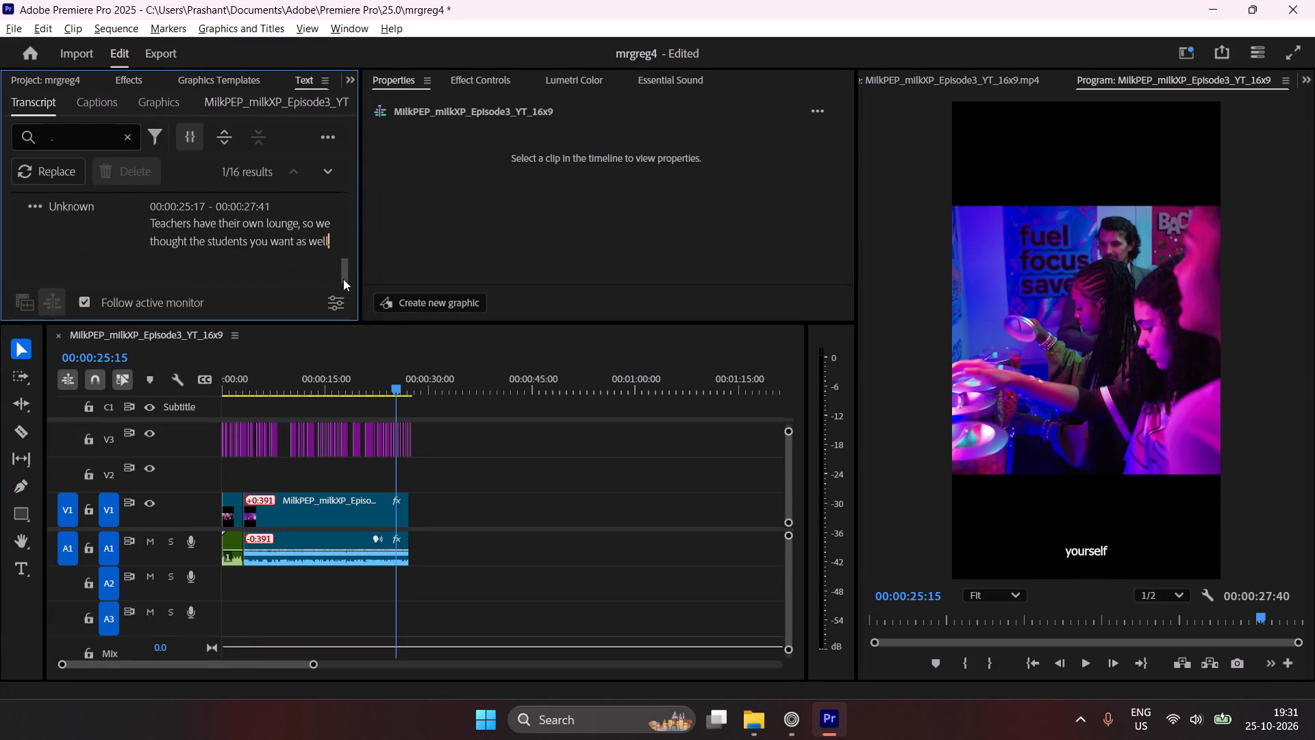
left_click_drag(343, 279, 353, 189)
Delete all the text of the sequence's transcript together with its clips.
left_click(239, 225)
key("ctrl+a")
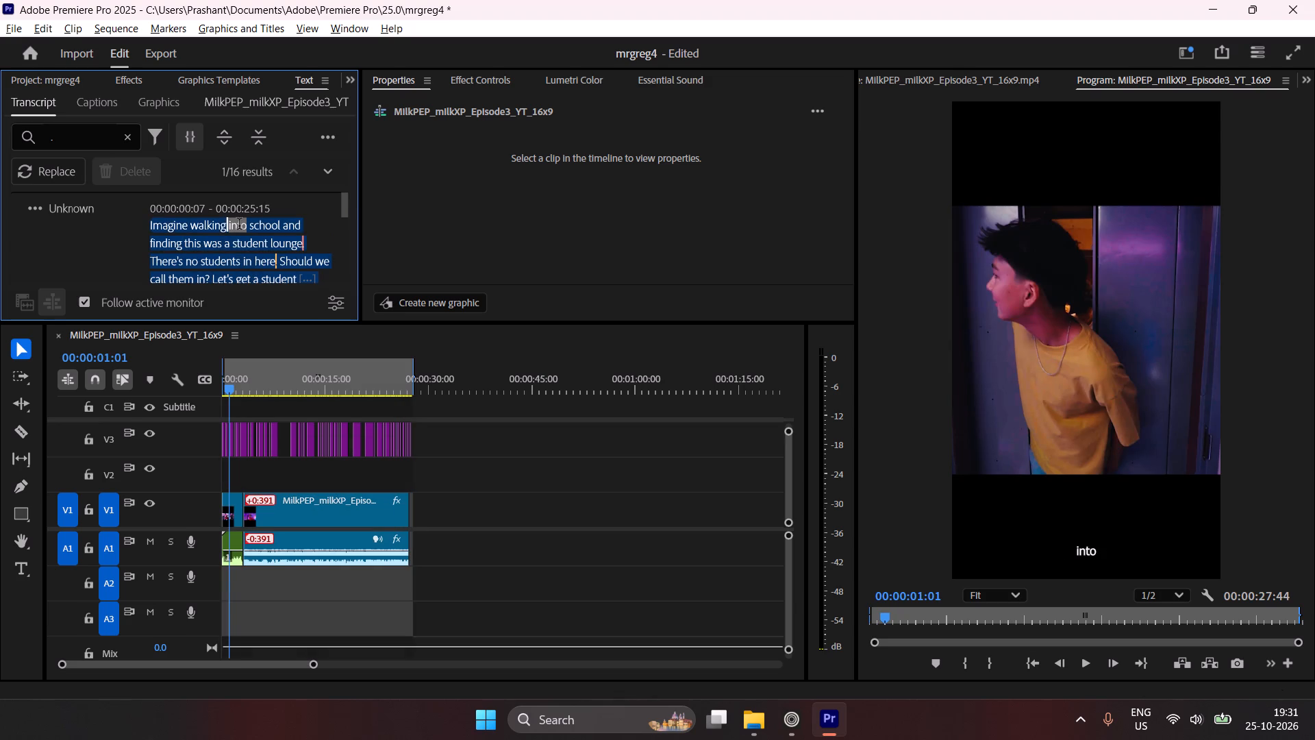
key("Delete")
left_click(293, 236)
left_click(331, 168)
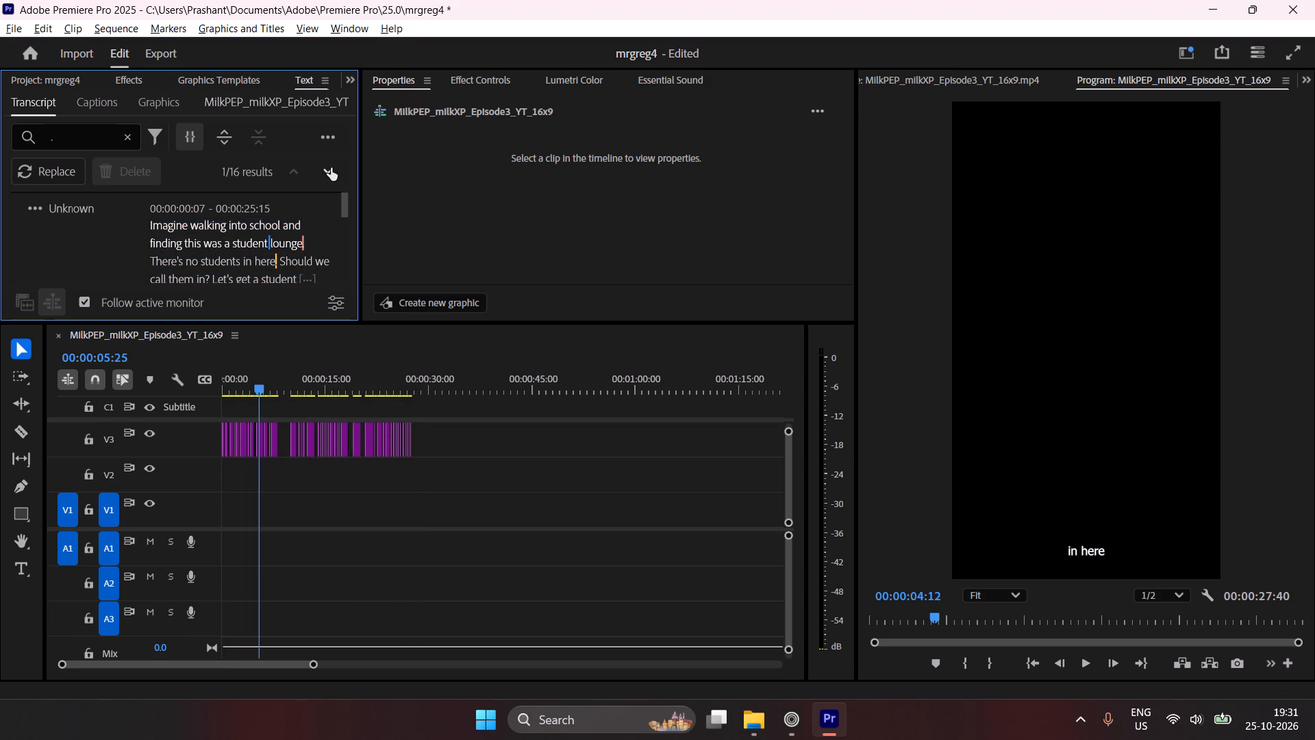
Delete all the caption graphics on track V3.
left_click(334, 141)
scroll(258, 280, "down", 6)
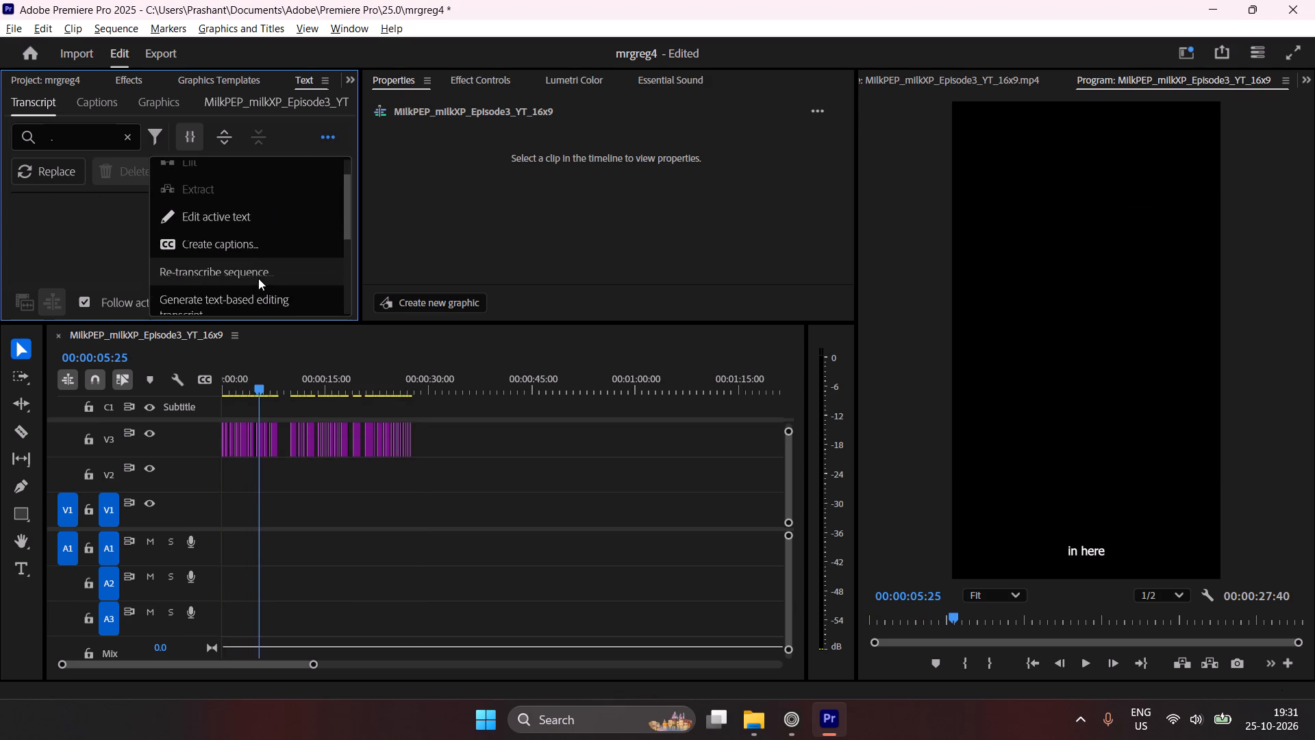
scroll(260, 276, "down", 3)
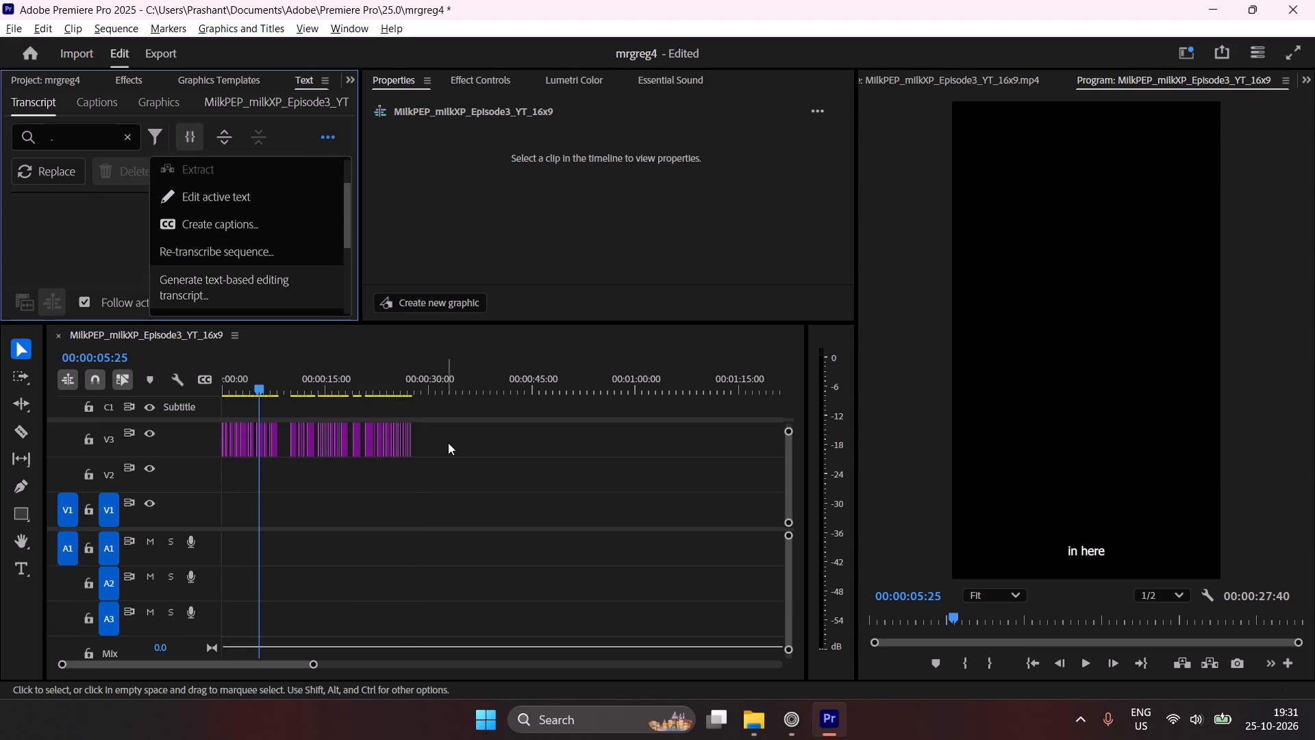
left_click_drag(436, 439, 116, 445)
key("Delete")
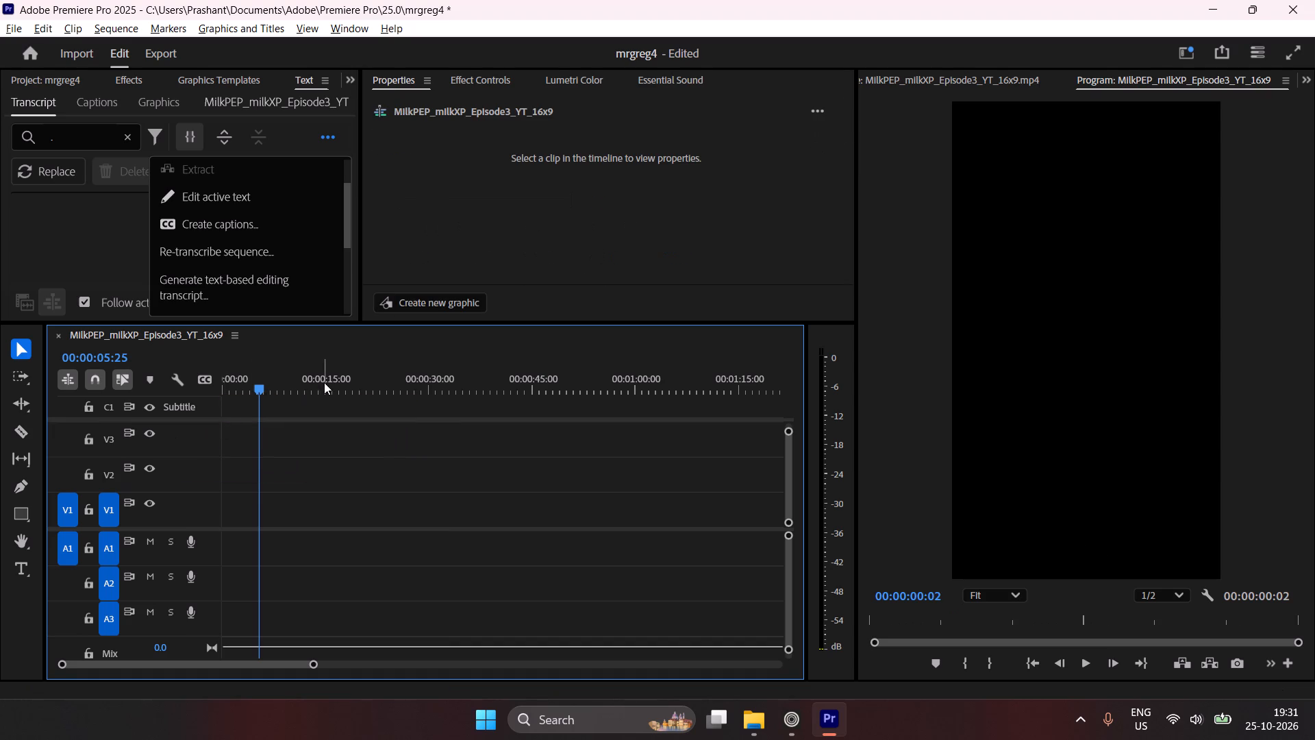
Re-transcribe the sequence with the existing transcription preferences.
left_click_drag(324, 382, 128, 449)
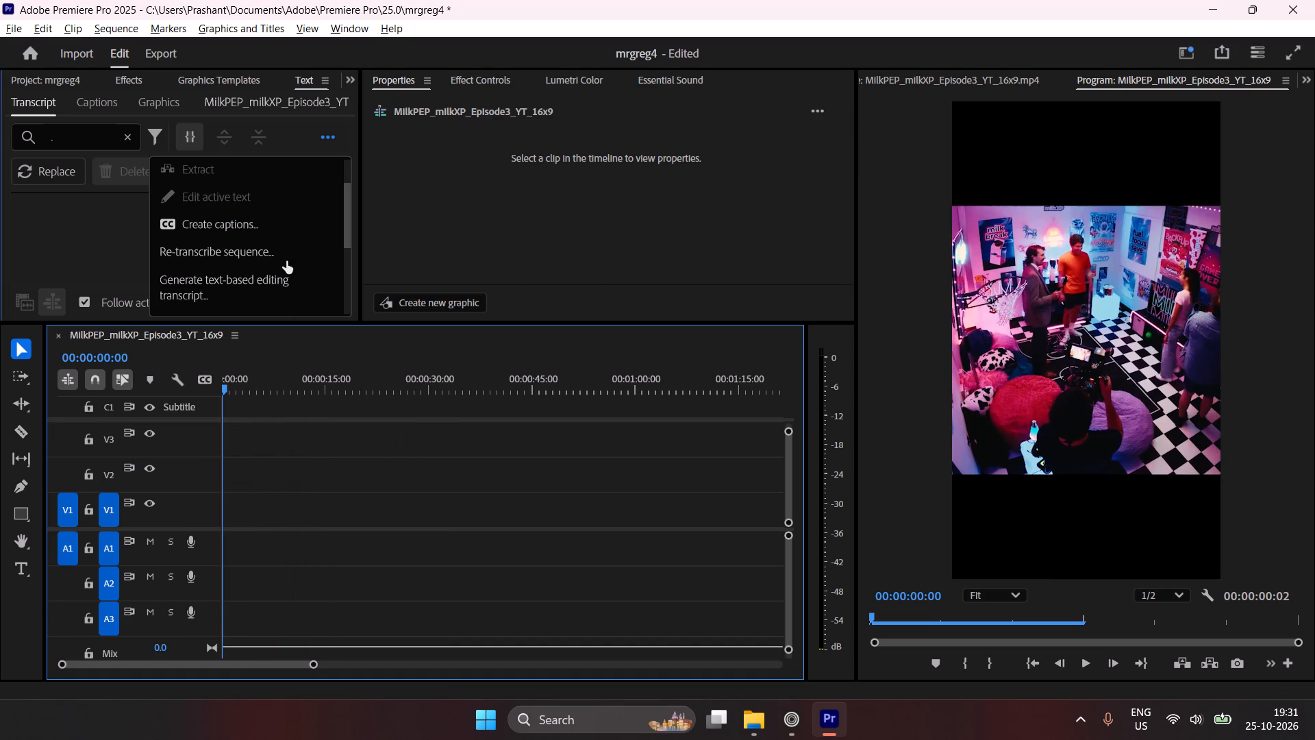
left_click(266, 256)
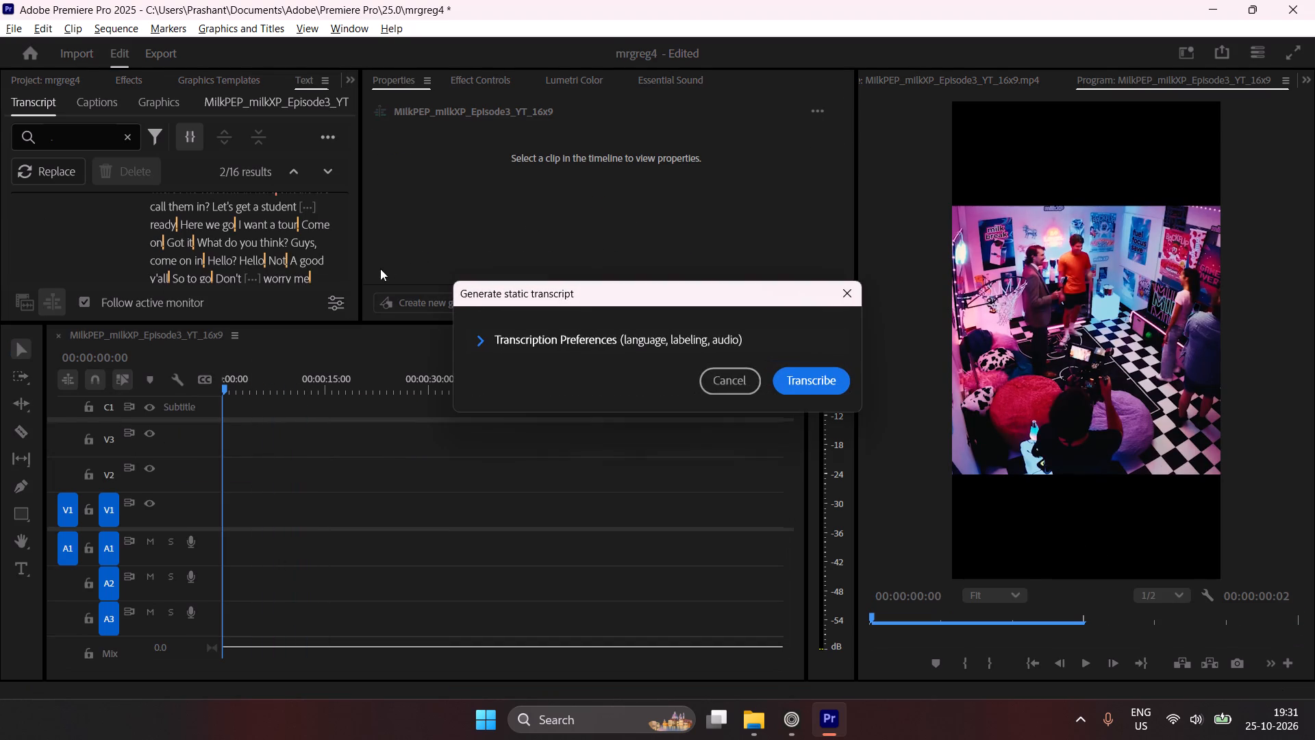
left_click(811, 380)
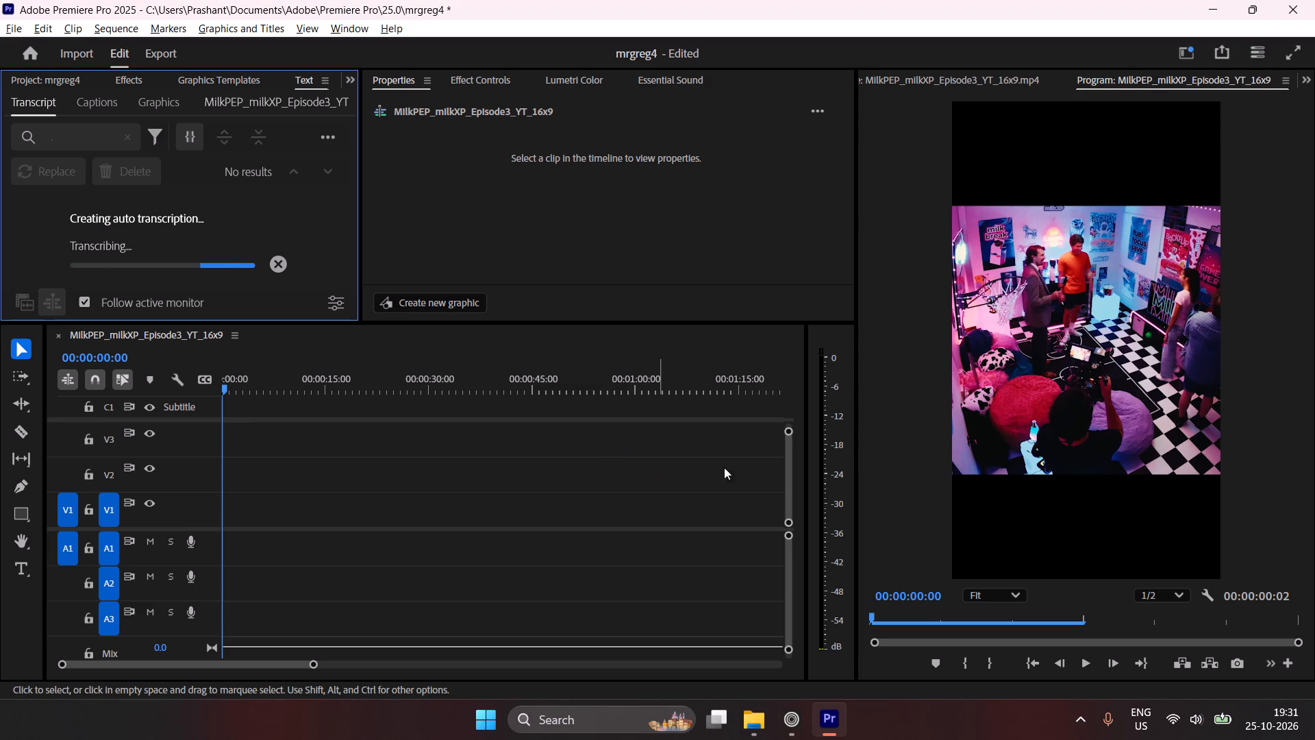
Examine the sequence's video and audio tracks for any remaining clips.
left_click_drag(788, 468, 797, 475)
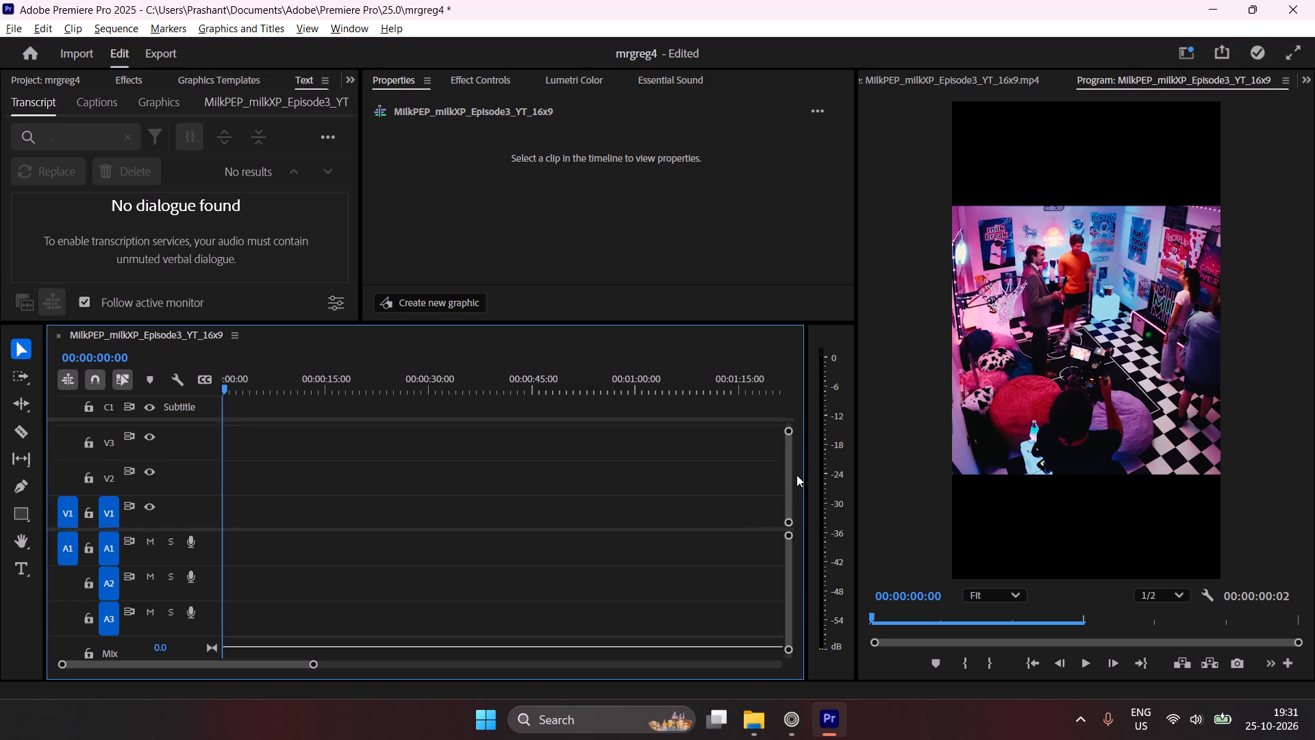
left_click_drag(797, 475, 797, 517)
left_click_drag(789, 554, 789, 573)
left_click_drag(262, 667, 276, 664)
left_click_drag(260, 665, 108, 648)
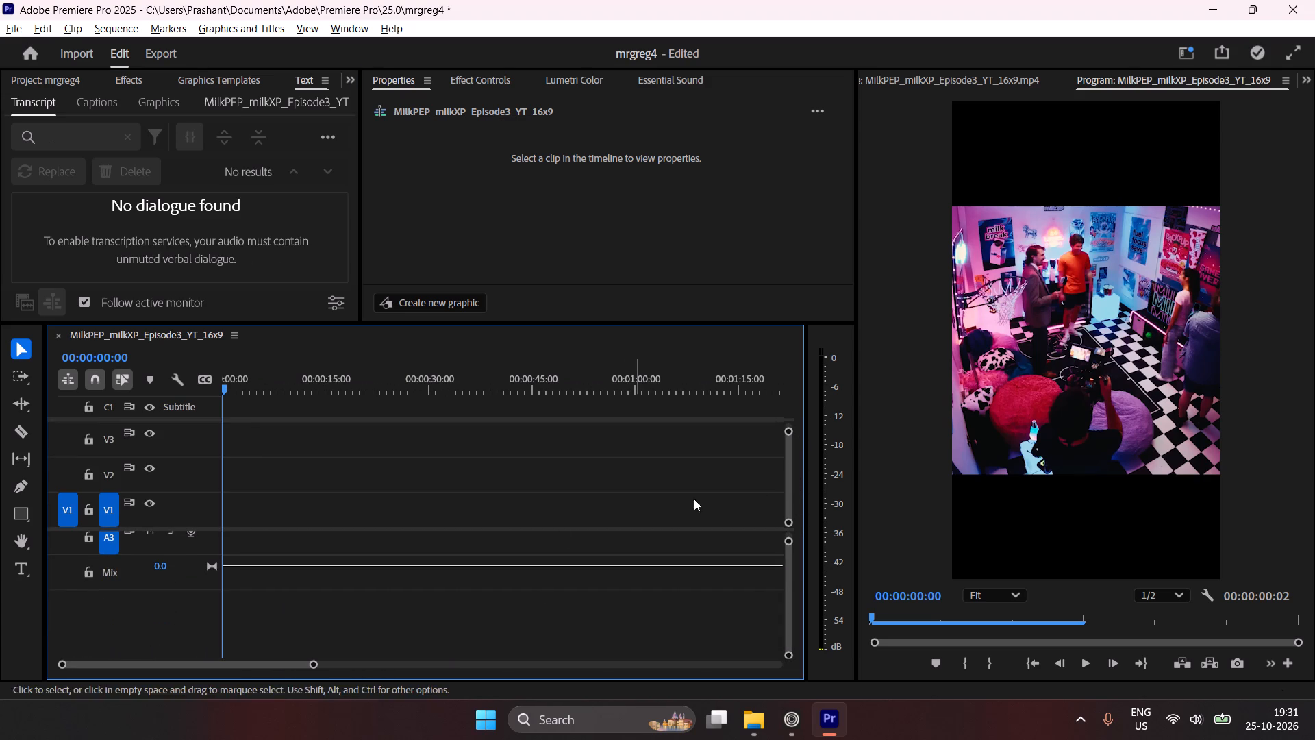
left_click_drag(786, 578, 794, 532)
left_click_drag(788, 467, 794, 513)
left_click_drag(327, 391, 77, 431)
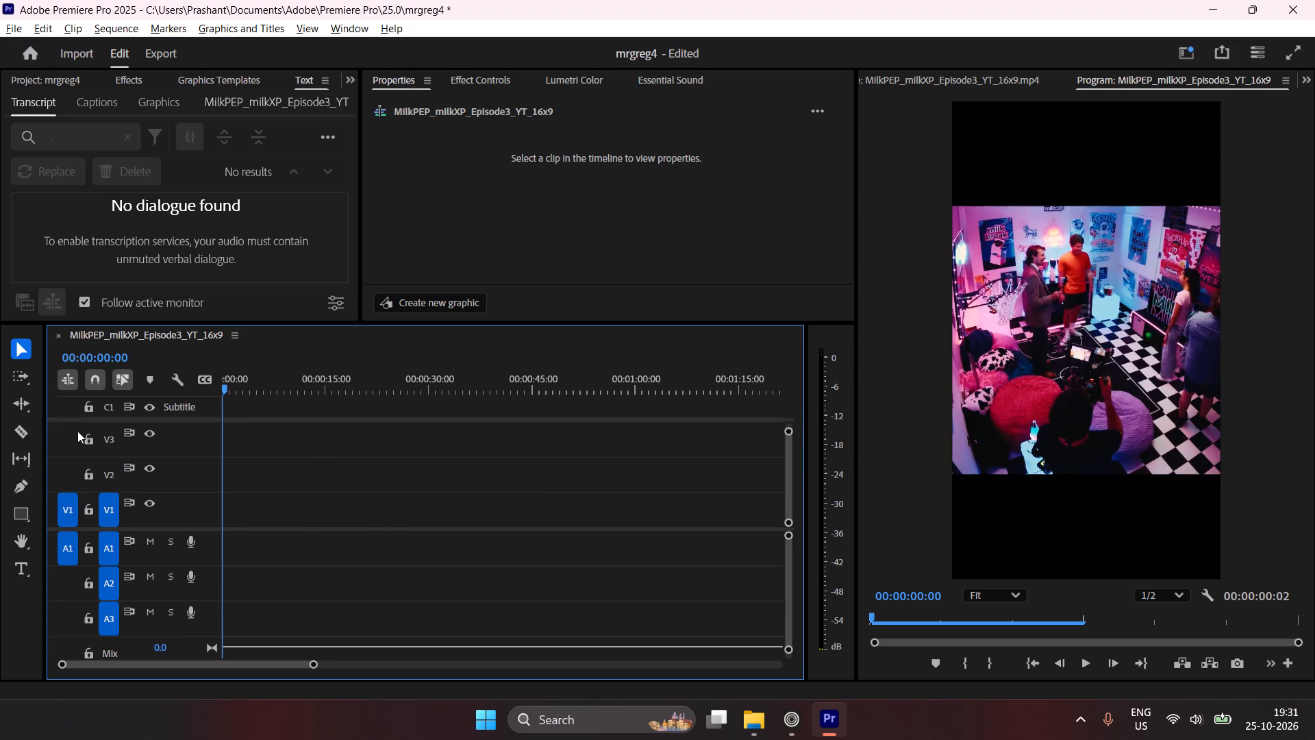
left_click_drag(77, 431, 368, 469)
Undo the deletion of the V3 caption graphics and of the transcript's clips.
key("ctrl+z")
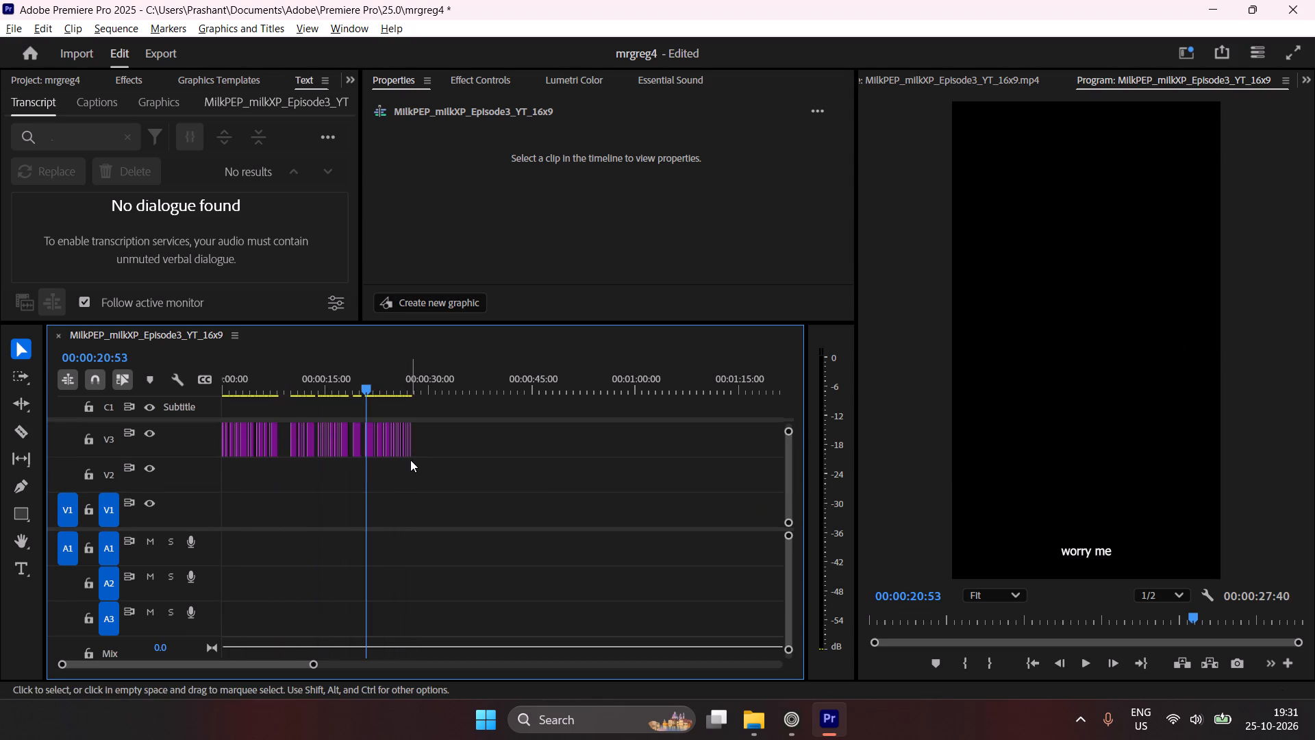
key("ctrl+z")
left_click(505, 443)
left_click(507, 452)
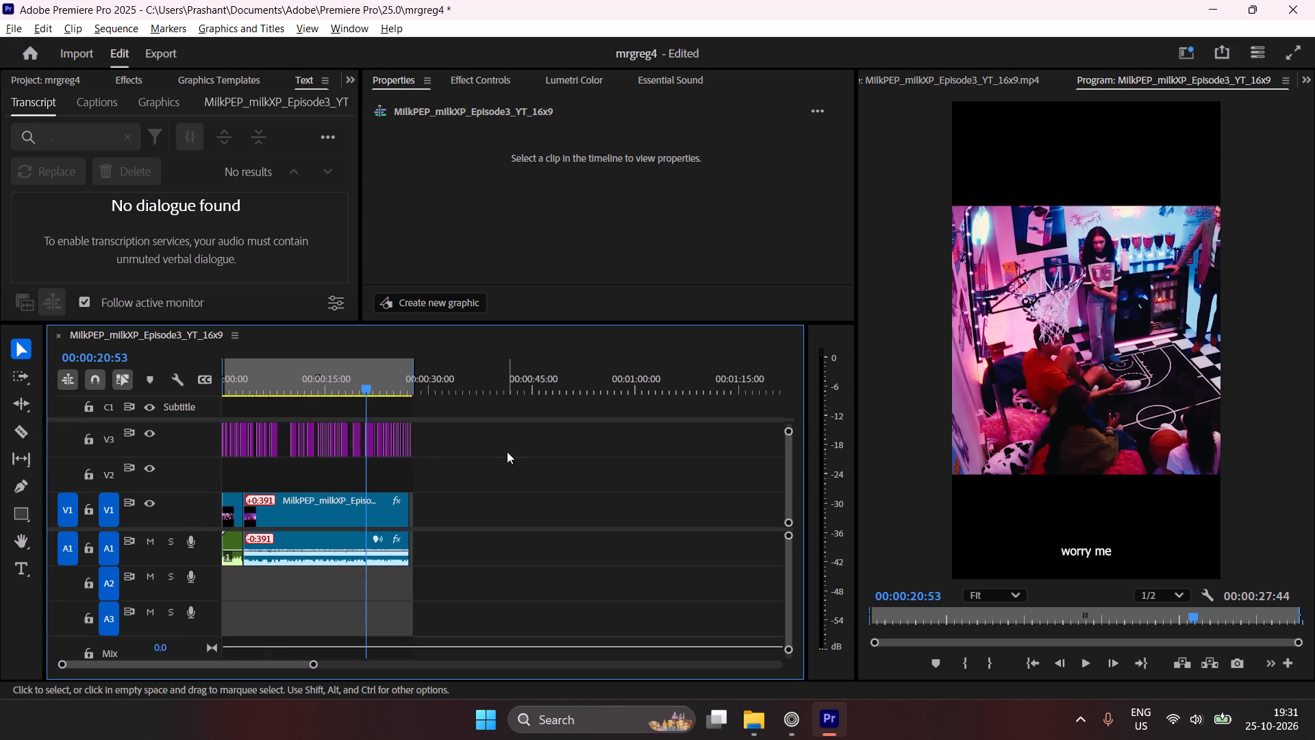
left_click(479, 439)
Play the first few seconds of the sequence from its start to check the footage and captions.
left_click(316, 379)
left_click_drag(323, 385, 171, 400)
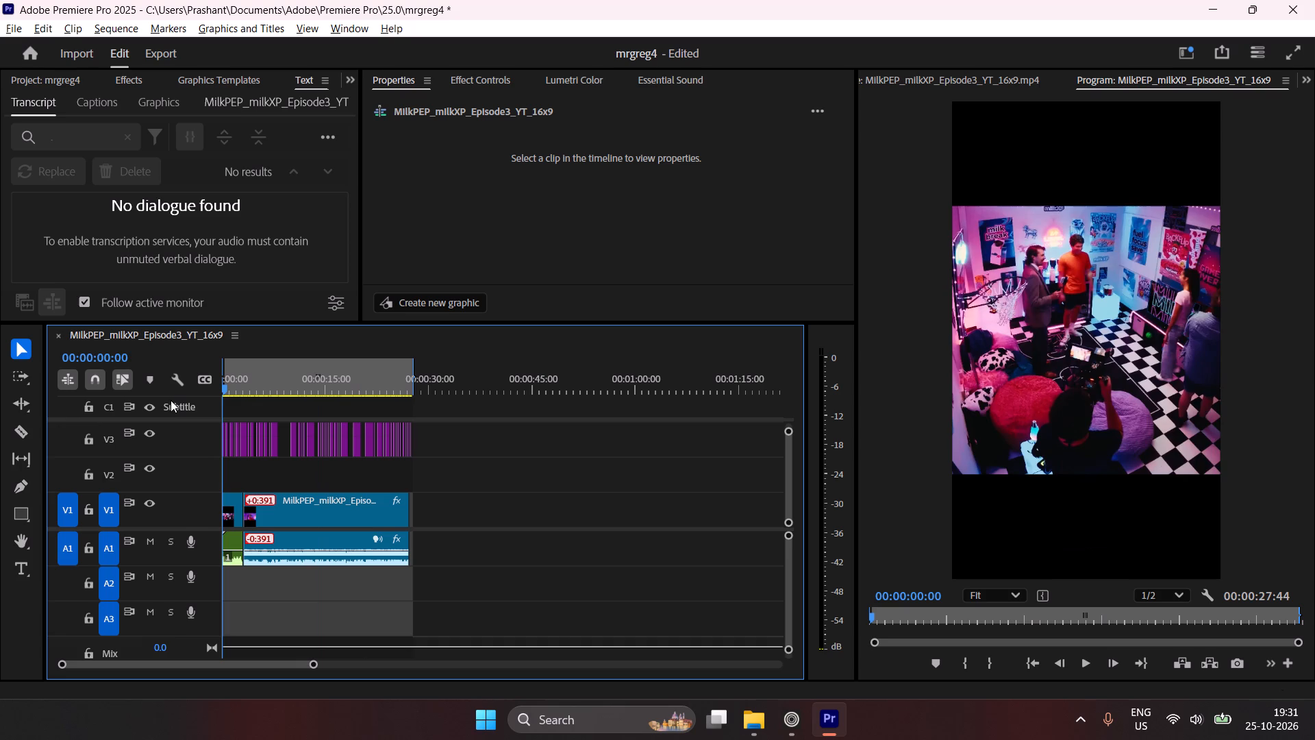
left_click_drag(171, 400, 169, 400)
key("space")
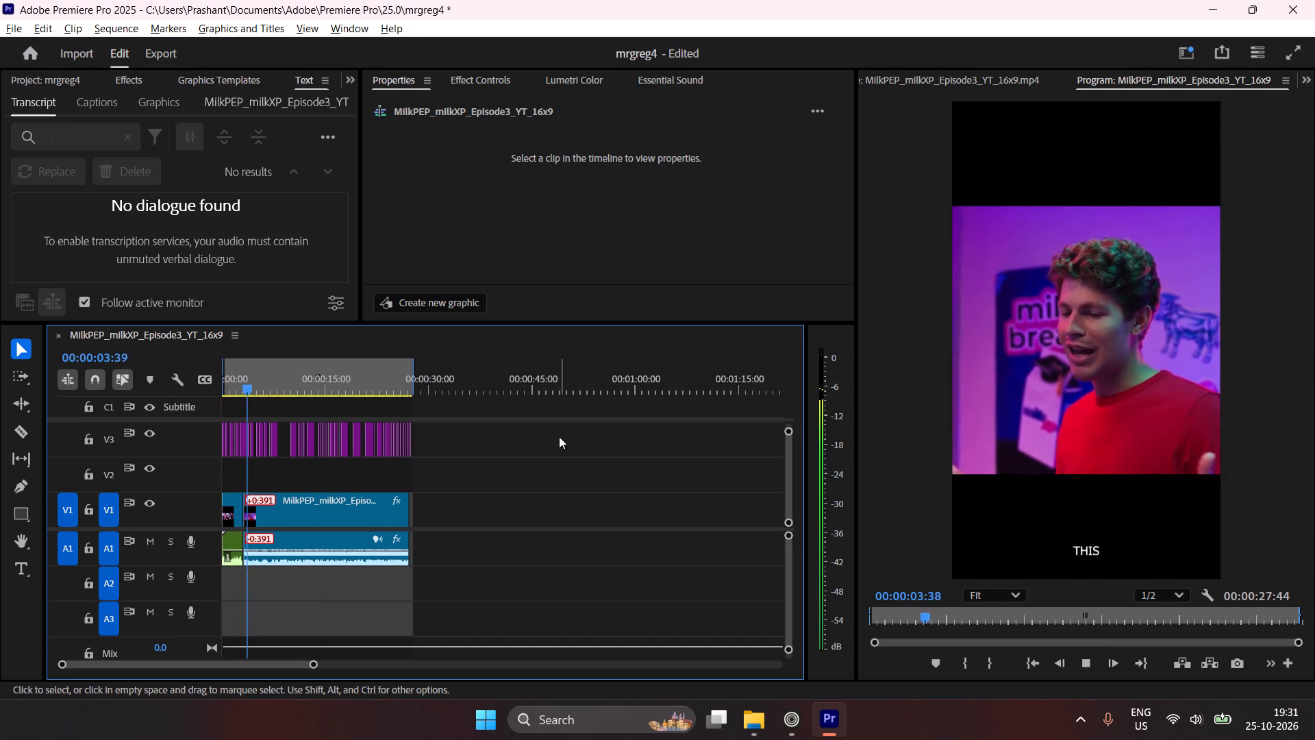
key("space")
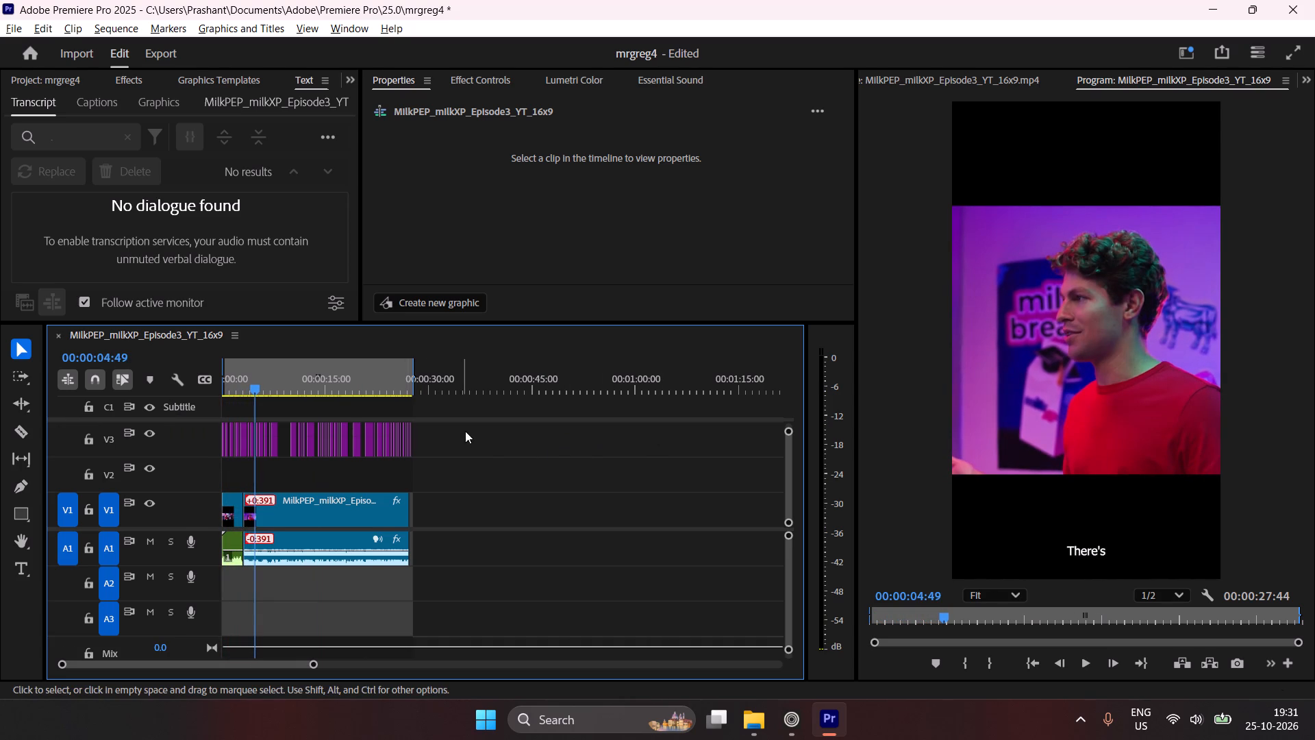
Delete all the caption graphics on track V3, keeping the video and audio clips.
left_click_drag(465, 431, 166, 437)
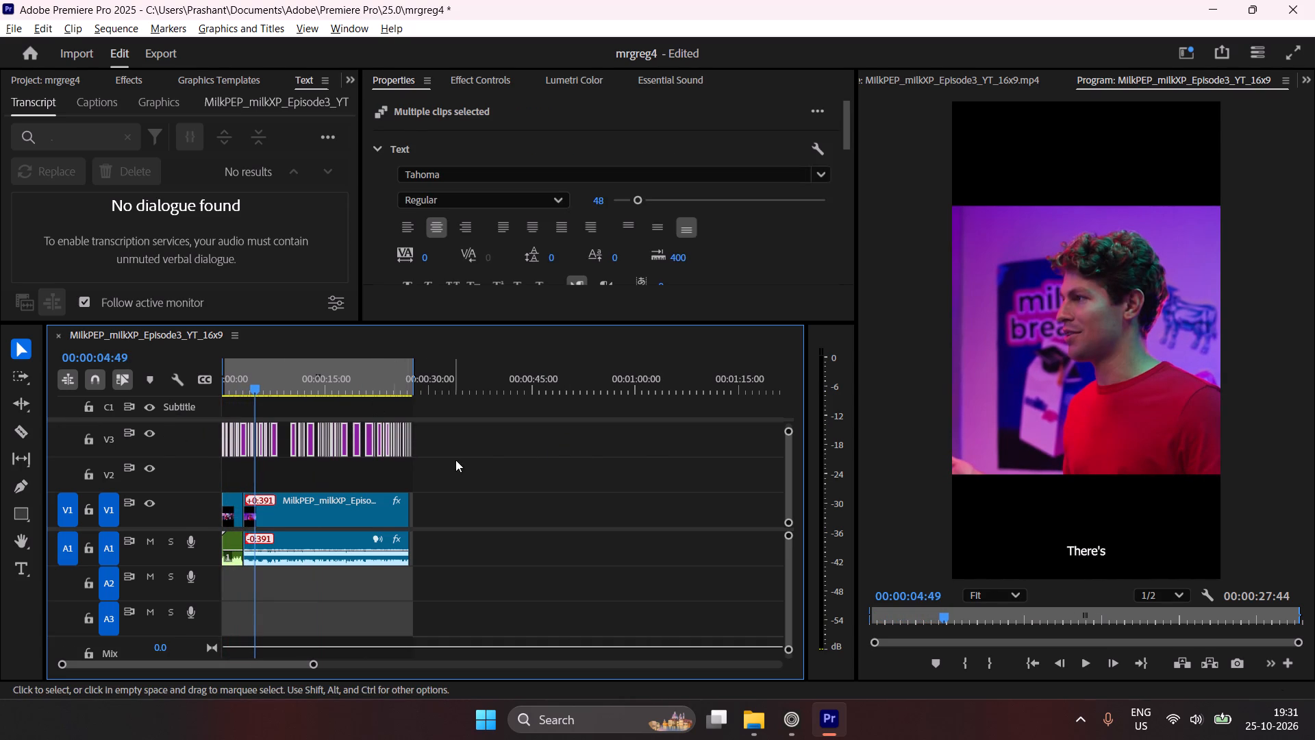
left_click(458, 460)
left_click(440, 486)
left_click(312, 576)
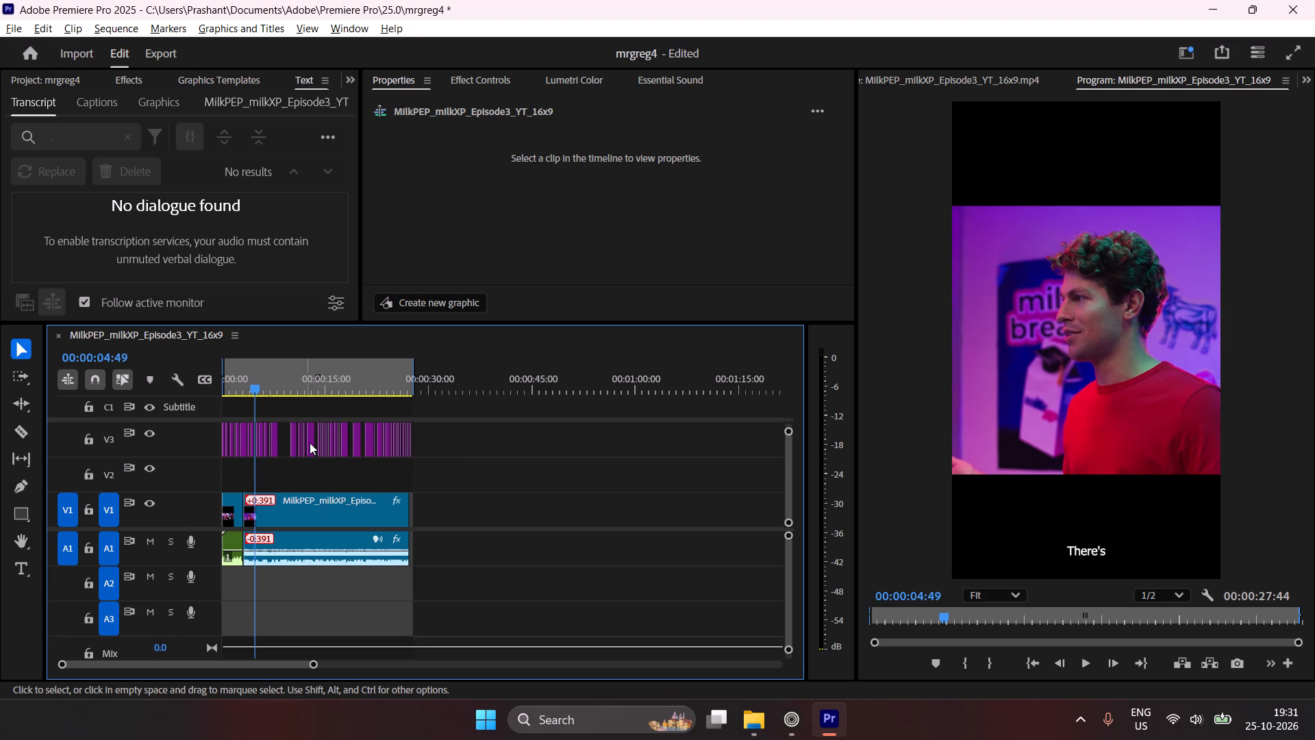
left_click_drag(301, 384, 373, 419)
left_click(479, 485)
left_click_drag(438, 442, 252, 431)
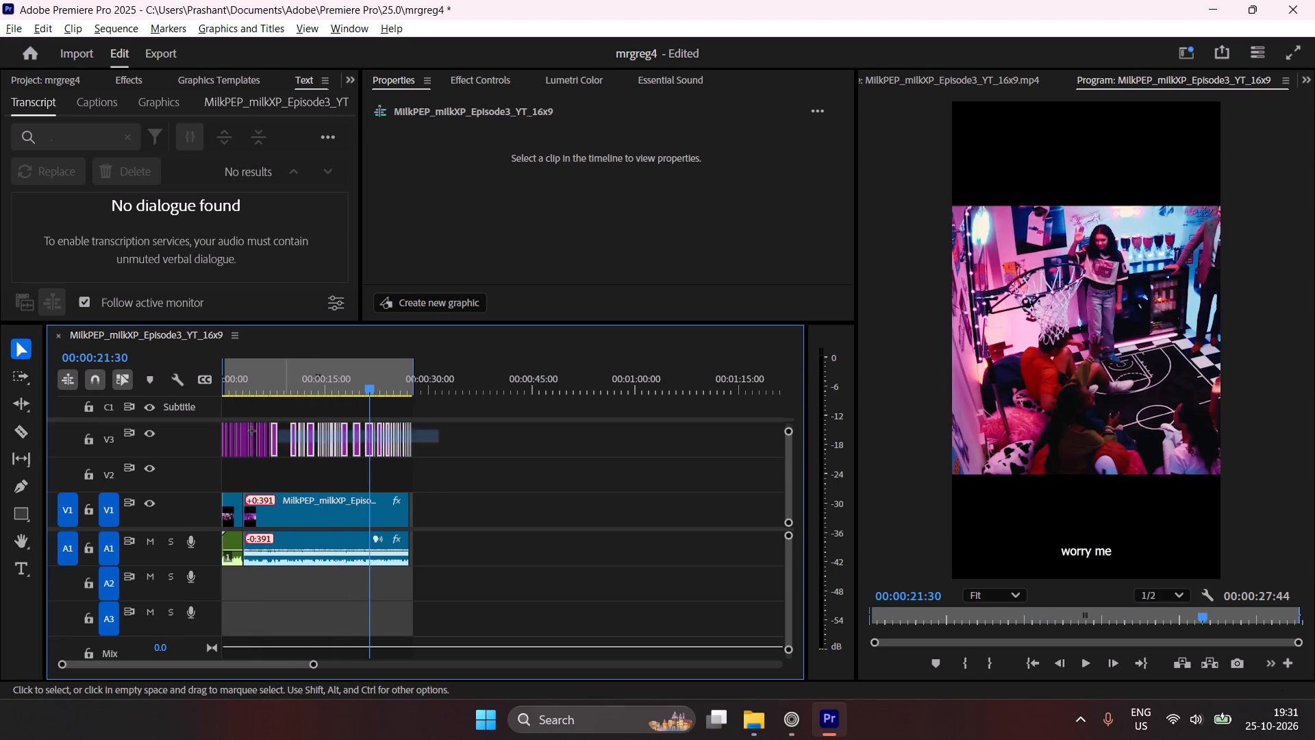
left_click_drag(252, 431, 89, 446)
key("Delete")
Transcribe the sequence into a new static transcript with the existing transcription preferences.
left_click(96, 108)
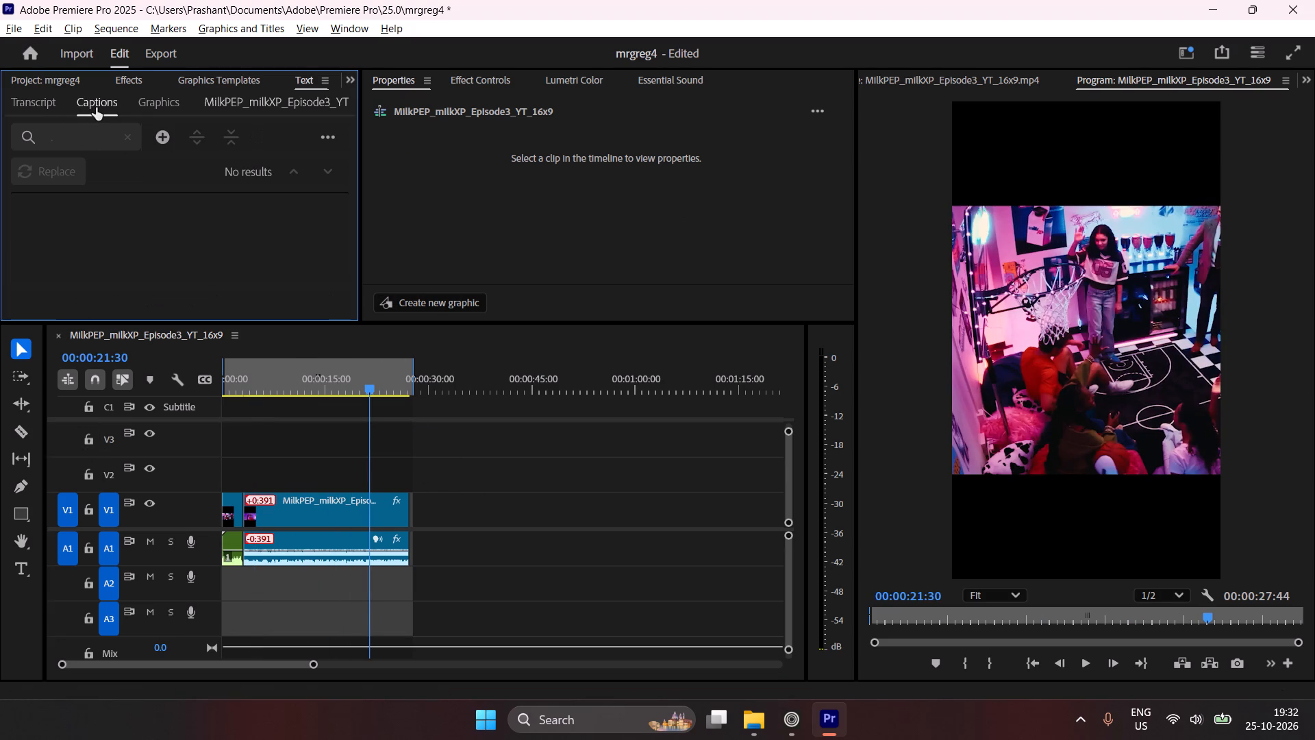
left_click(15, 101)
left_click(333, 137)
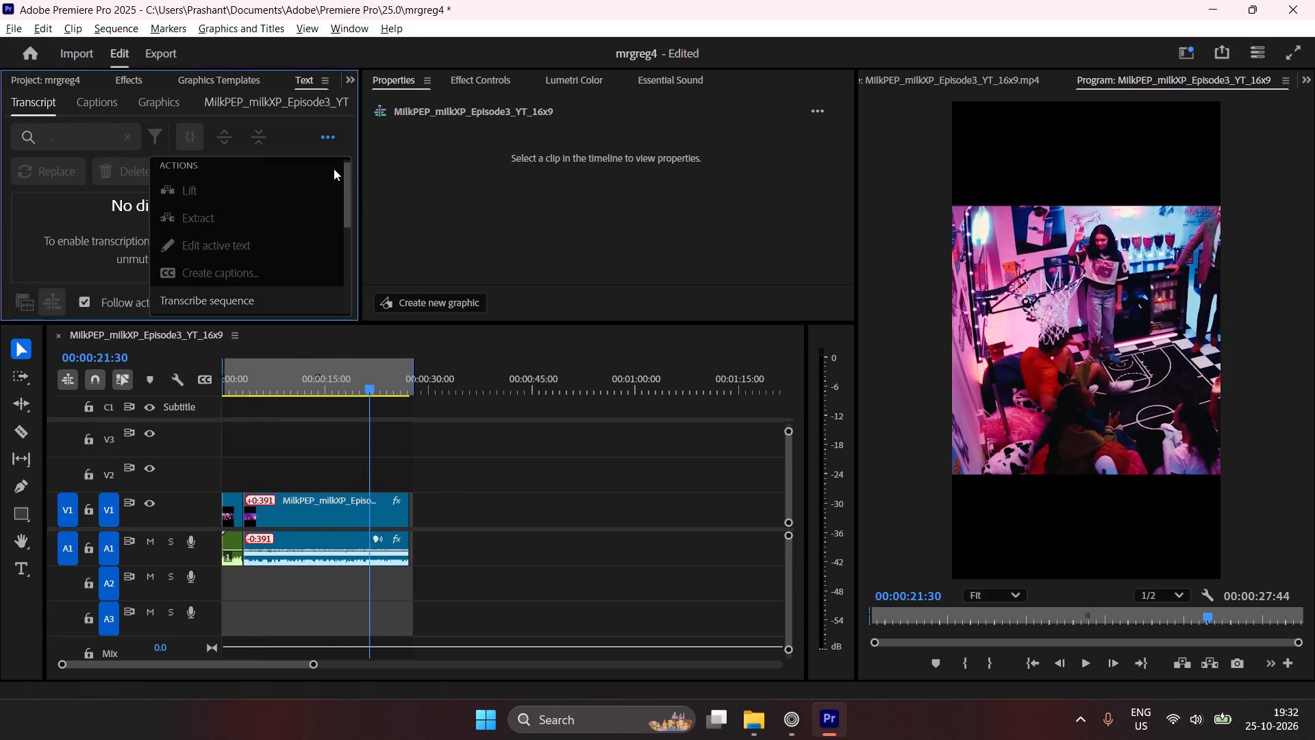
left_click(238, 296)
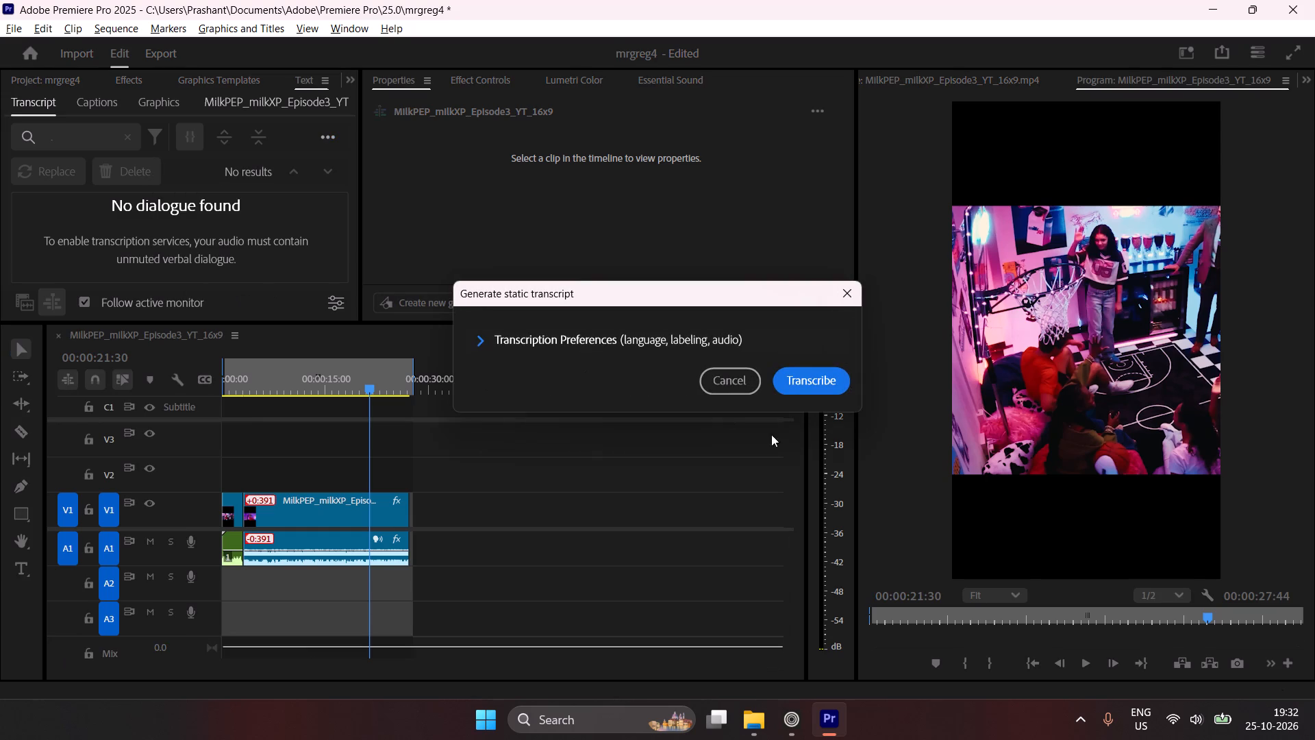
left_click(787, 379)
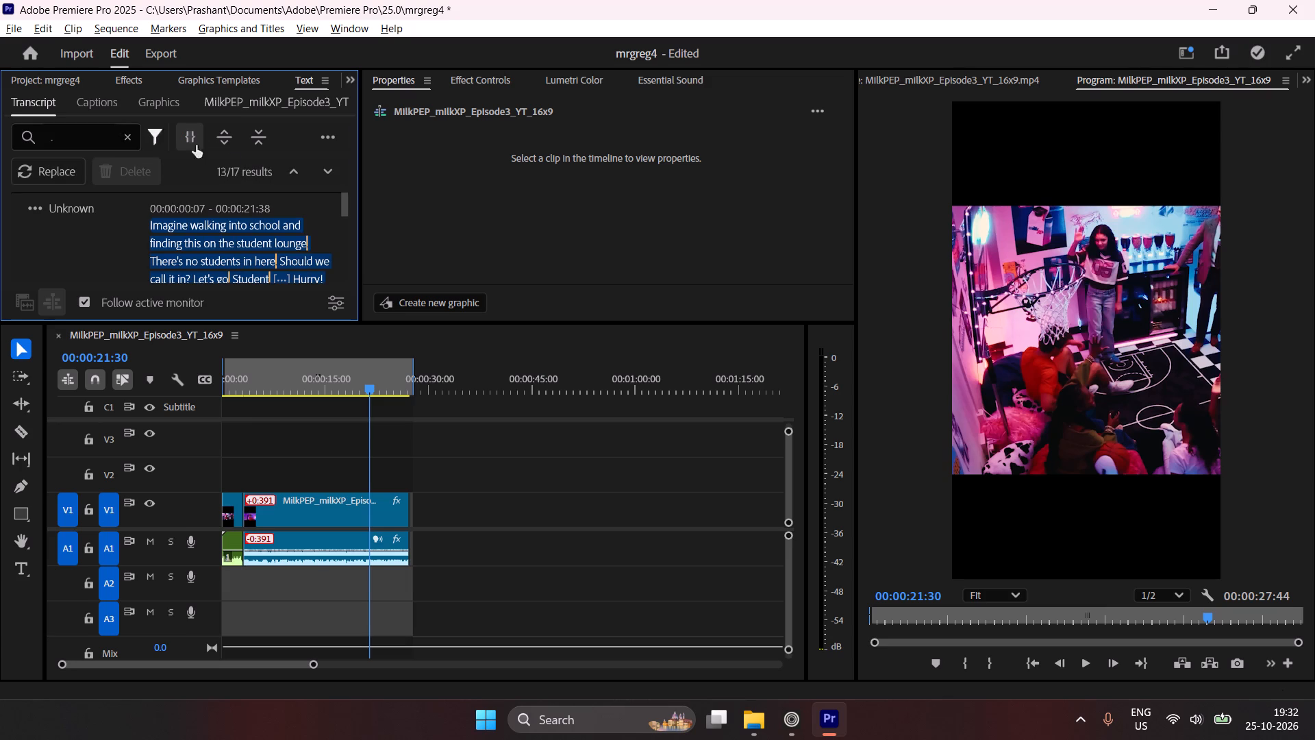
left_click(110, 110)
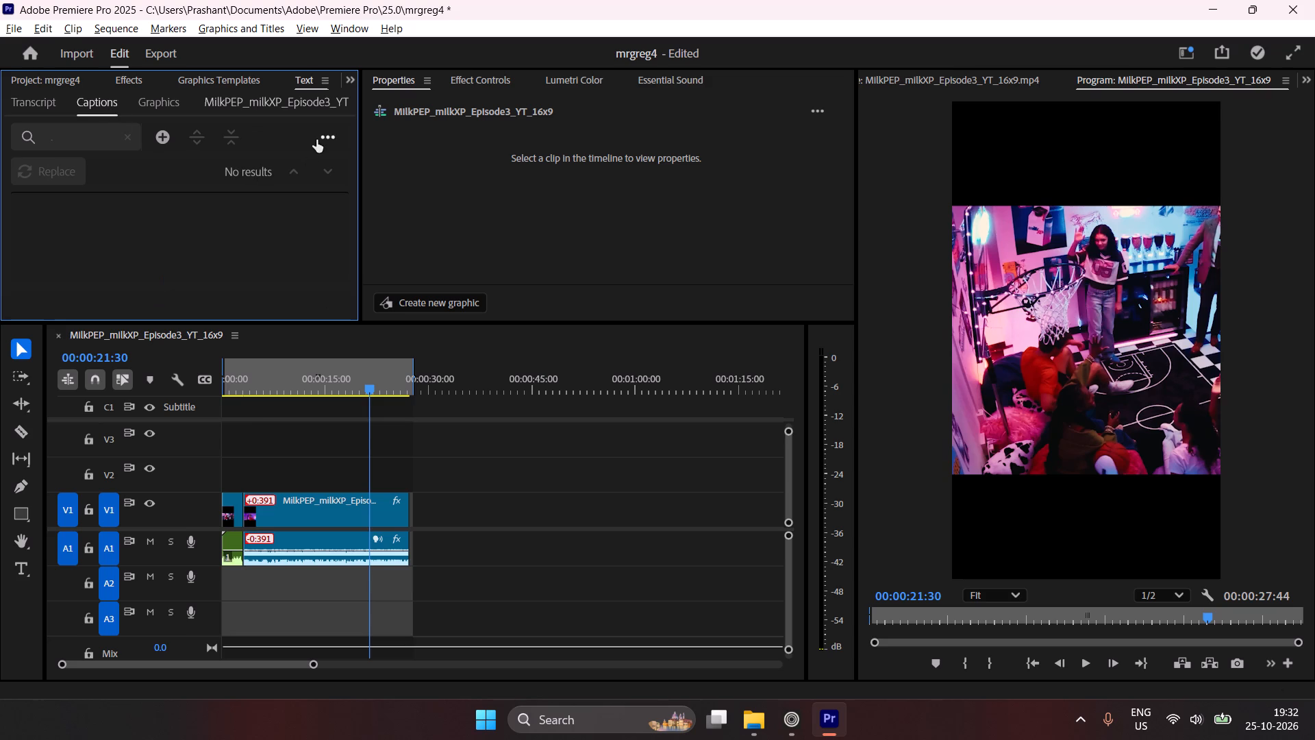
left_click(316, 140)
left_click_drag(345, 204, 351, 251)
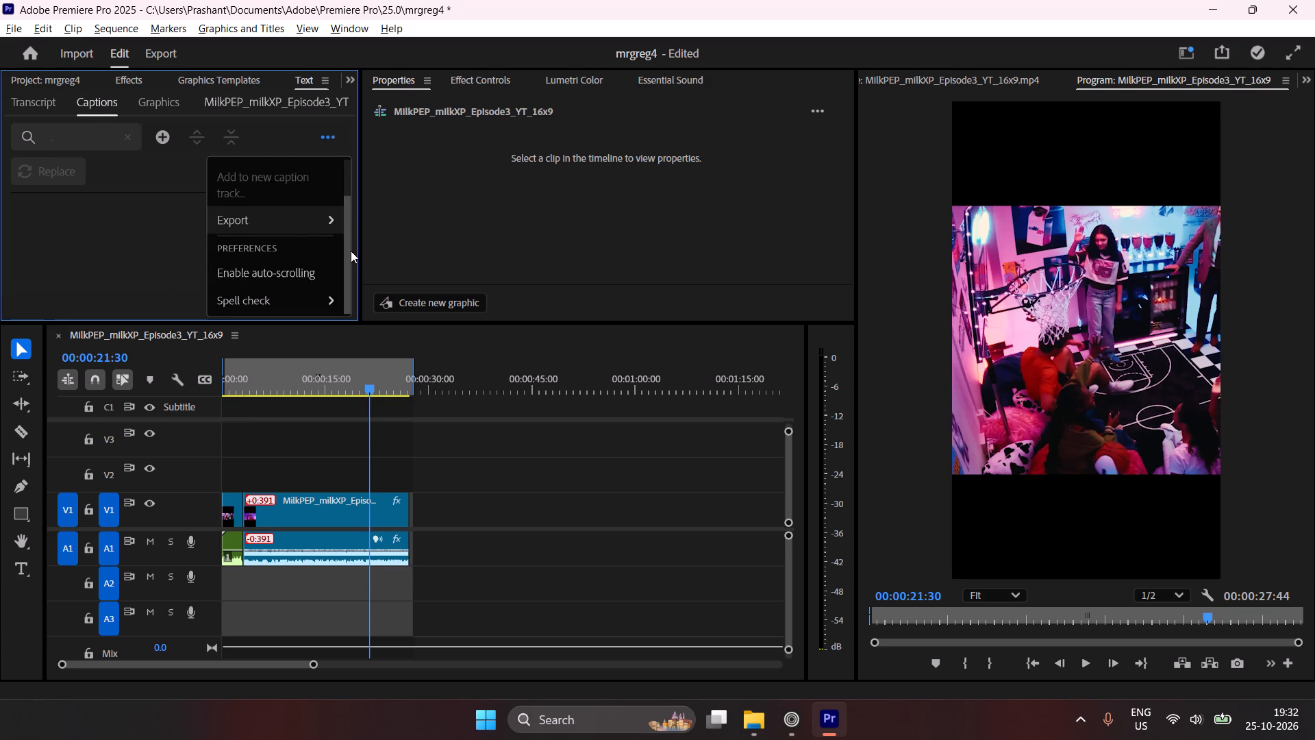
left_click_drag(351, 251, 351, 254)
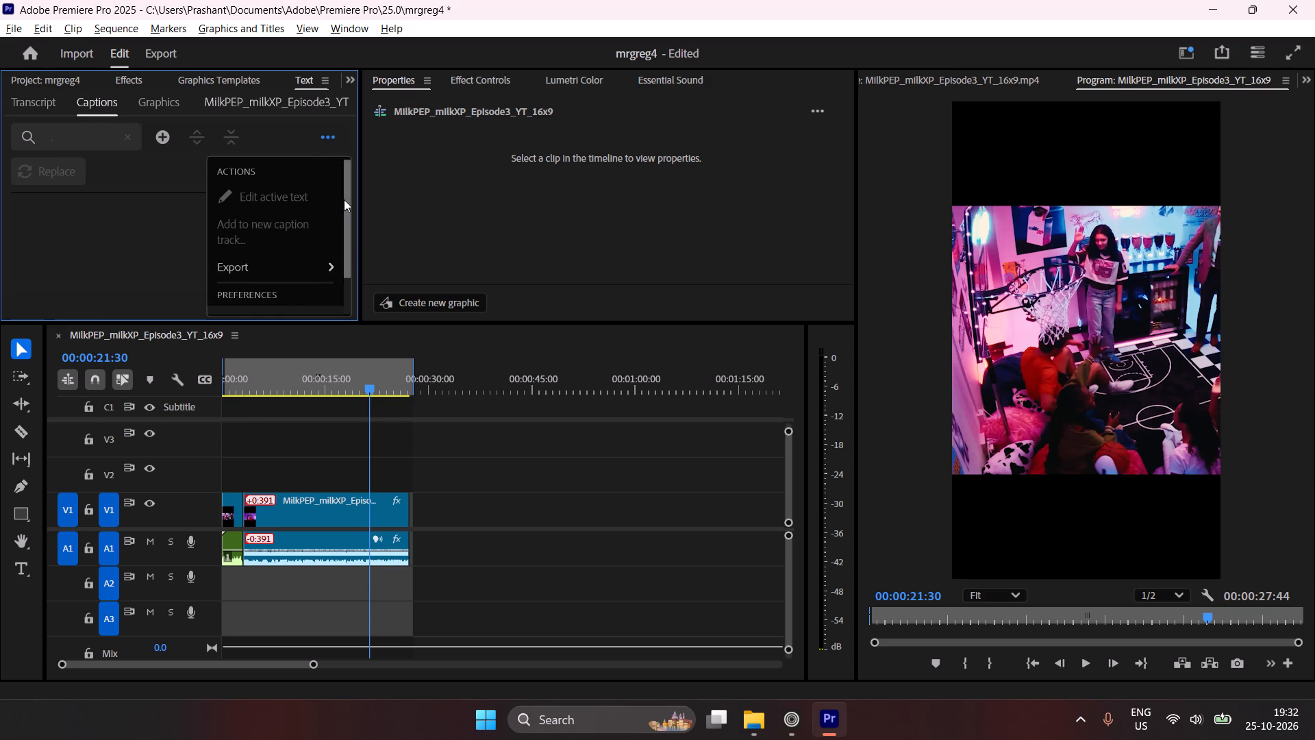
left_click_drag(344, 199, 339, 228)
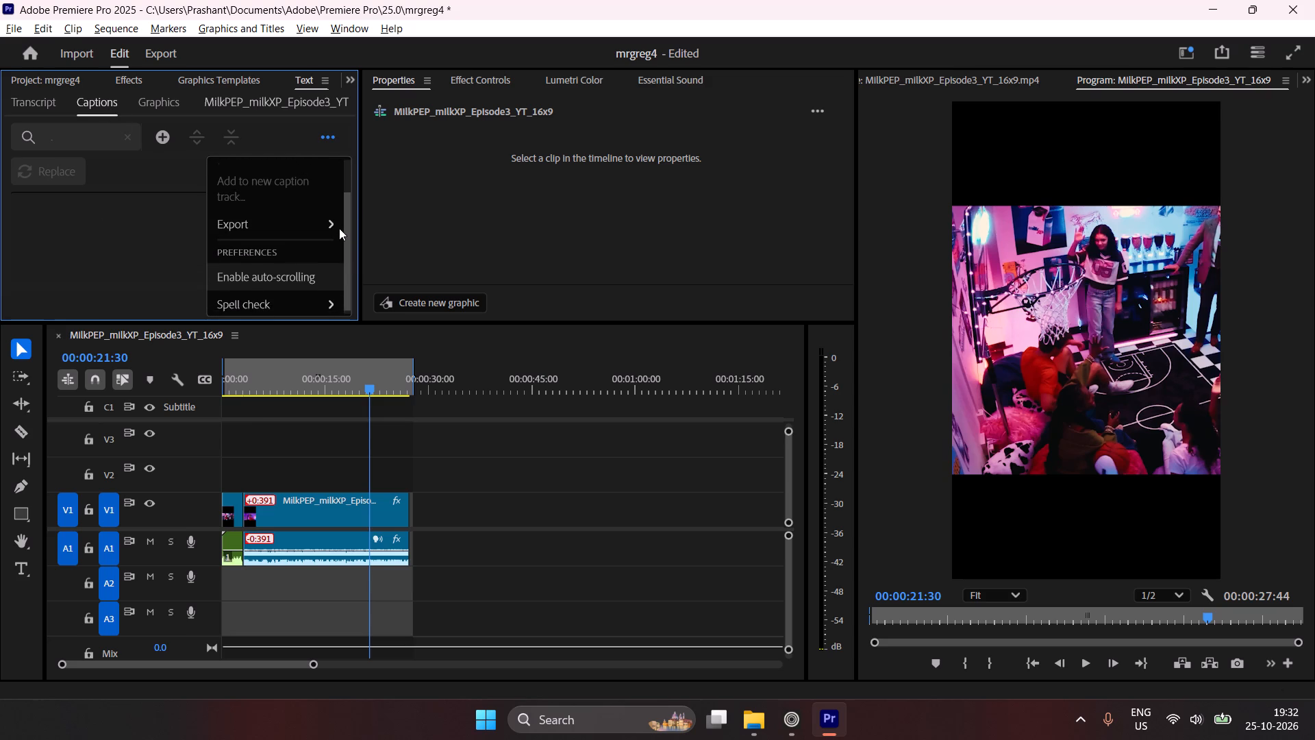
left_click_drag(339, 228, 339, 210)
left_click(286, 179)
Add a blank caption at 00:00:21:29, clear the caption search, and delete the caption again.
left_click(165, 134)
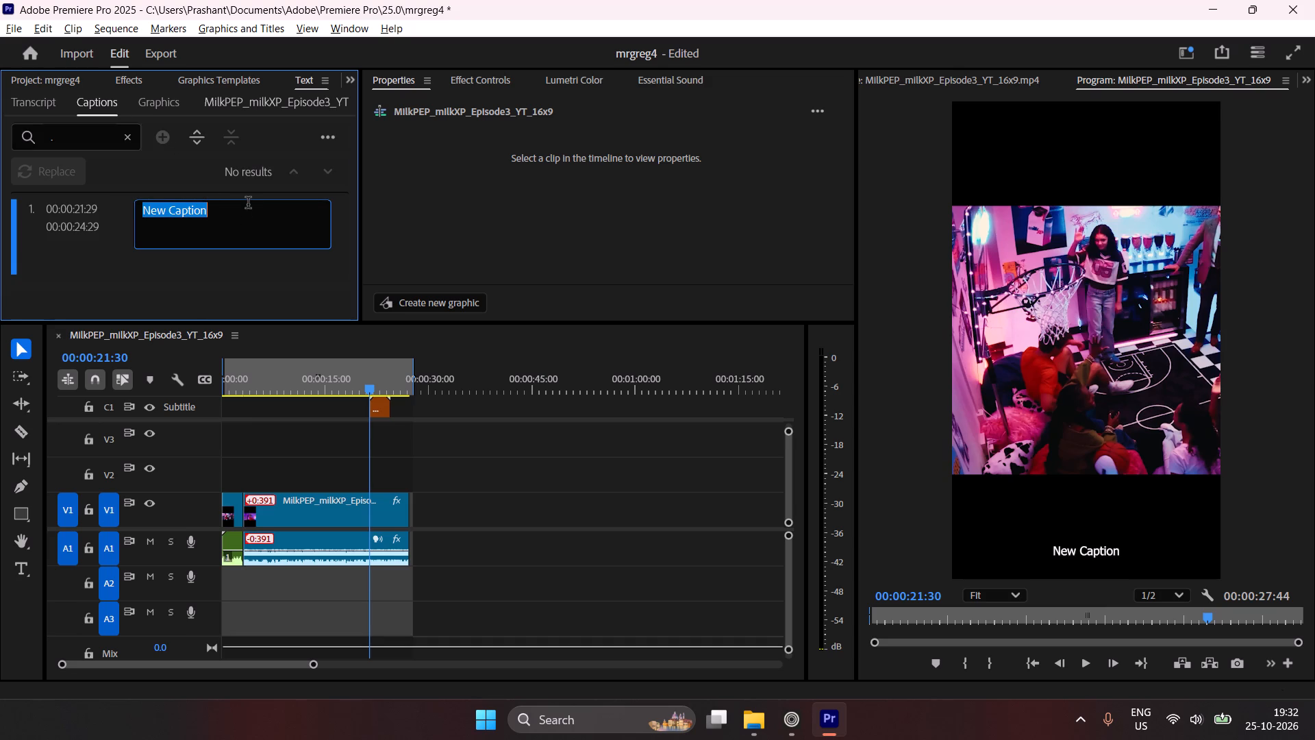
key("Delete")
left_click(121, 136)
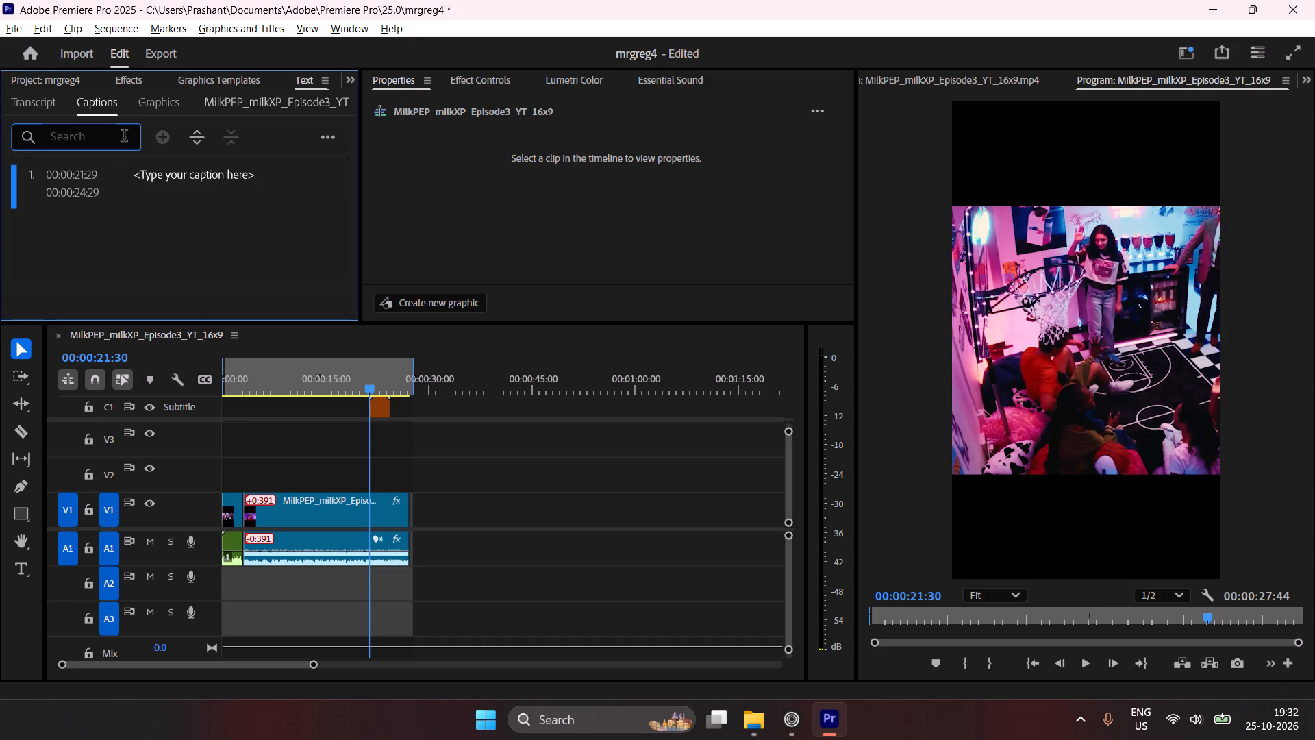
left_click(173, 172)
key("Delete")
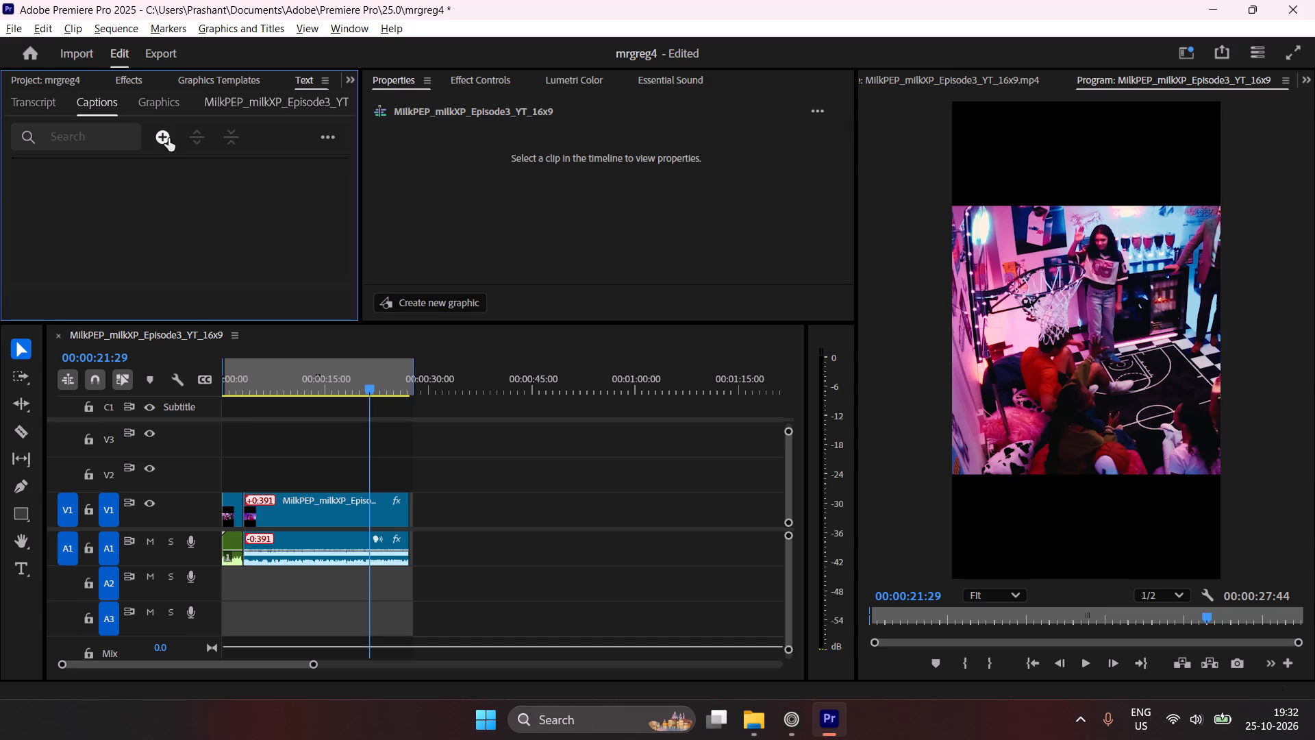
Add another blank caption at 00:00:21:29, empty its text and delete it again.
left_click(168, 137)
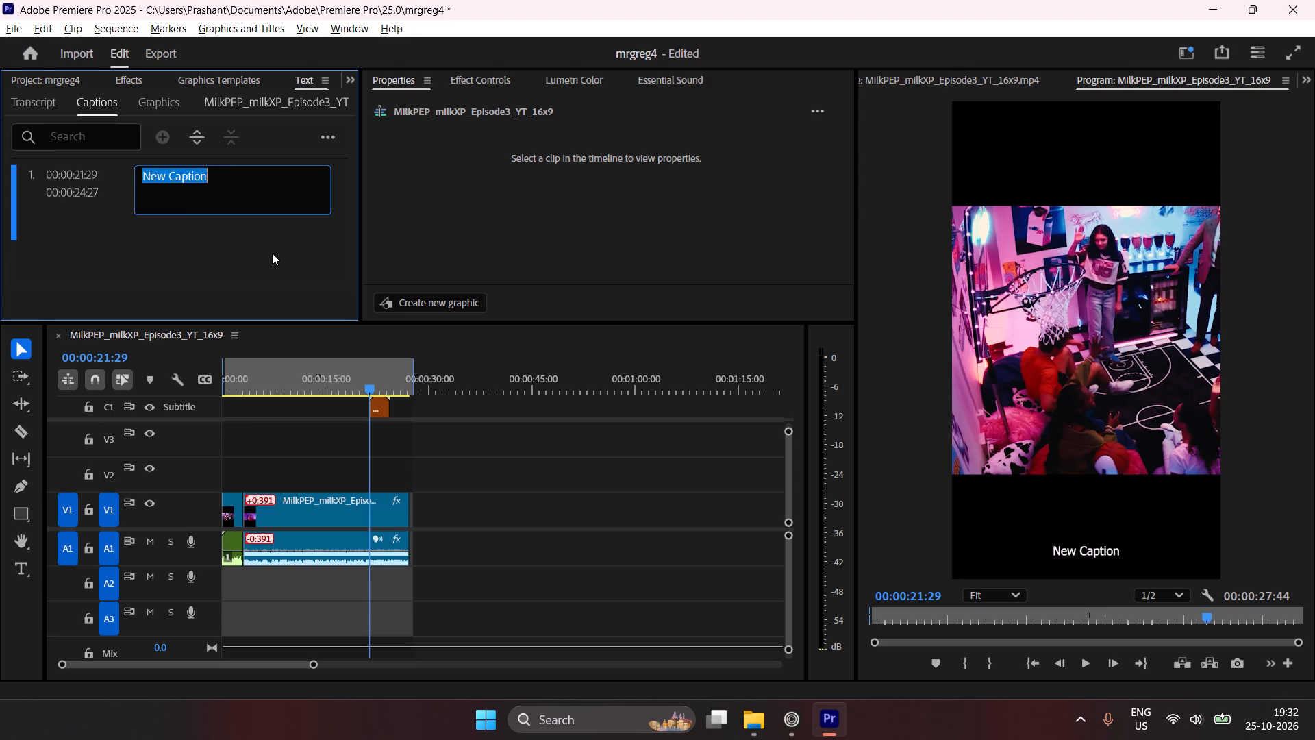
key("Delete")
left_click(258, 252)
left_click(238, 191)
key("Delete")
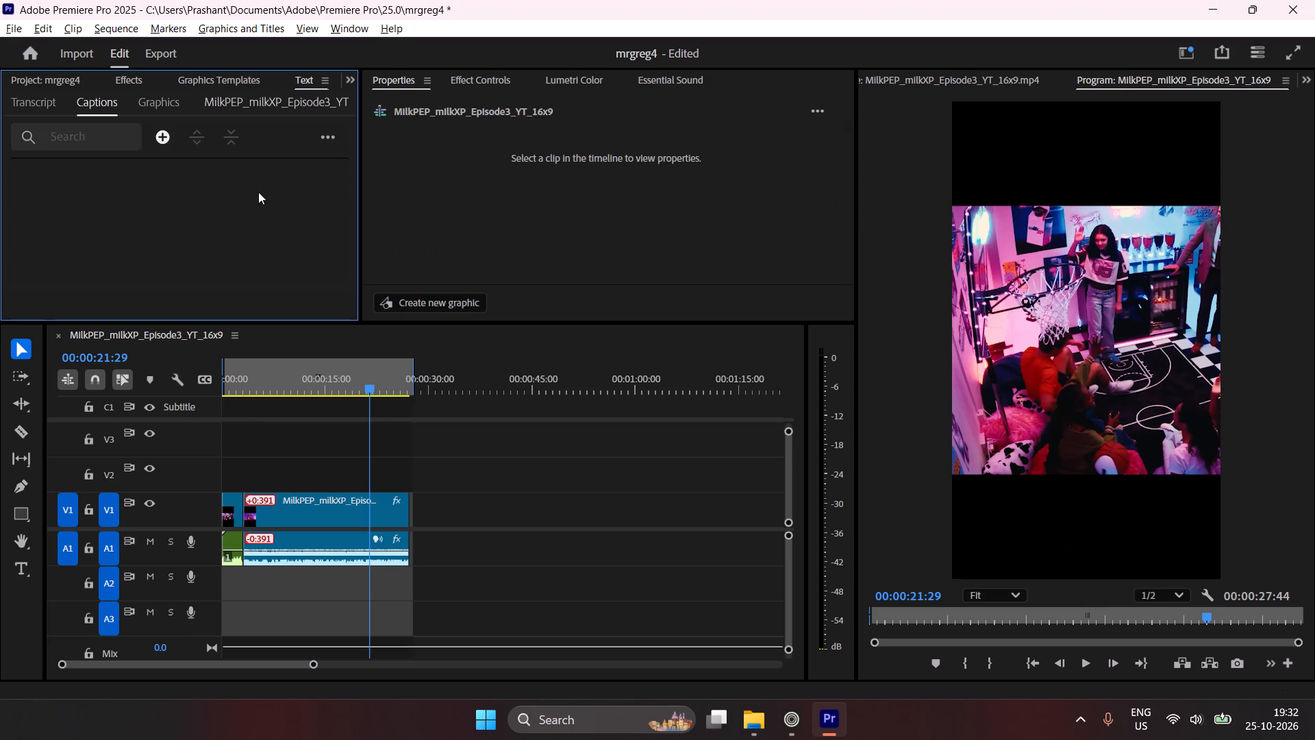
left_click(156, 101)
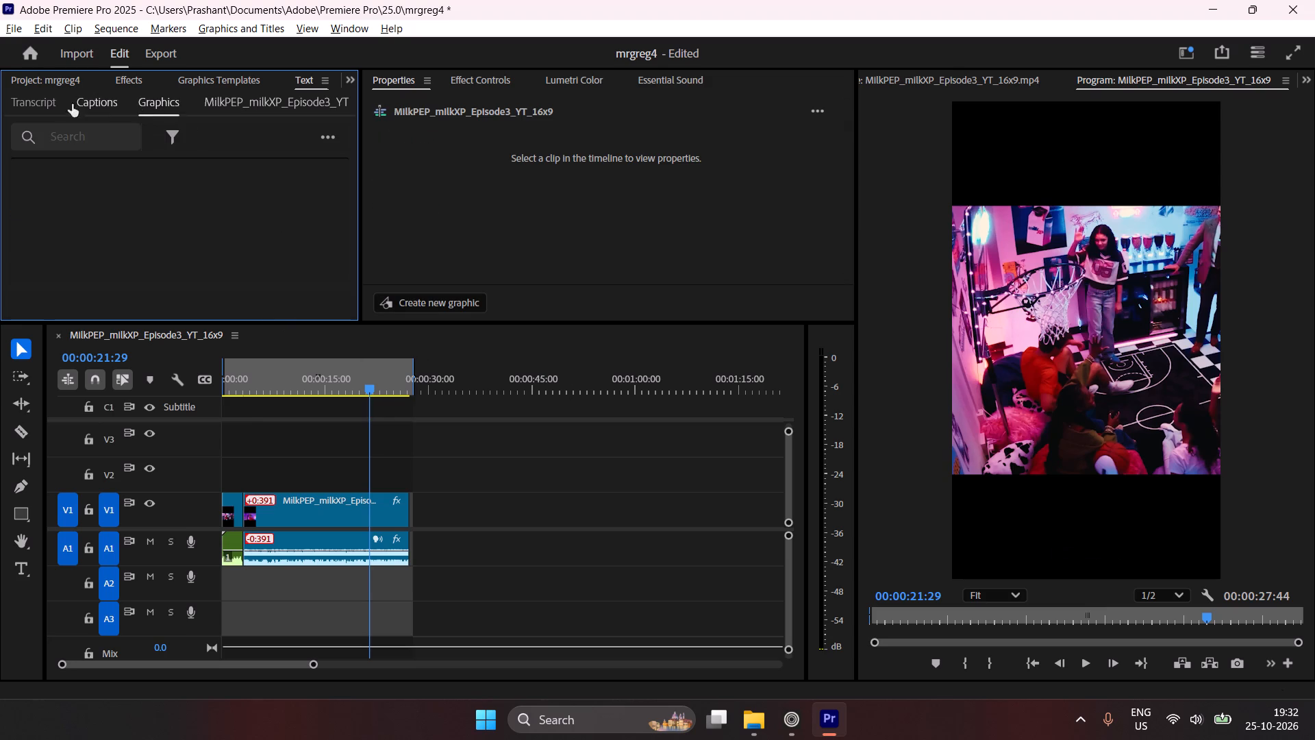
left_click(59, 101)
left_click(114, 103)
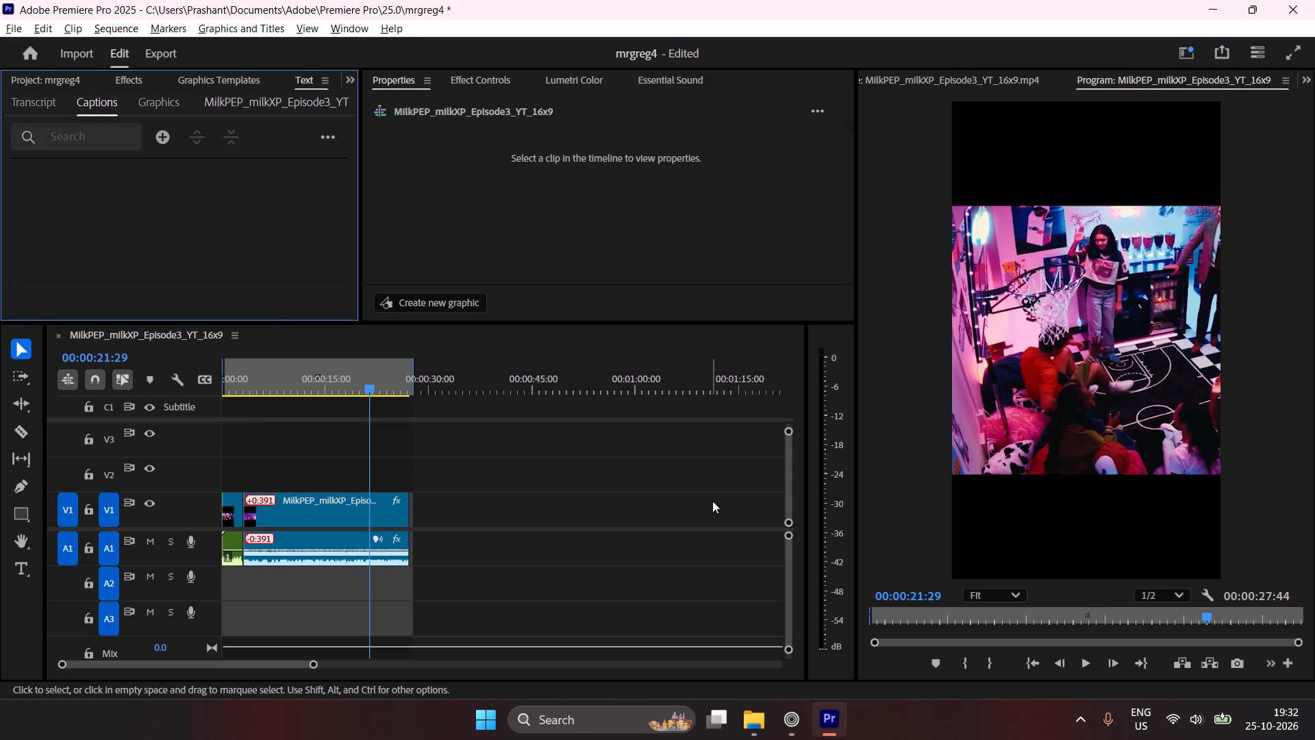
Undo the recent edits back through the graphic conversion and frame-rate change, restoring the subtitle captions on track C1 at 29.97 fps.
key("ctrl+z")
key("ctrl+z")
key("ctrl+z")
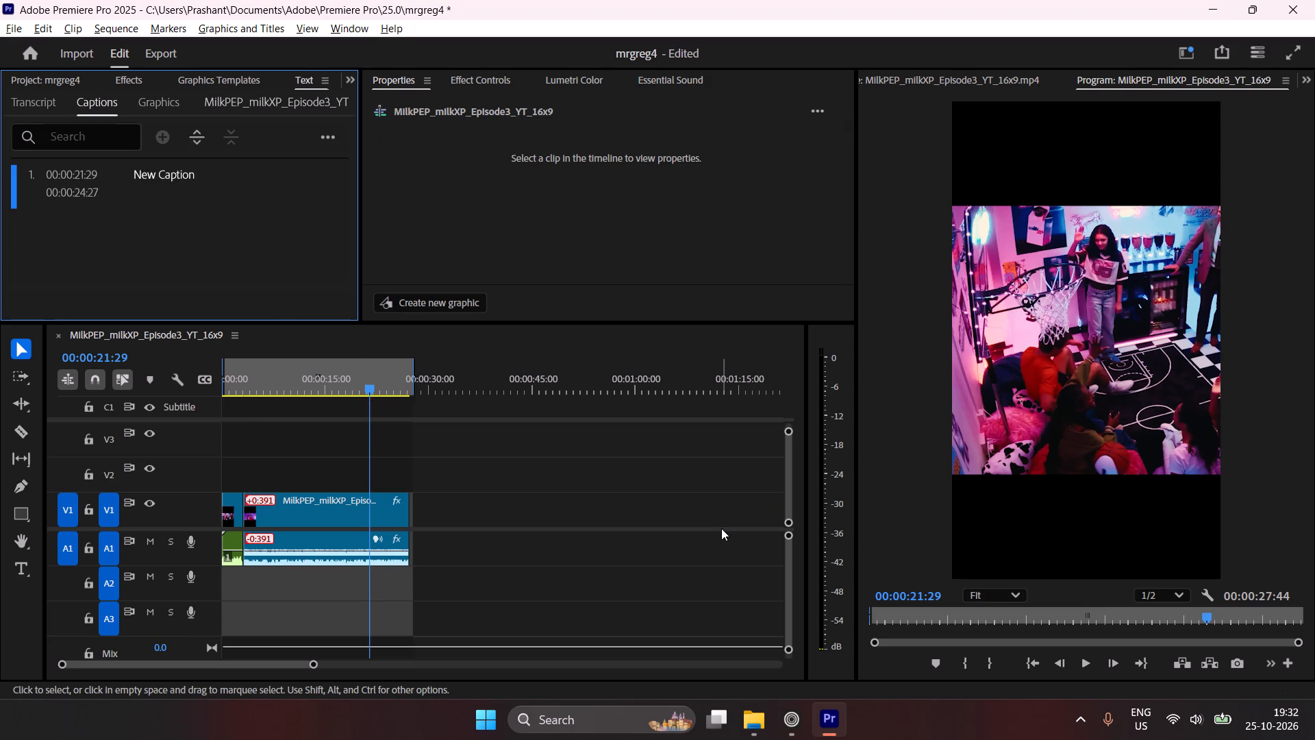
key("ctrl+z")
key("ctrl+z")
key("ctrl+z")
key("ctrl+z")
key("ctrl+z")
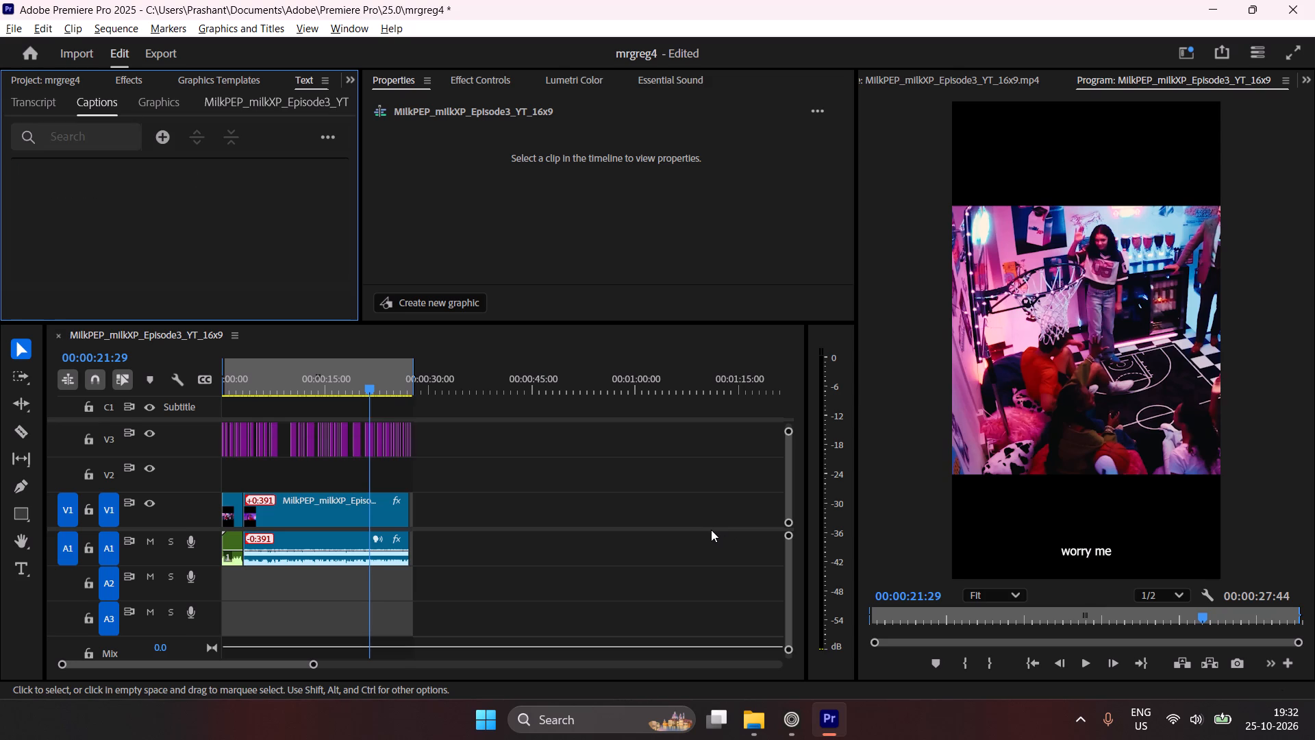
key("ctrl+z")
key("ctrl+z")
key("ctrl+z")
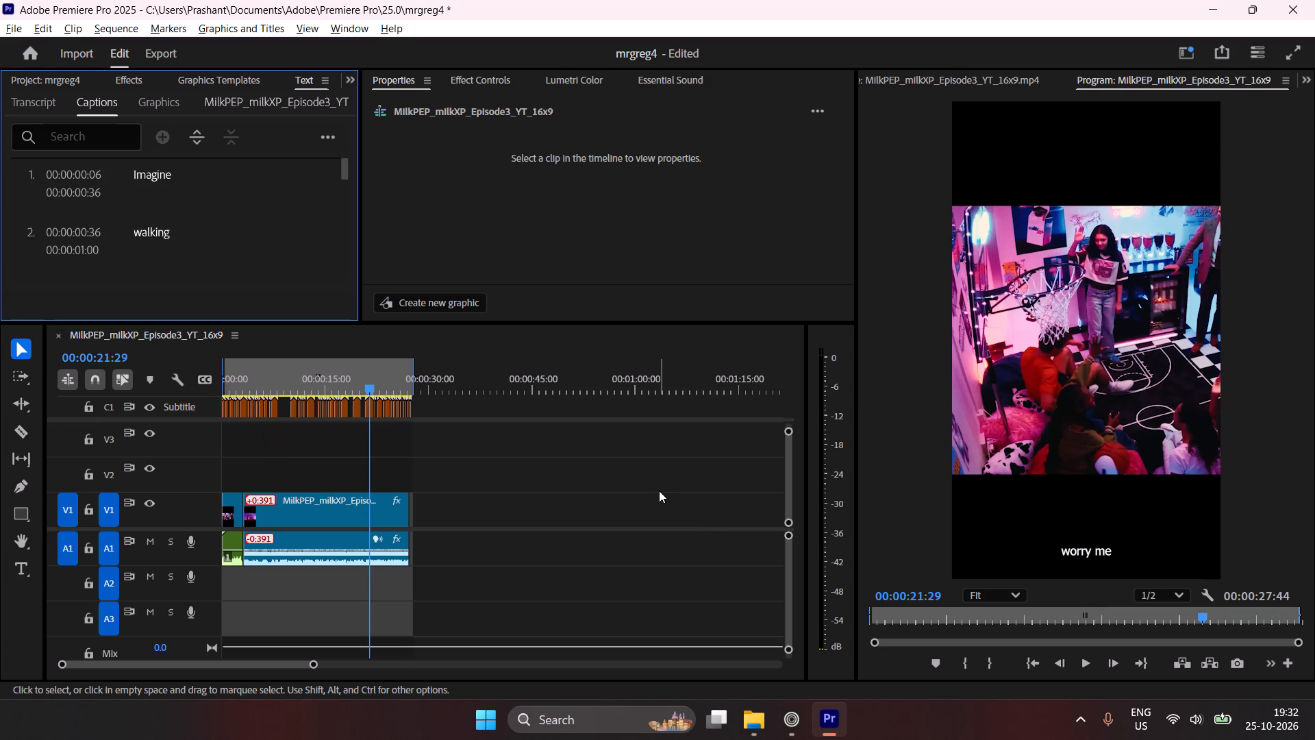
key("ctrl+z")
key("ctrl+z")
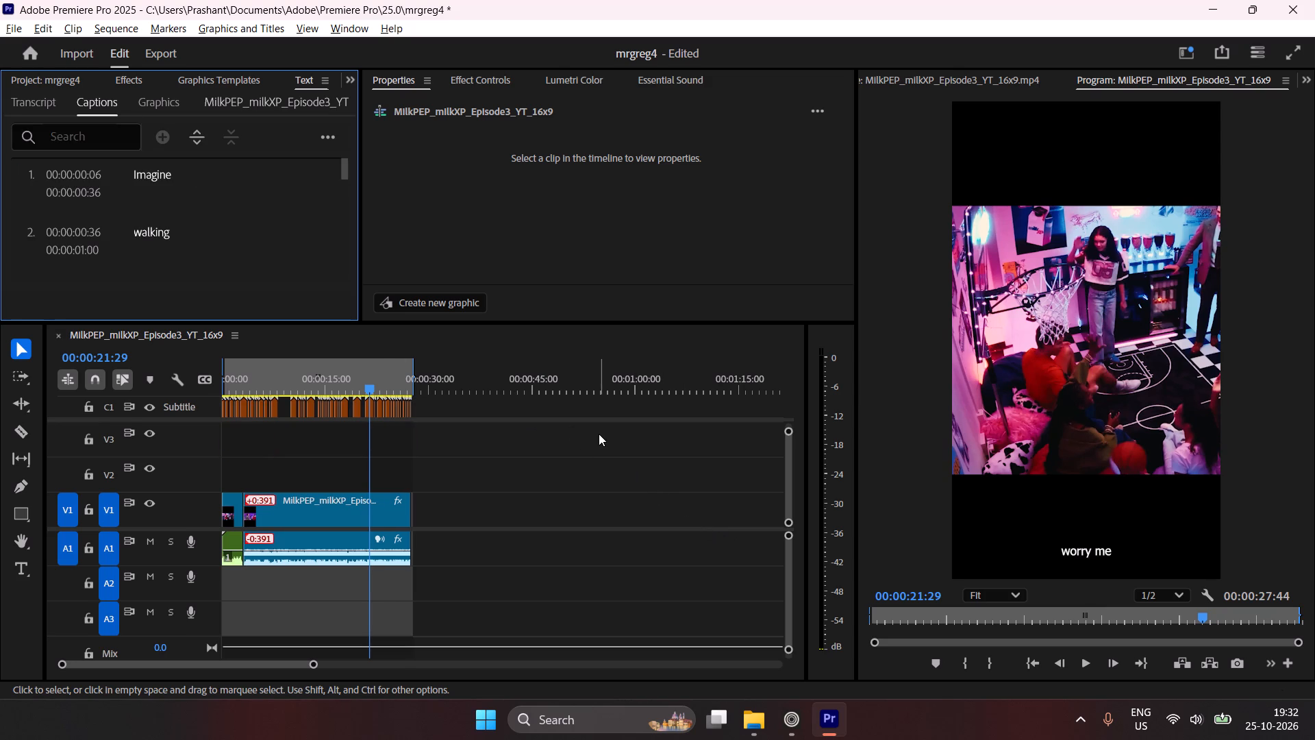
key("ctrl+z")
Play the sequence from the start to check the restored subtitle captions.
left_click_drag(329, 371, 266, 388)
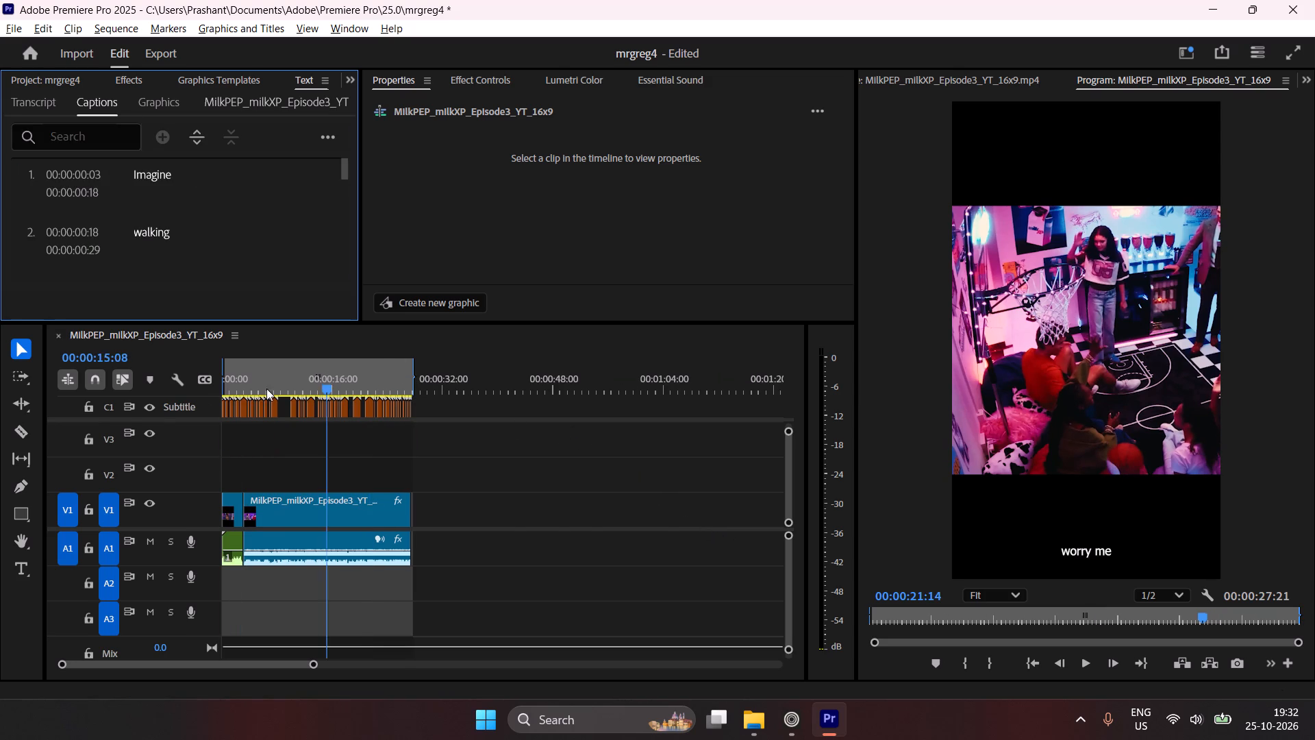
left_click_drag(266, 388, 153, 412)
key("space")
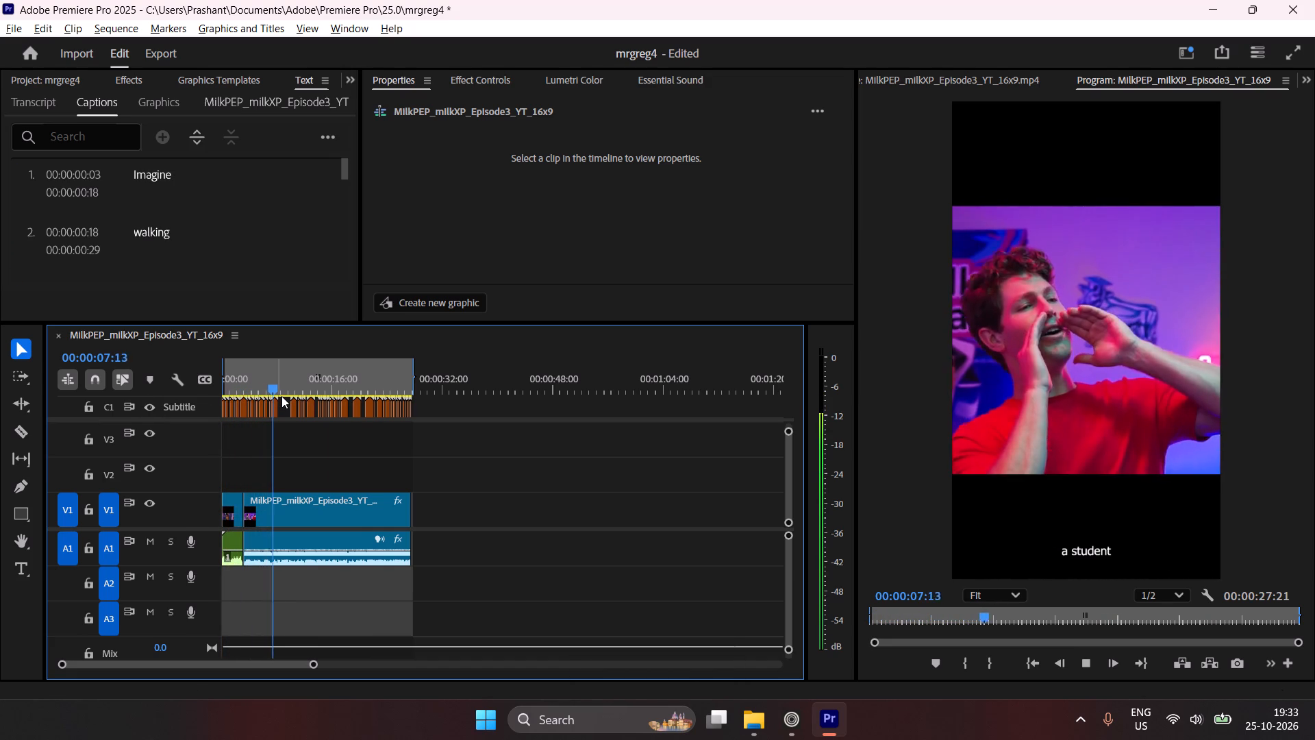
key("space")
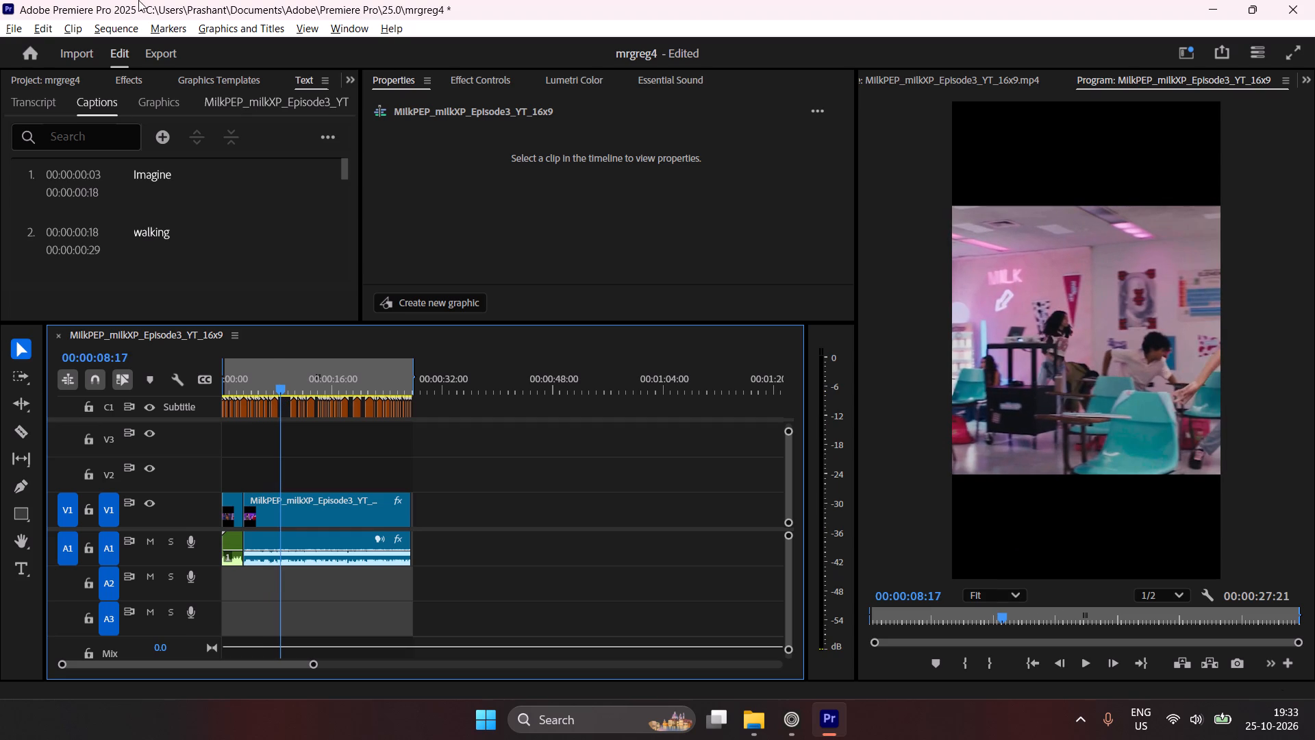
Review the sequence settings and close them without changing anything.
left_click(105, 19)
left_click(105, 26)
left_click(142, 46)
left_click(125, 26)
left_click(142, 38)
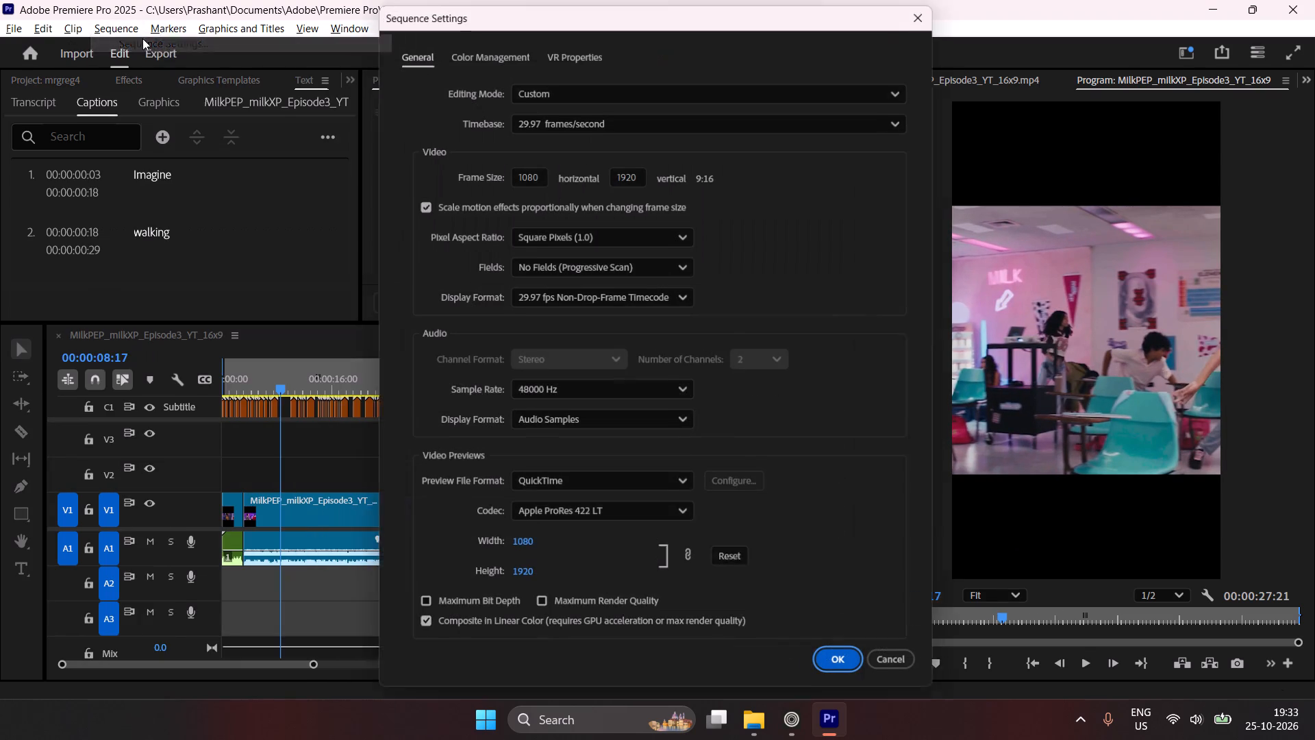
left_click(929, 15)
Play the sequence to its end and replay its opening to check the captions against the audio.
key("space")
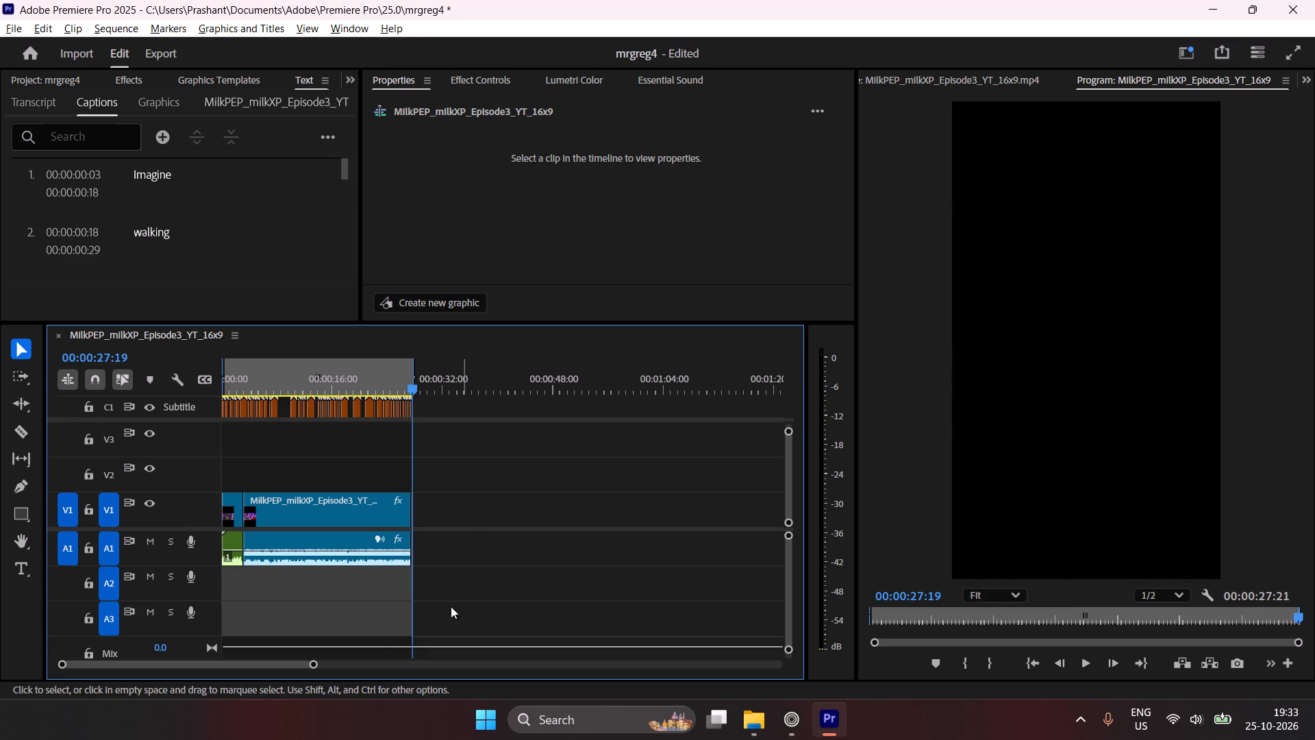
key("space")
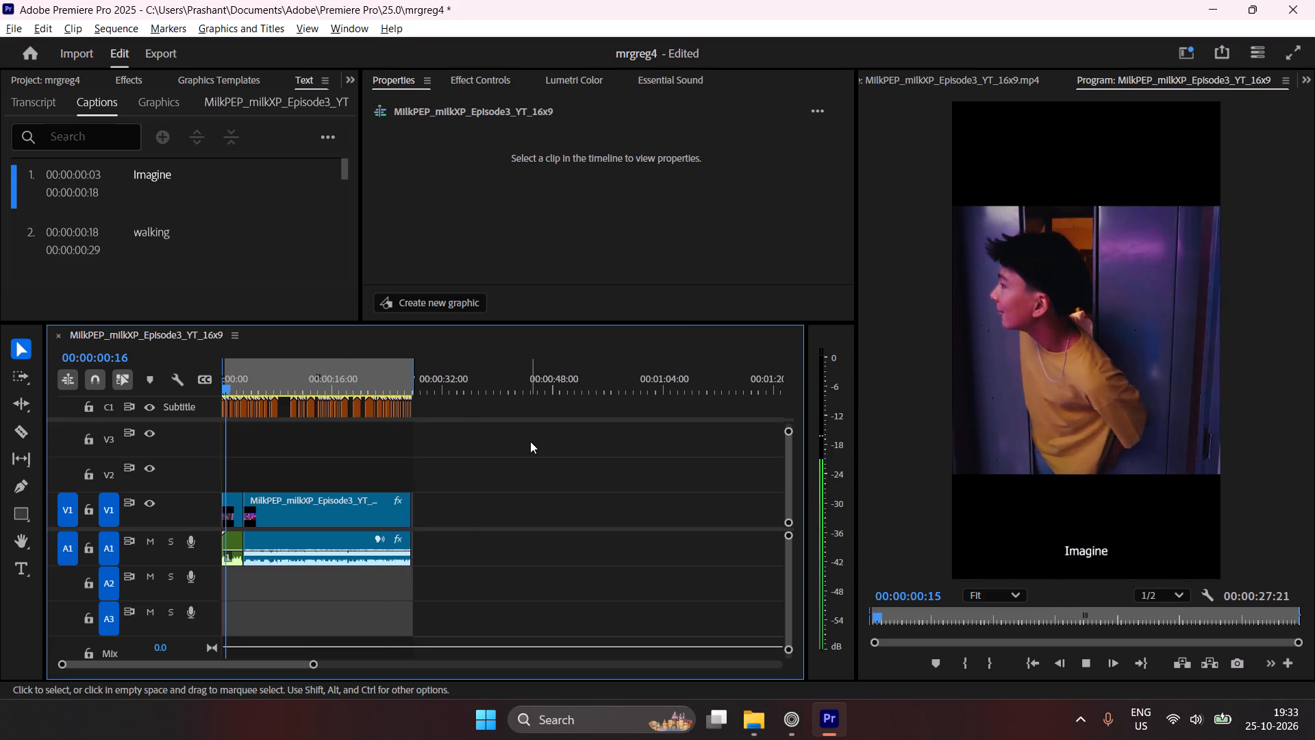
key("ctrl+z")
left_click(547, 504)
key("space")
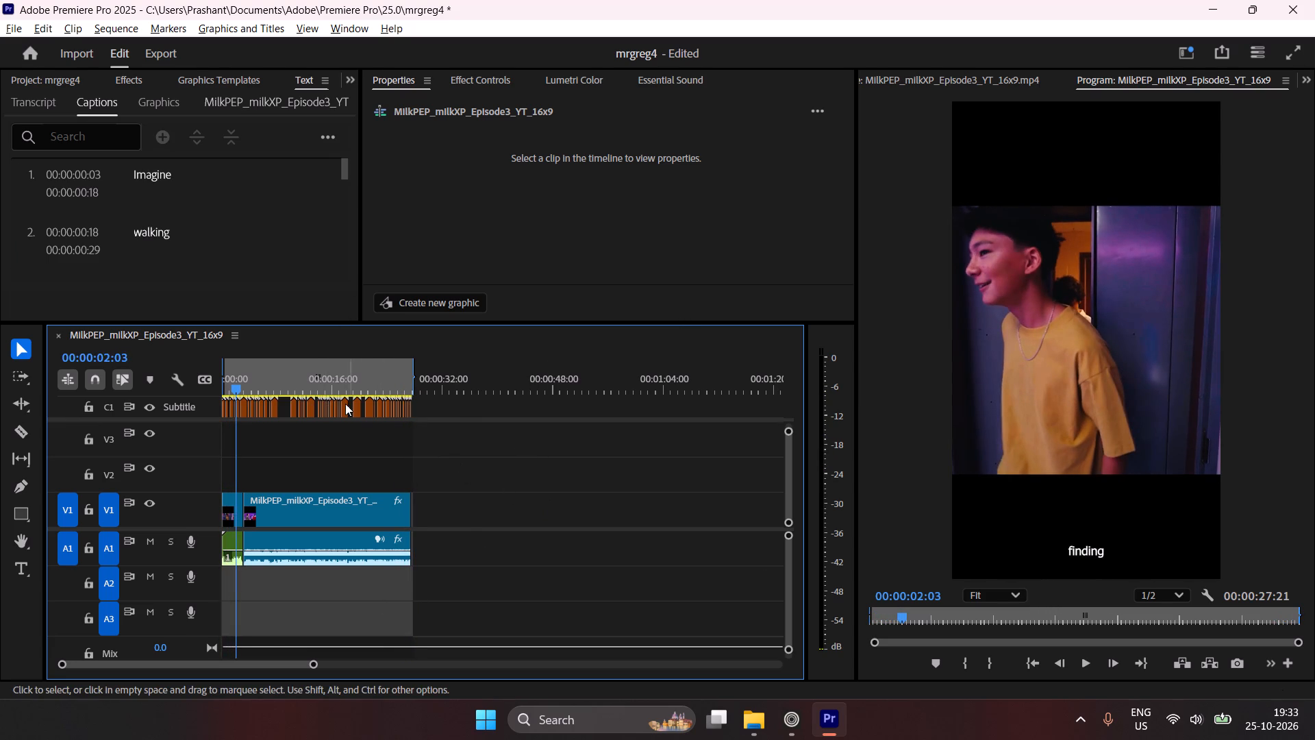
left_click_drag(334, 375, 167, 402)
key("space")
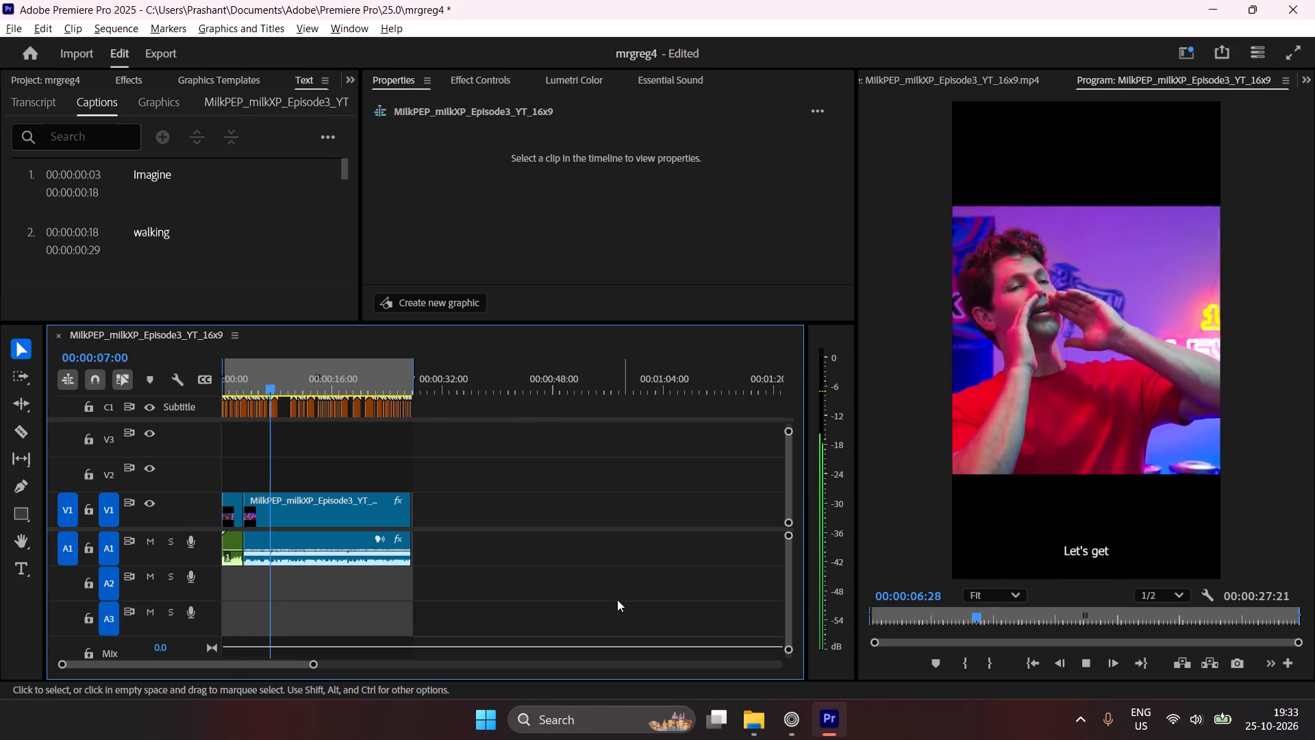
key("space")
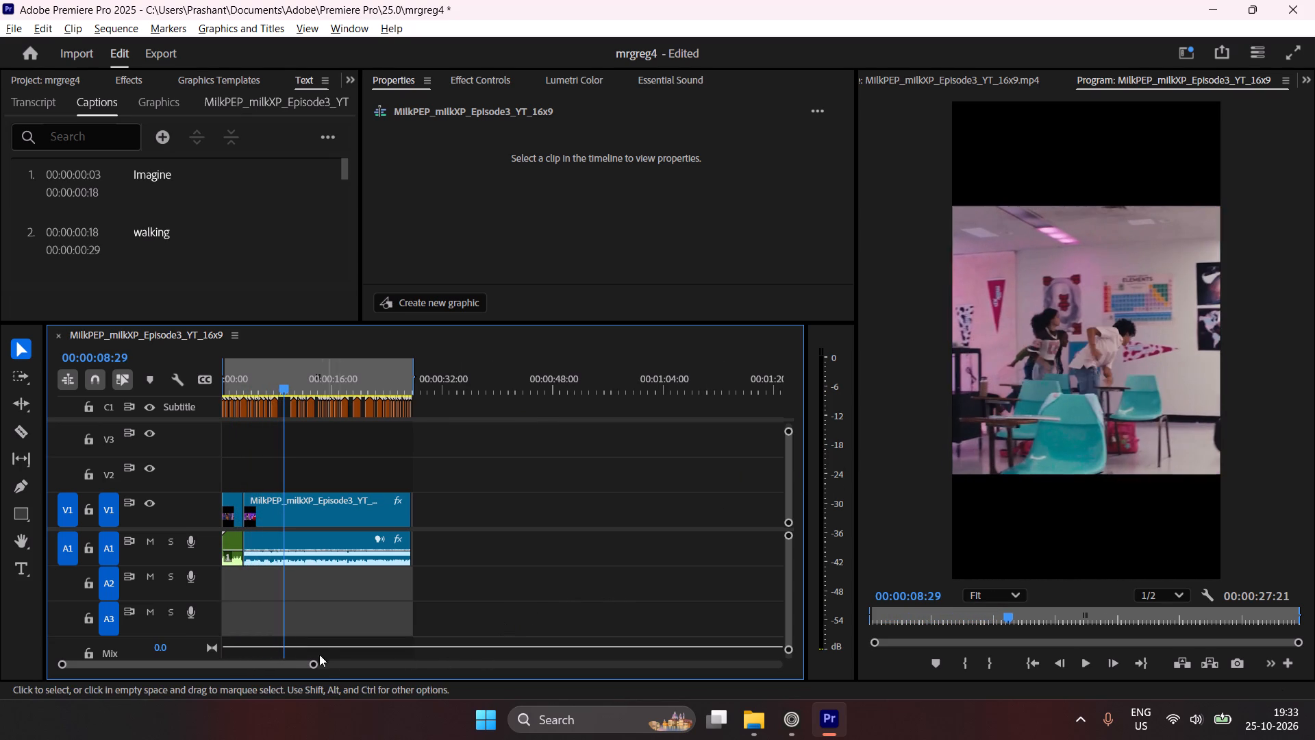
Scrub through the whole sequence to examine how the captions line up with the video.
left_click_drag(316, 663, 255, 674)
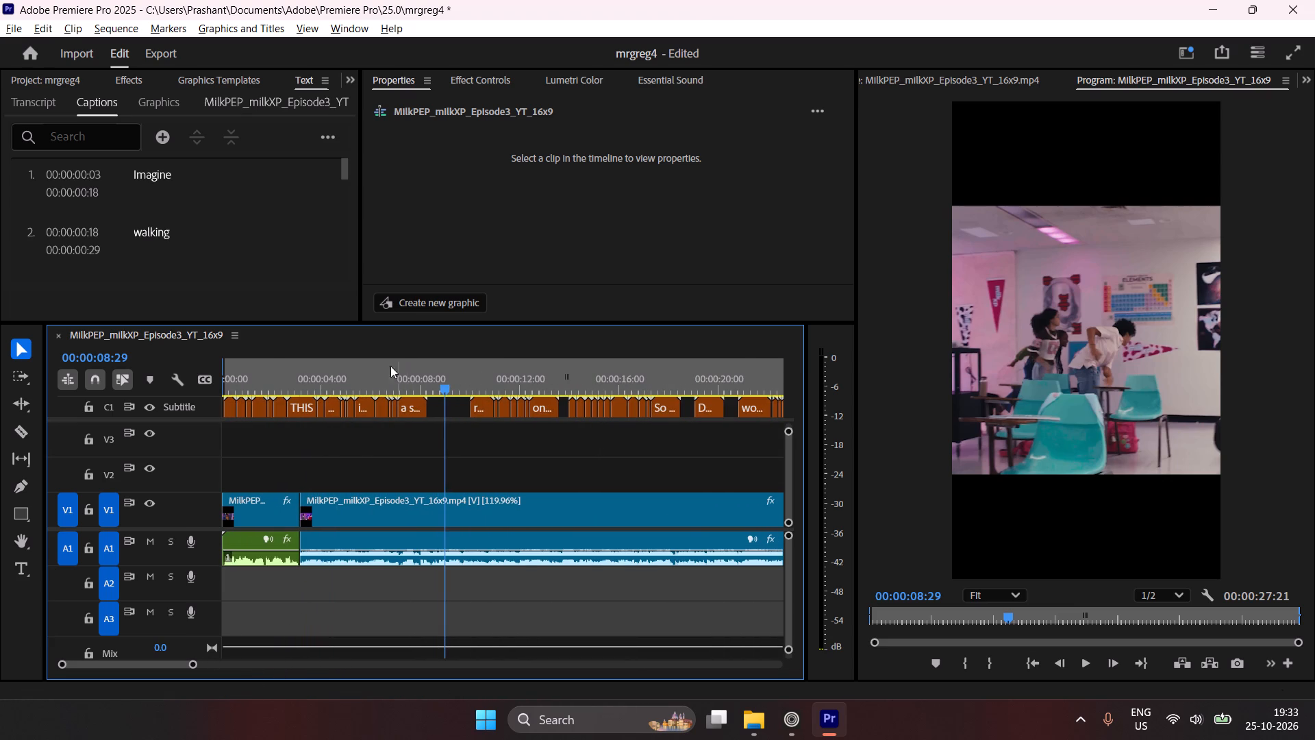
left_click_drag(366, 379, 875, 466)
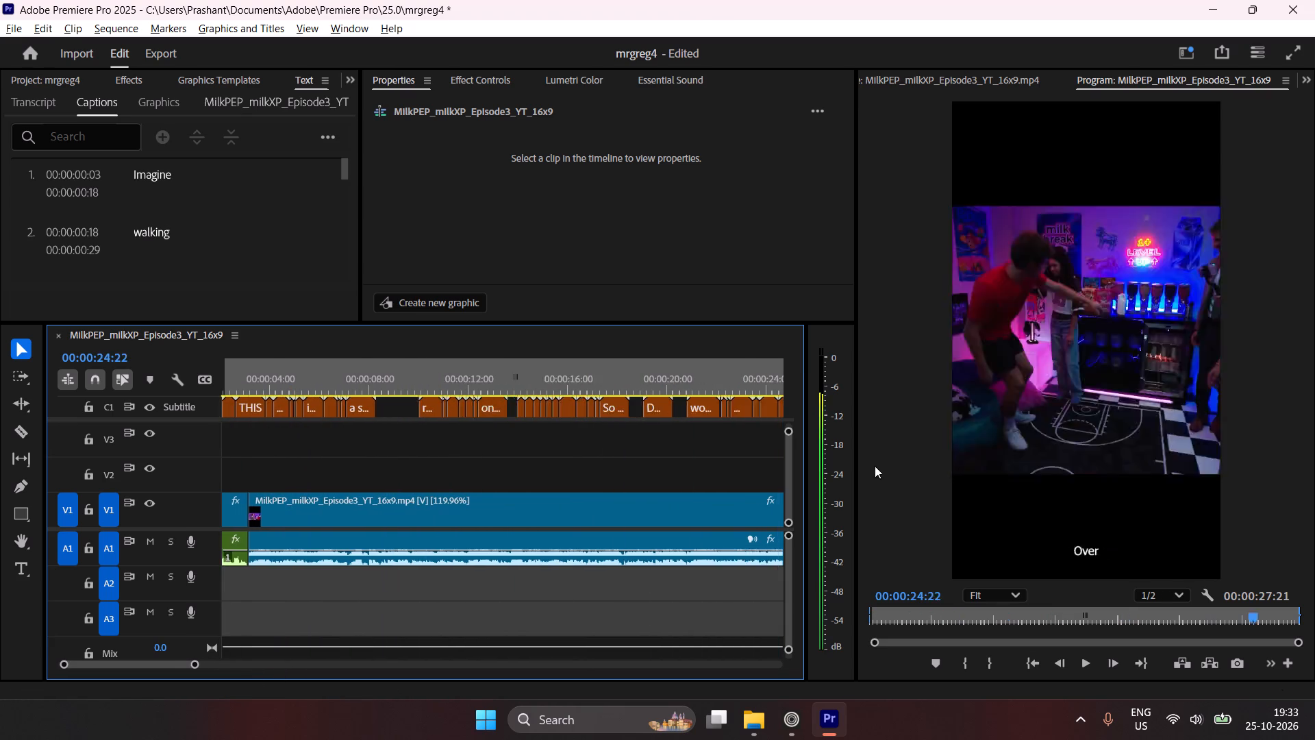
left_click_drag(875, 466, 522, 518)
left_click_drag(207, 664, 208, 664)
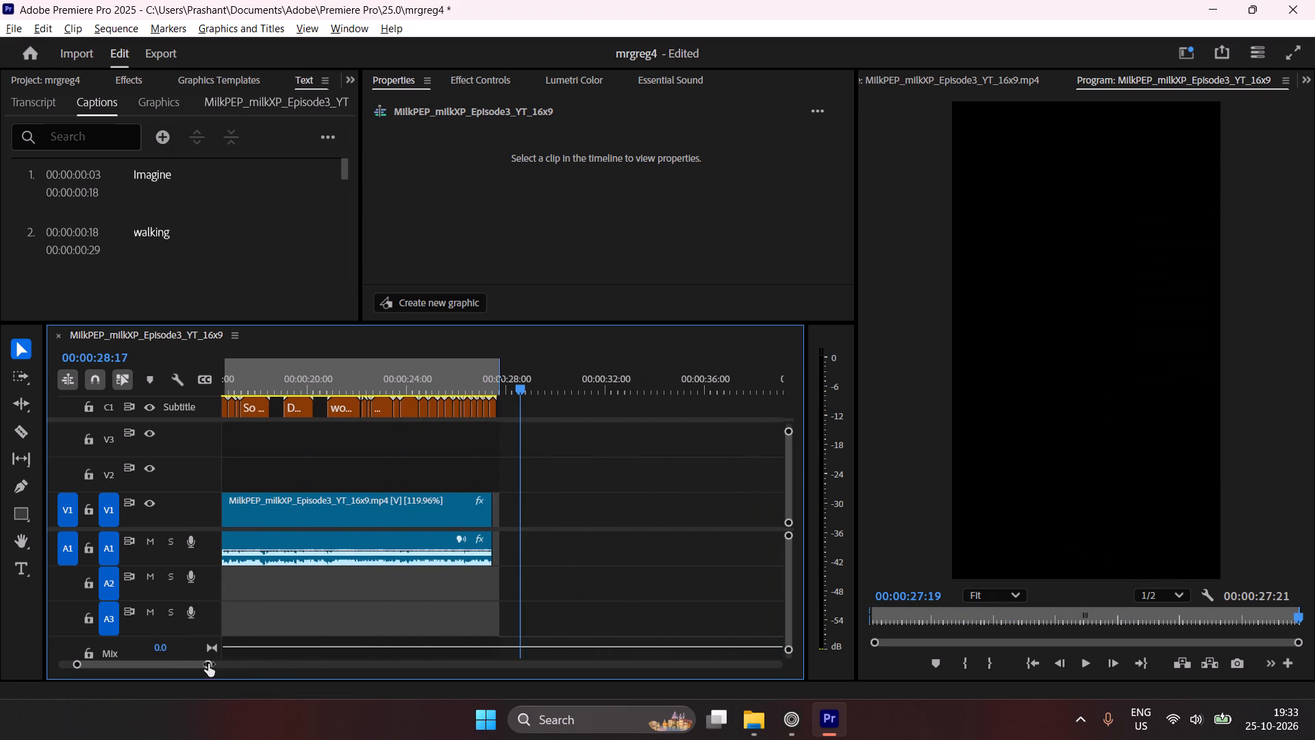
left_click_drag(208, 664, 275, 665)
left_click_drag(381, 371, 376, 415)
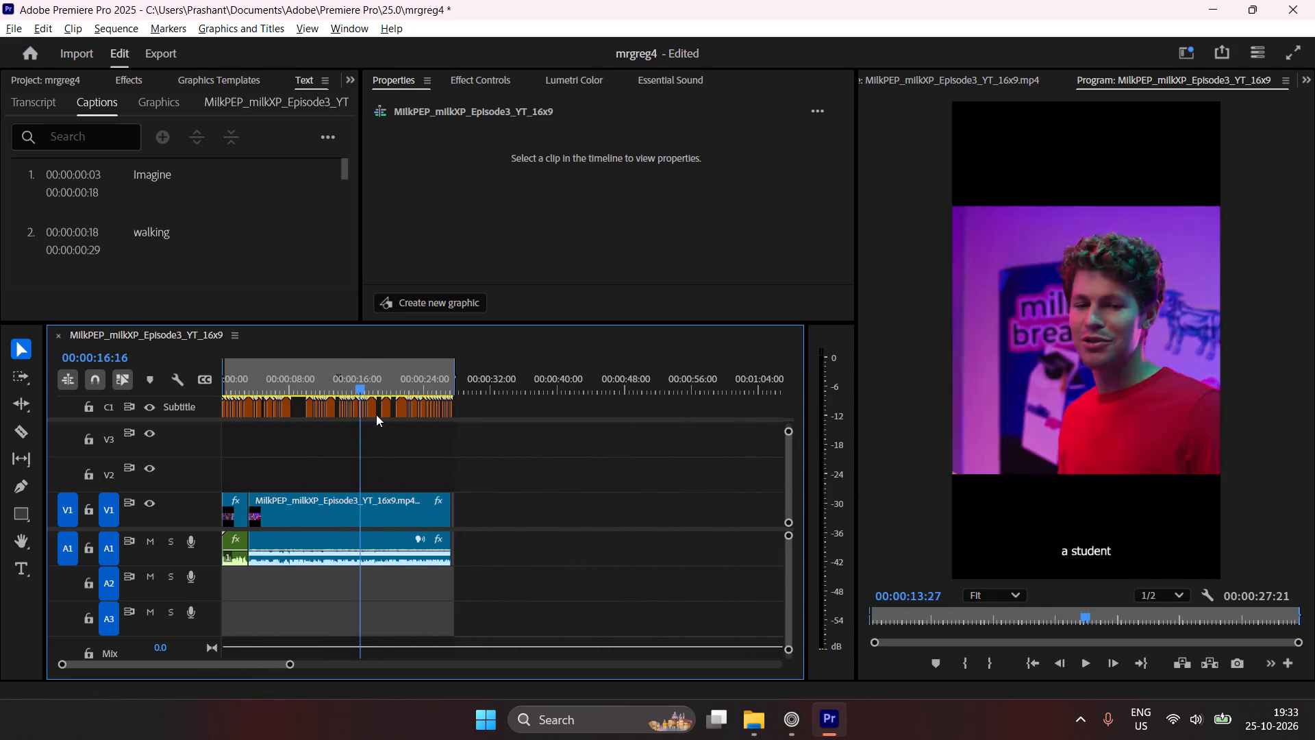
left_click_drag(376, 415, 371, 419)
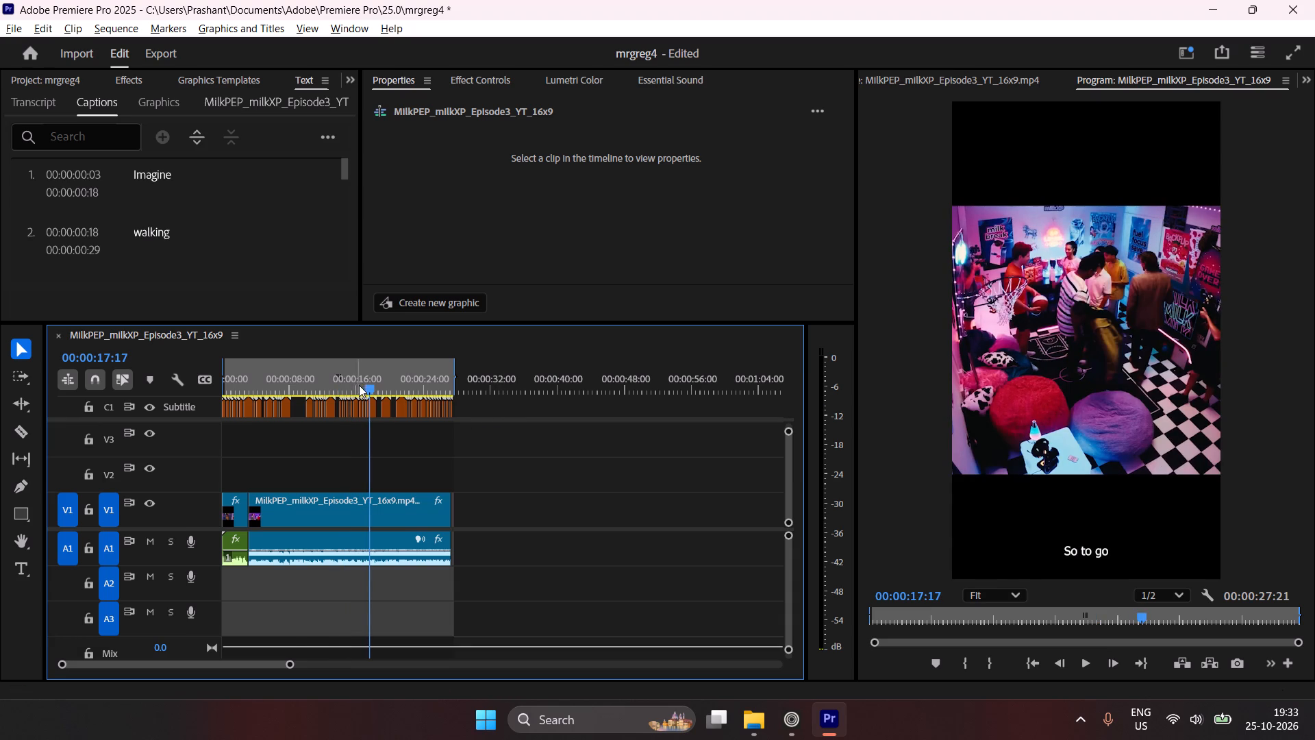
left_click_drag(362, 383, 306, 419)
Scale both video clips on track V1 down to about 73% and preview the opening.
left_click_drag(538, 506, 229, 504)
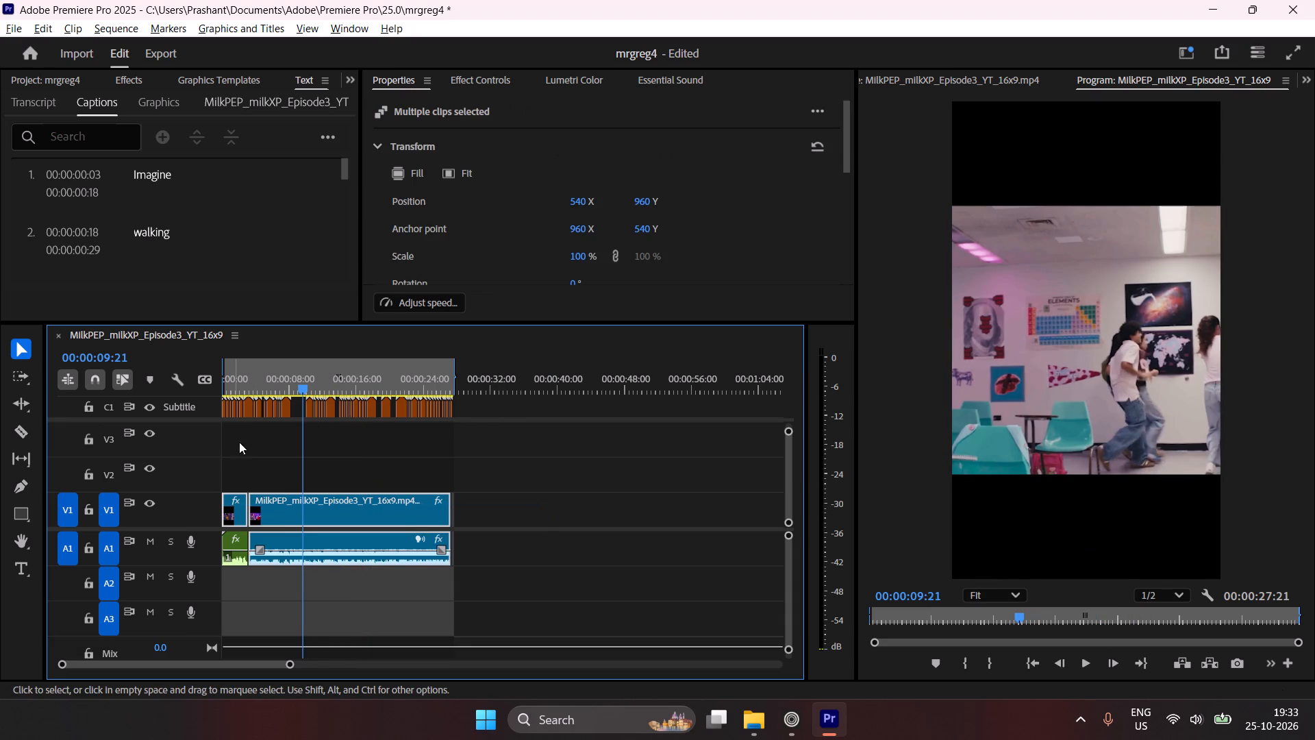
left_click_drag(286, 378, 174, 398)
key("space")
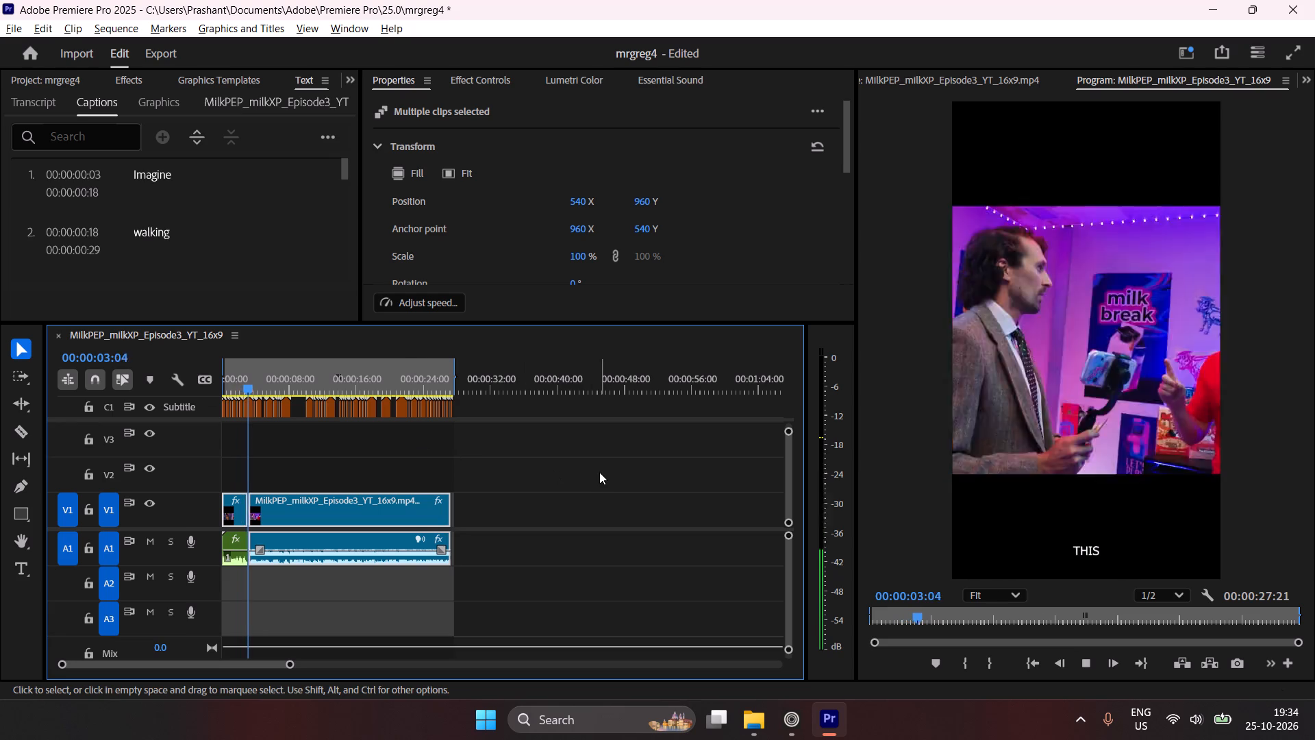
key("space")
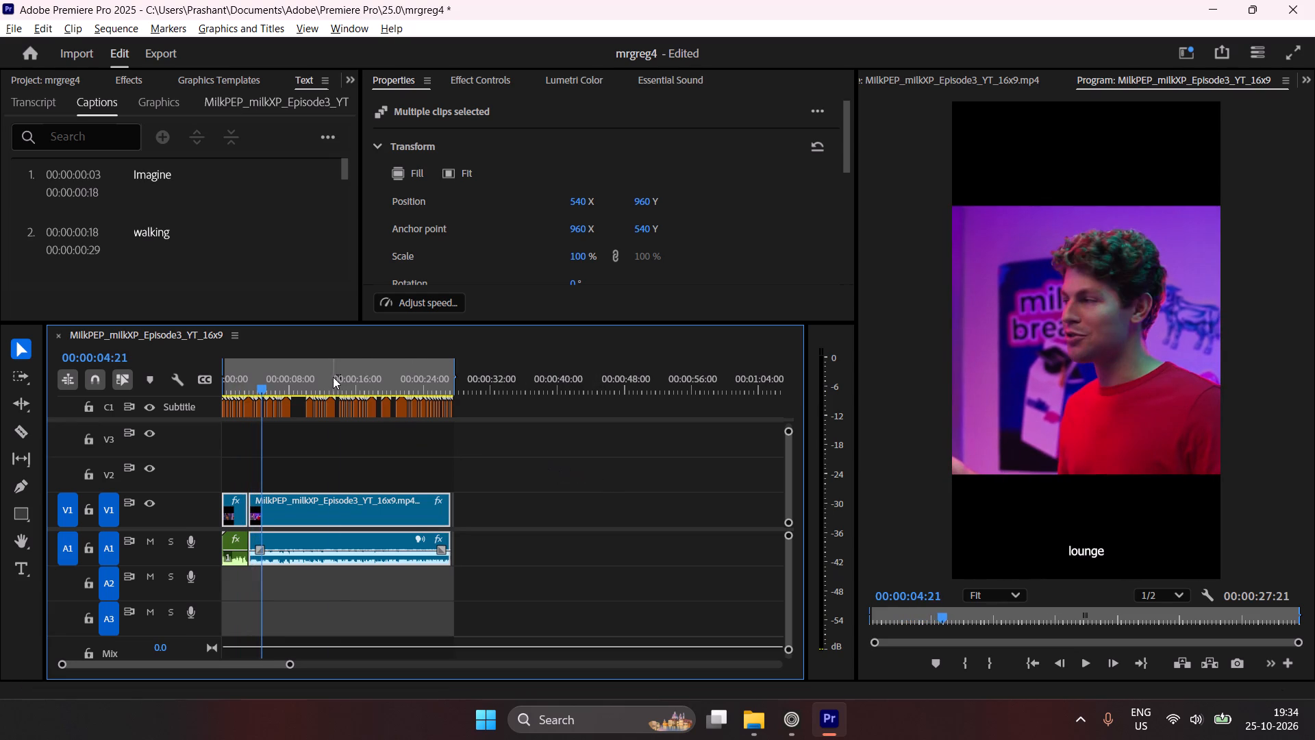
left_click_drag(332, 377, 234, 415)
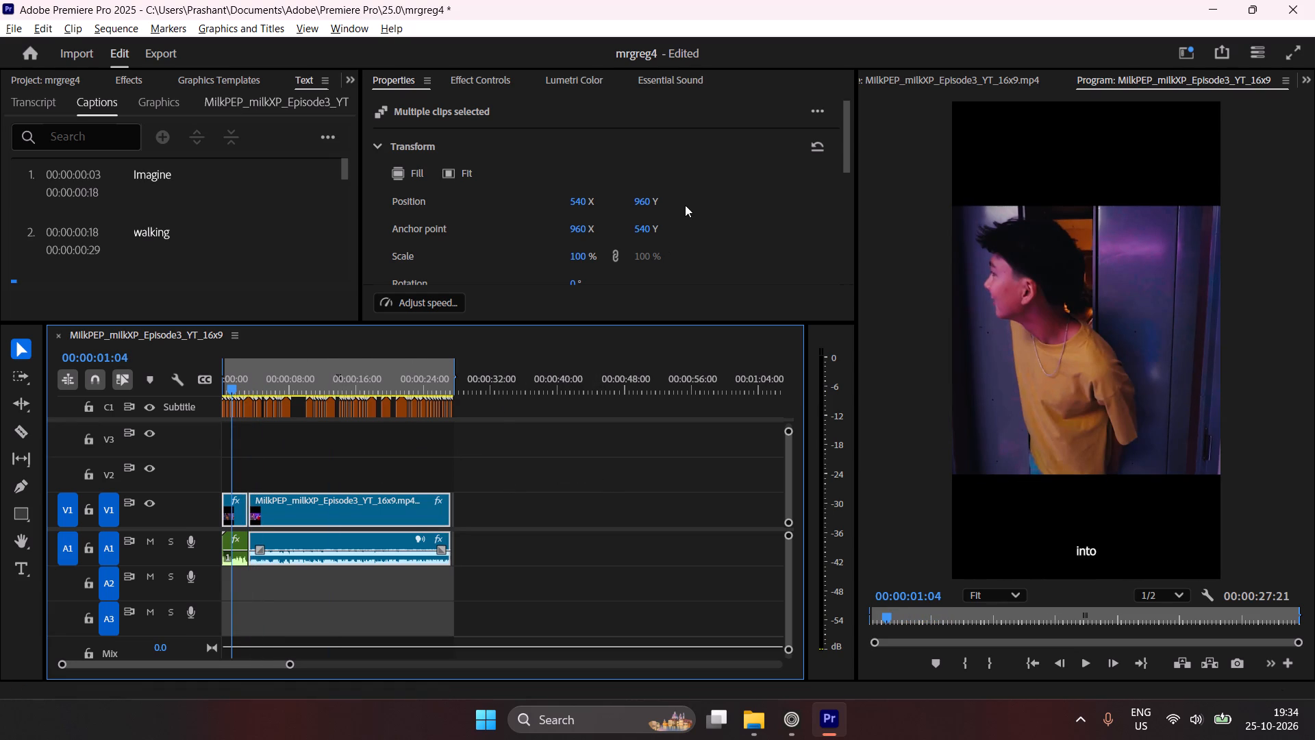
left_click_drag(584, 257, 558, 257)
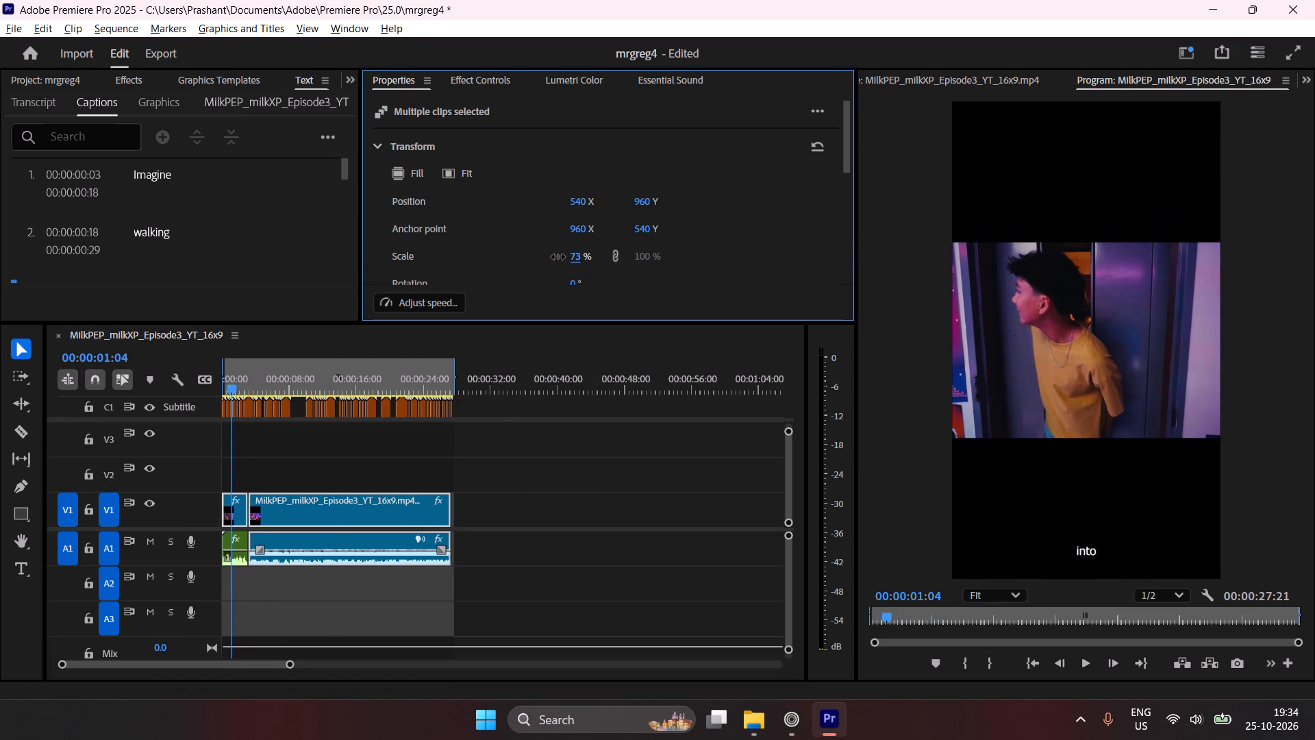
left_click_drag(558, 257, 558, 256)
left_click(727, 463)
key("space")
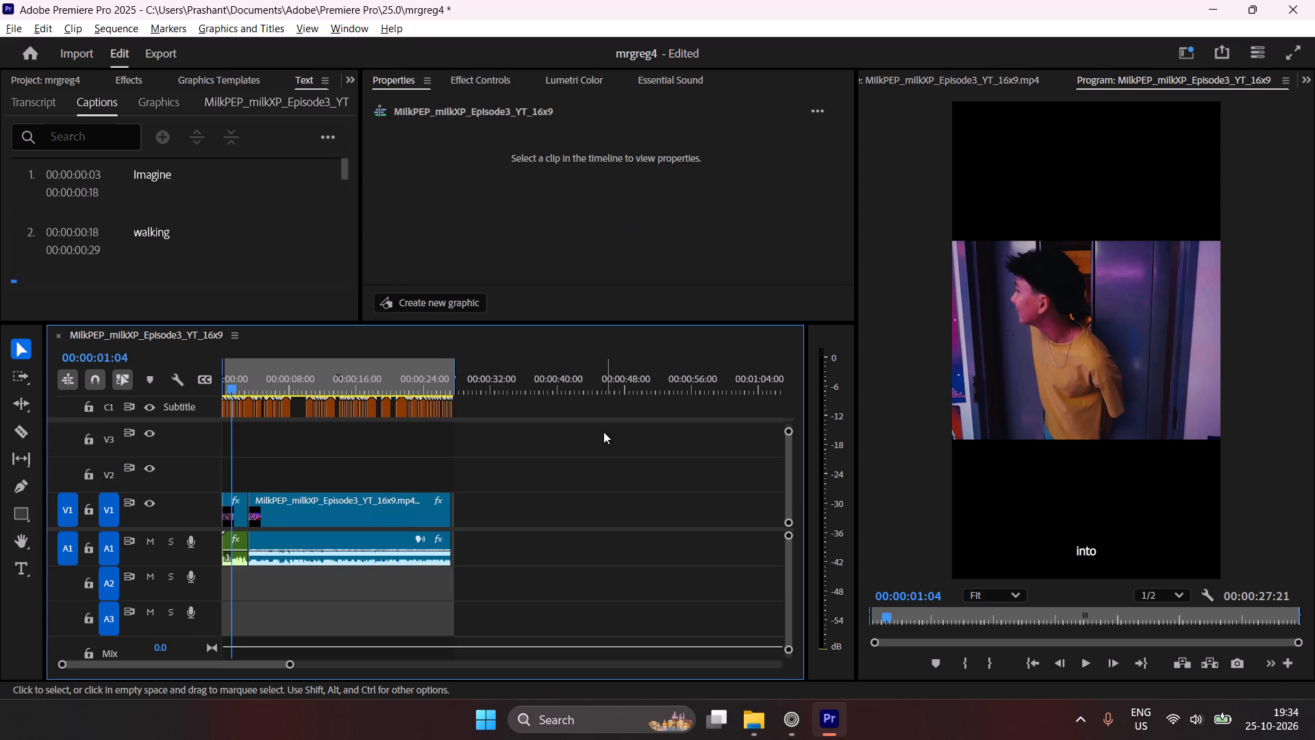
key("space")
left_click(488, 436)
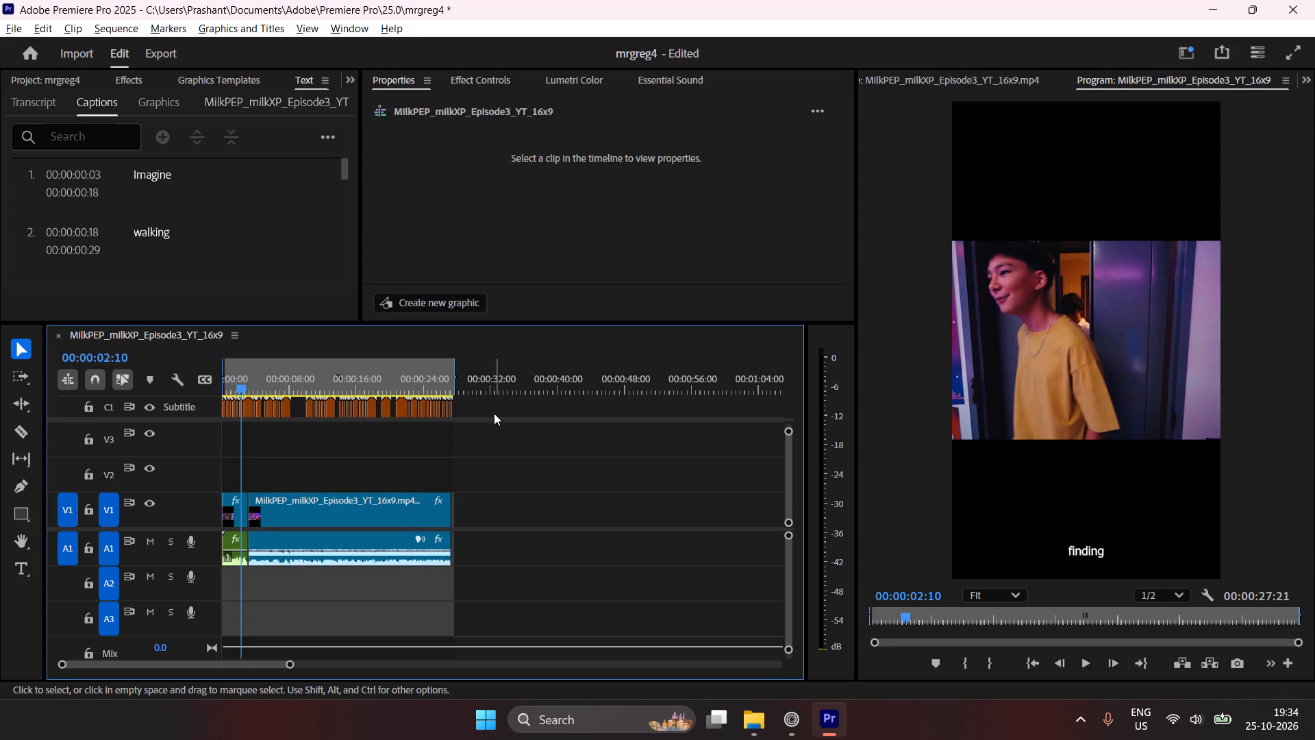
Set all subtitle captions on track C1 to the CocogooseProTrial Darkmode font at size 69.
left_click_drag(493, 412, 208, 406)
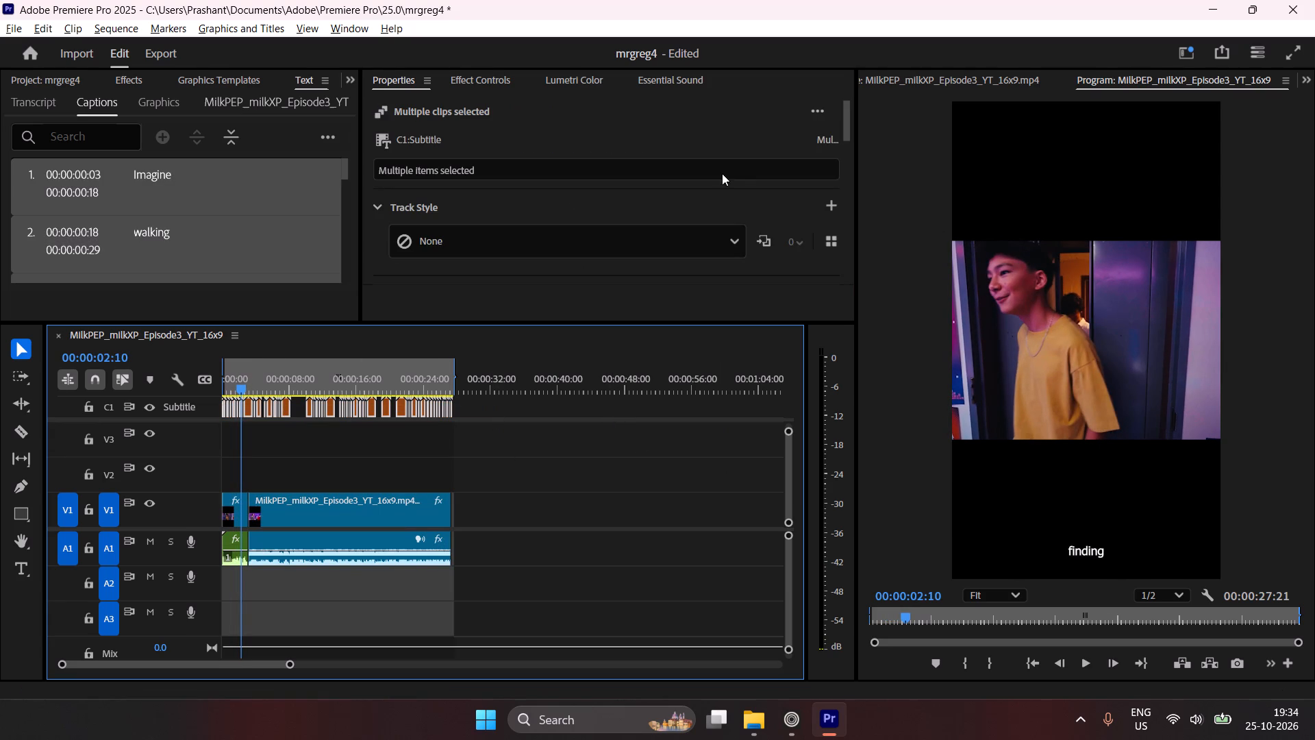
left_click_drag(848, 126, 840, 162)
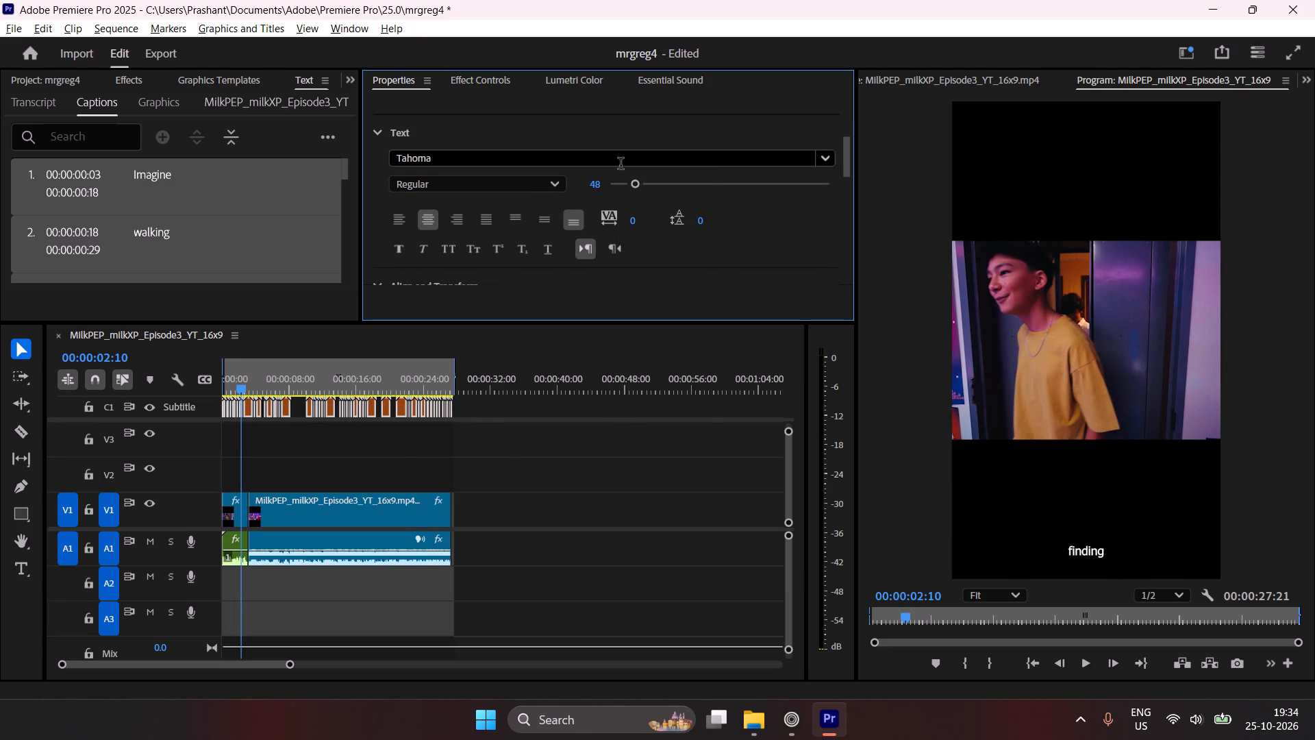
left_click(609, 162)
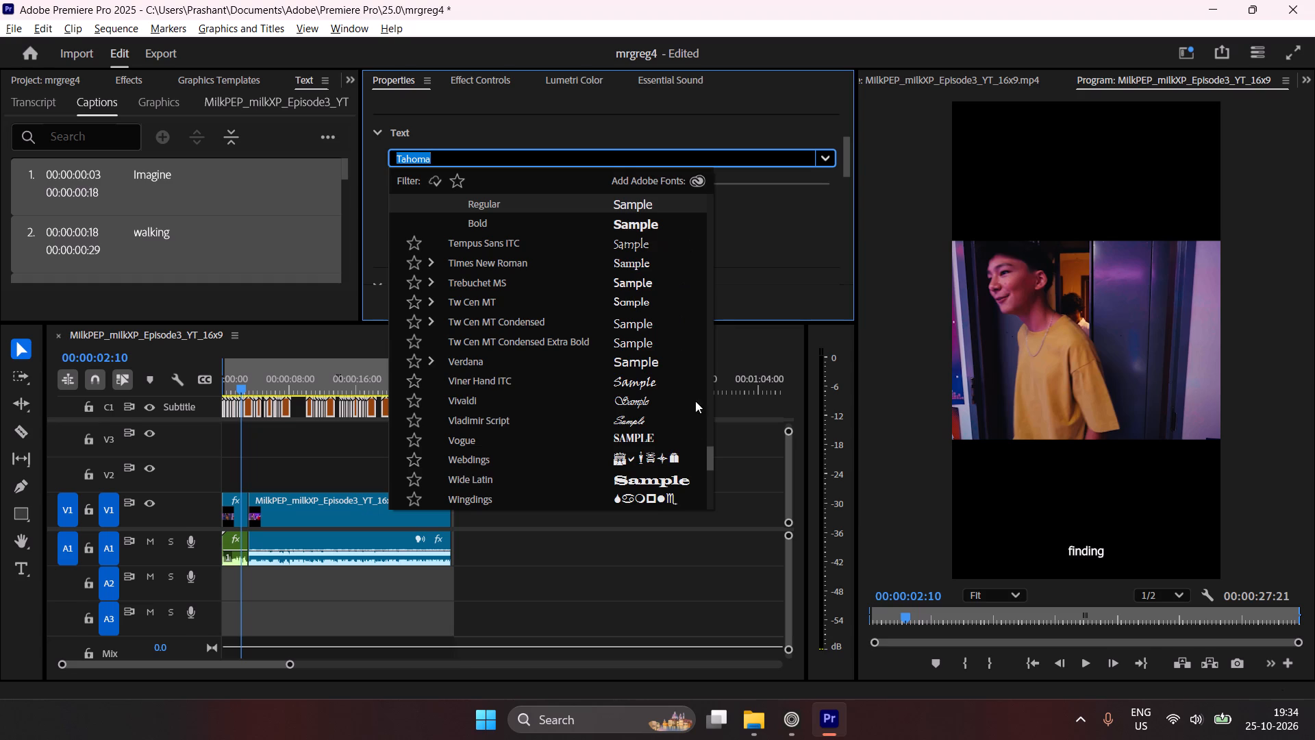
left_click_drag(708, 453, 705, 195)
left_click(612, 280)
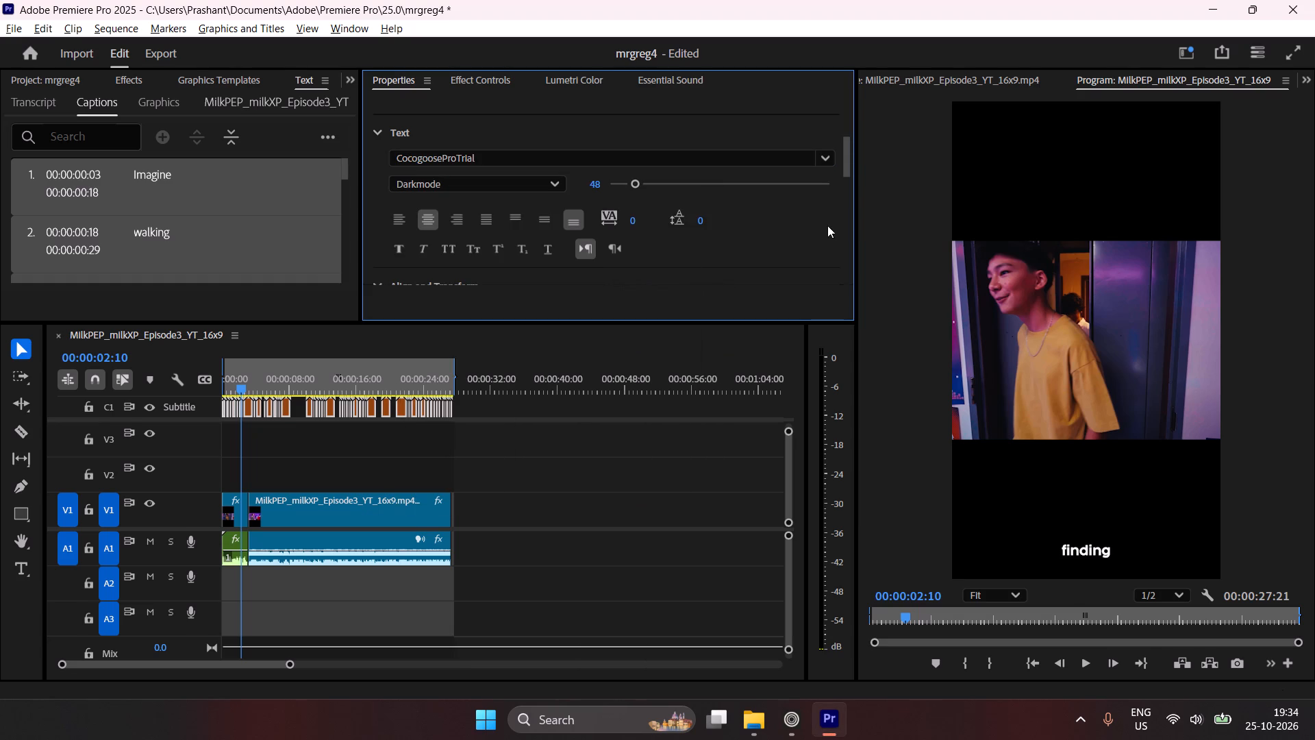
left_click_drag(849, 163, 847, 171)
left_click(640, 146)
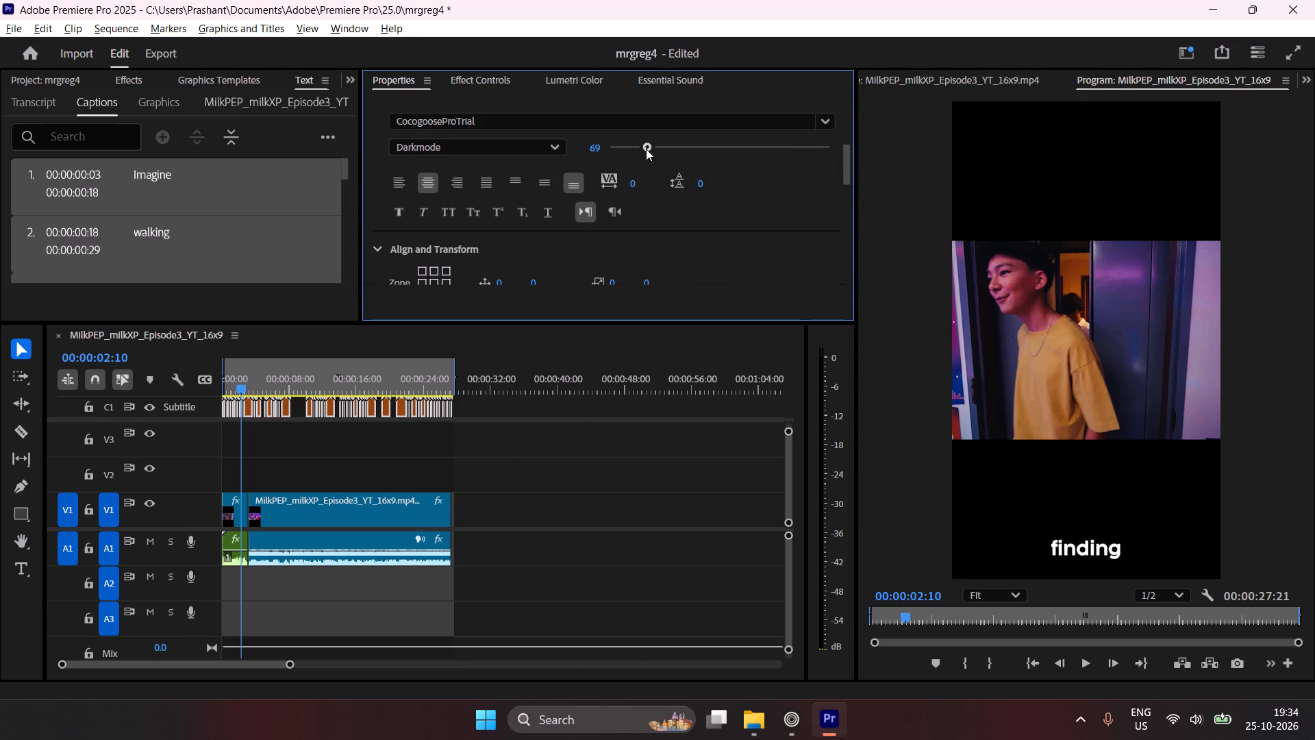
Raise all subtitle captions to a vertical position of -538 so they sit over the lower part of the video.
scroll(764, 233, "down", 2)
scroll(764, 233, "up", 1)
scroll(764, 233, "down", 1)
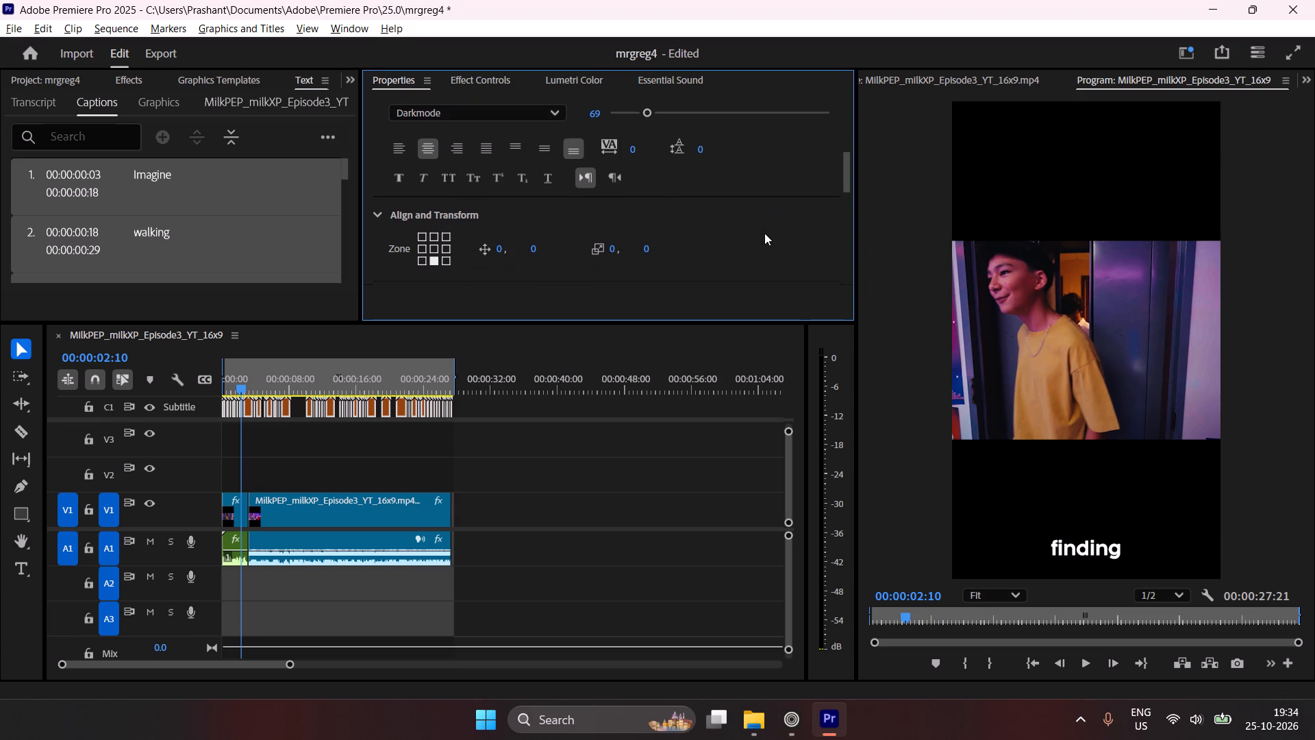
left_click_drag(533, 247, 94, 219)
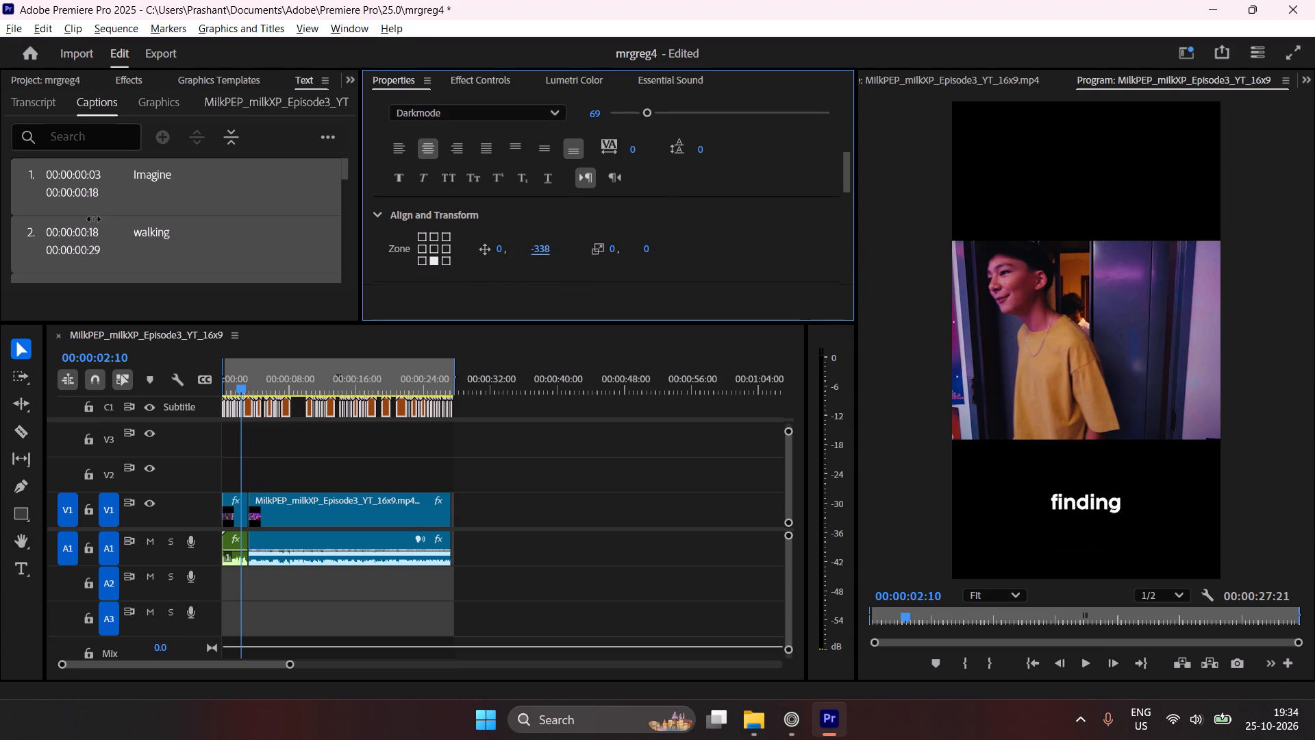
left_click_drag(94, 219, 59, 214)
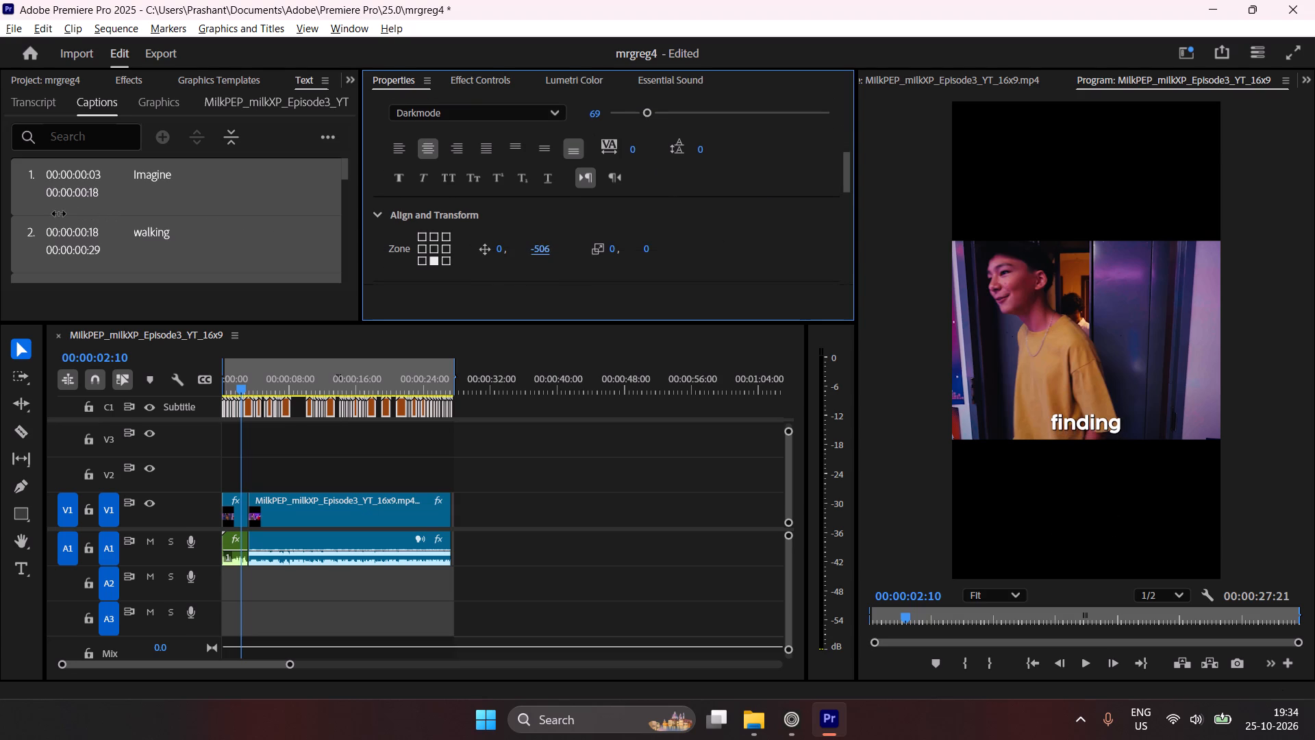
left_click_drag(59, 214, 39, 215)
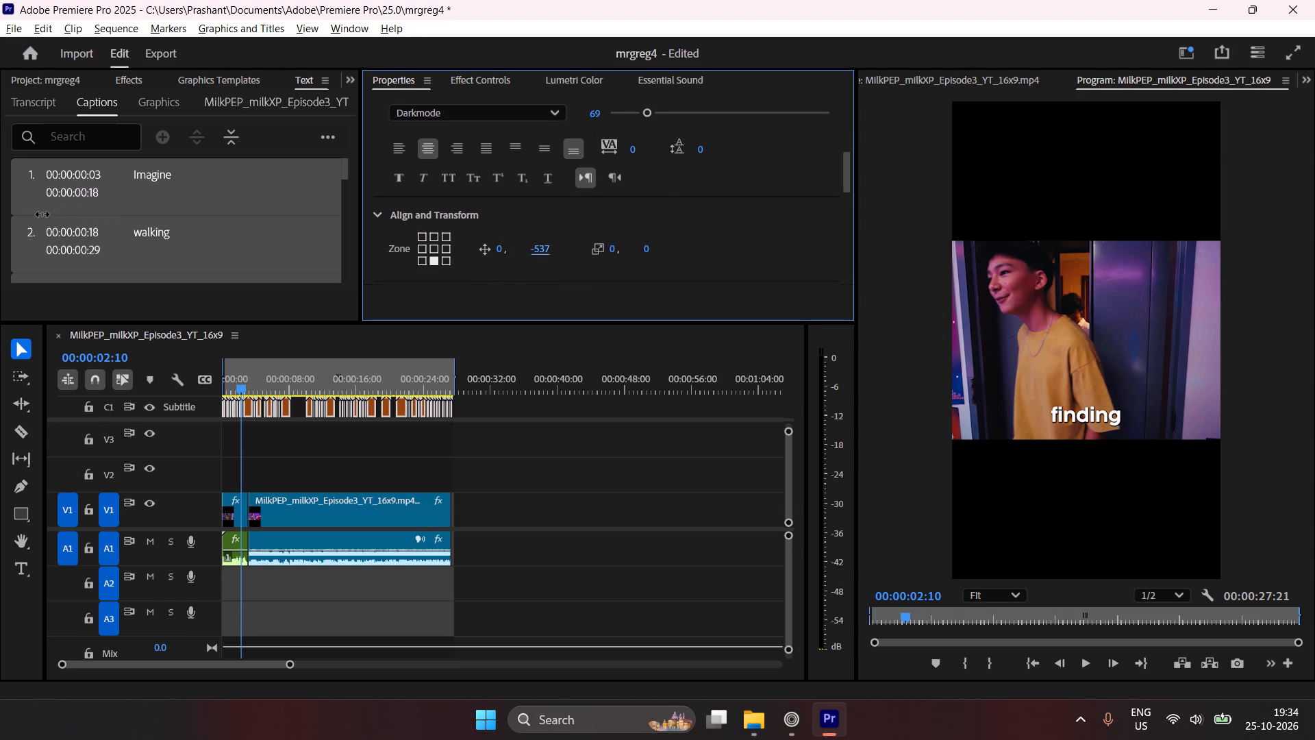
Enable a black outer stroke on all subtitle captions.
scroll(792, 201, "down", 3)
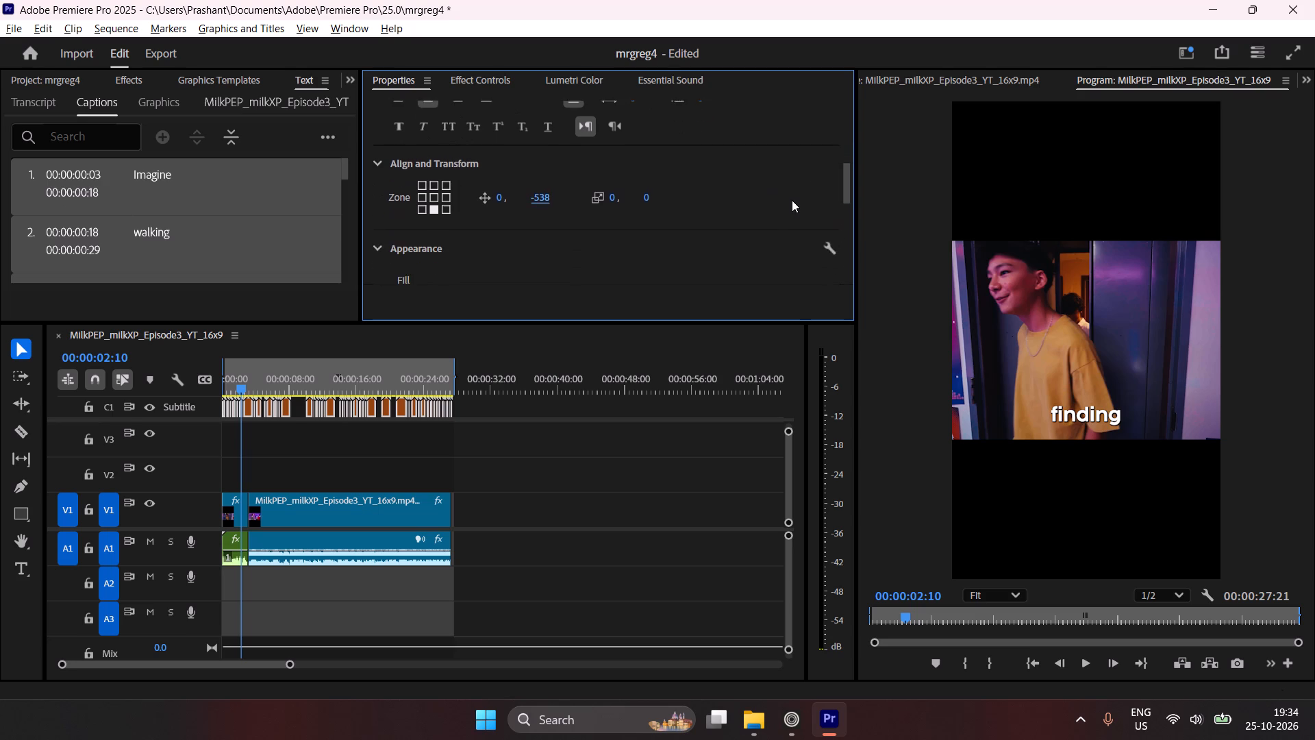
scroll(792, 197, "down", 2)
scroll(791, 197, "up", 1)
scroll(791, 197, "down", 4)
scroll(773, 193, "up", 2)
scroll(763, 193, "down", 1)
scroll(666, 211, "down", 2)
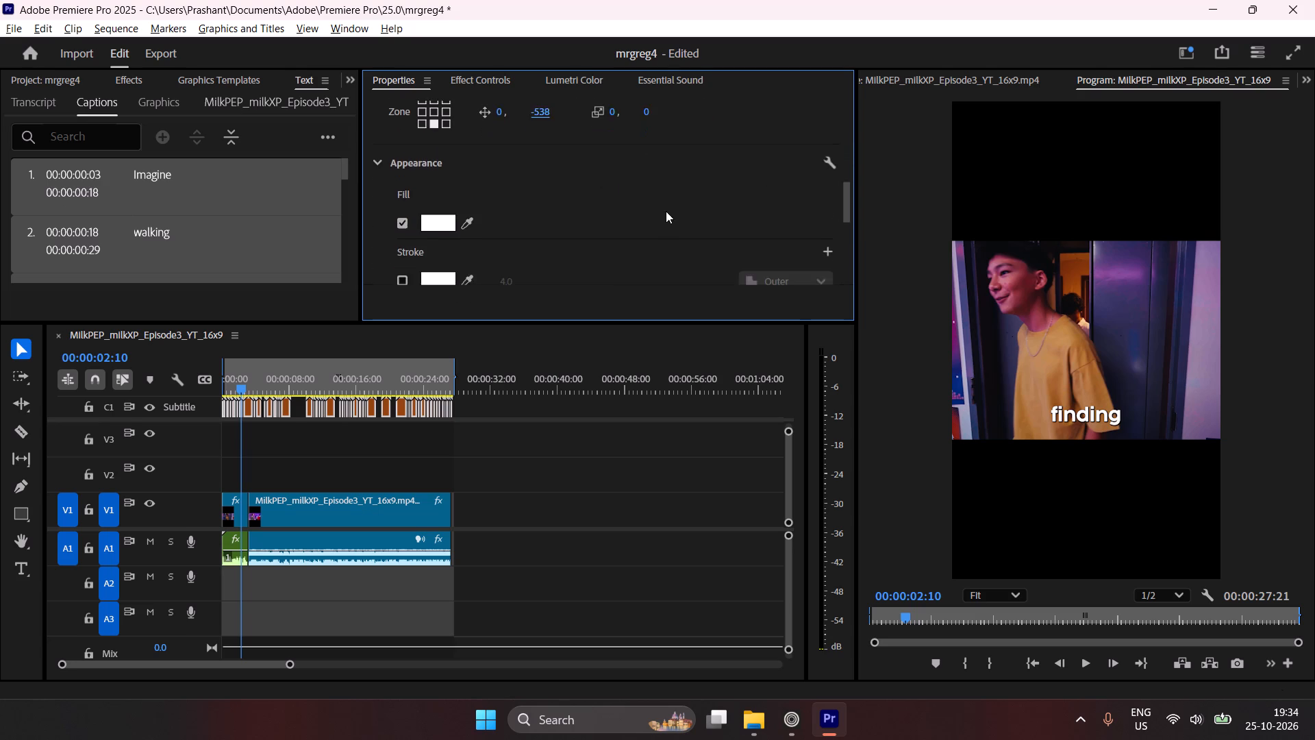
scroll(666, 211, "down", 2)
left_click(403, 231)
left_click(449, 231)
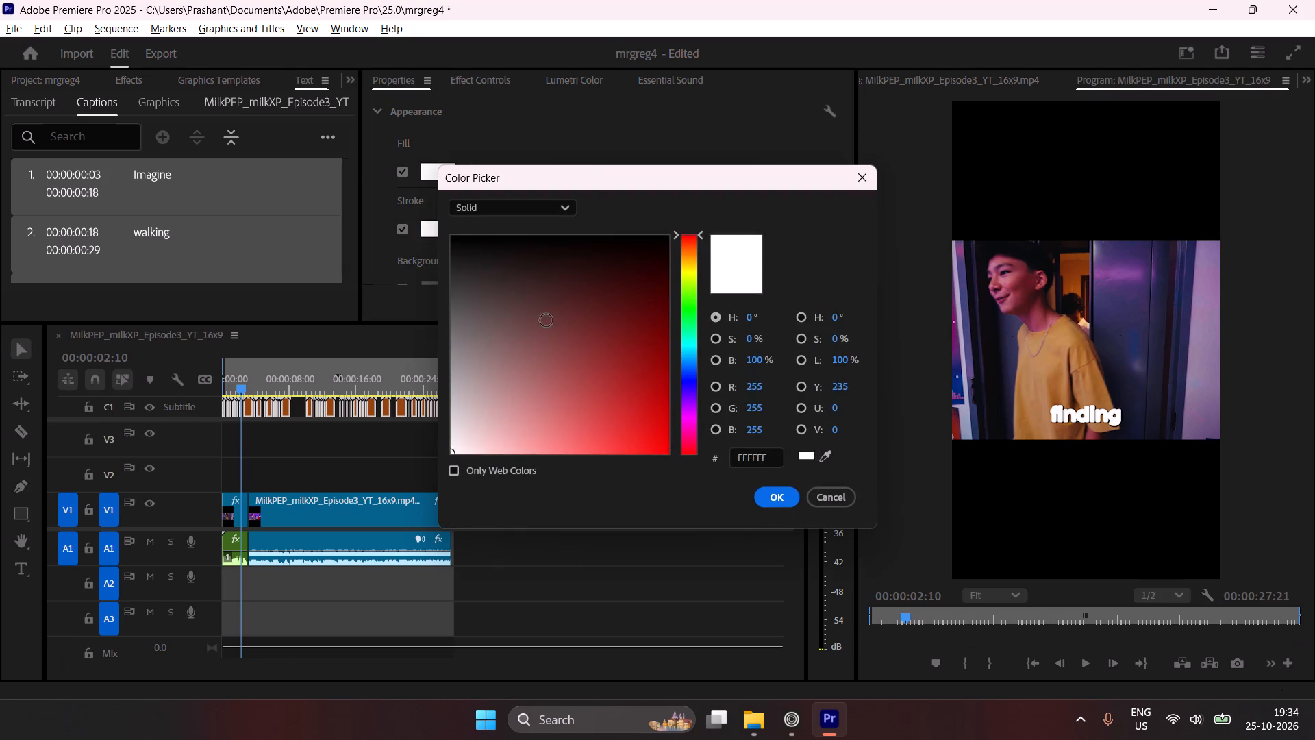
left_click_drag(544, 306, 373, 174)
left_click(794, 502)
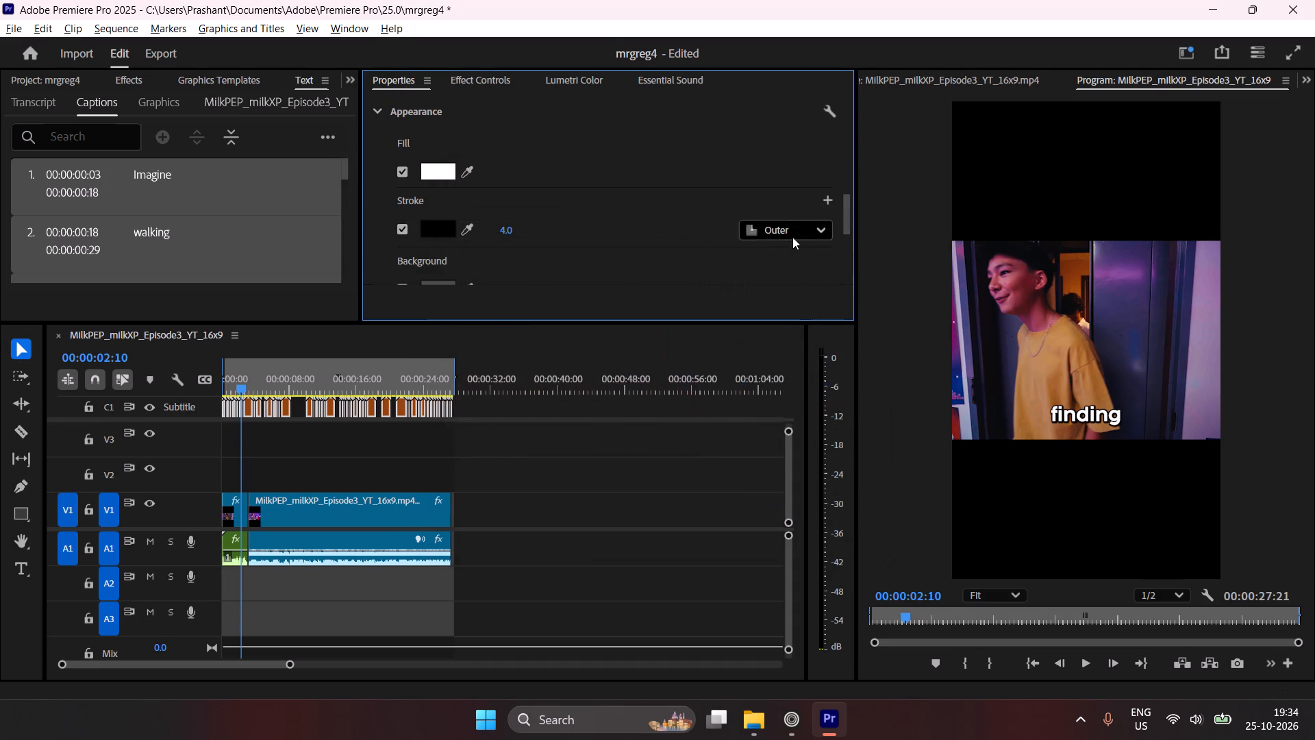
scroll(752, 184, "down", 1)
scroll(752, 184, "up", 1)
scroll(752, 184, "down", 3)
left_click(736, 454)
Play the sequence from the start to about 13 seconds to check the restyled captions.
left_click_drag(309, 365, 282, 371)
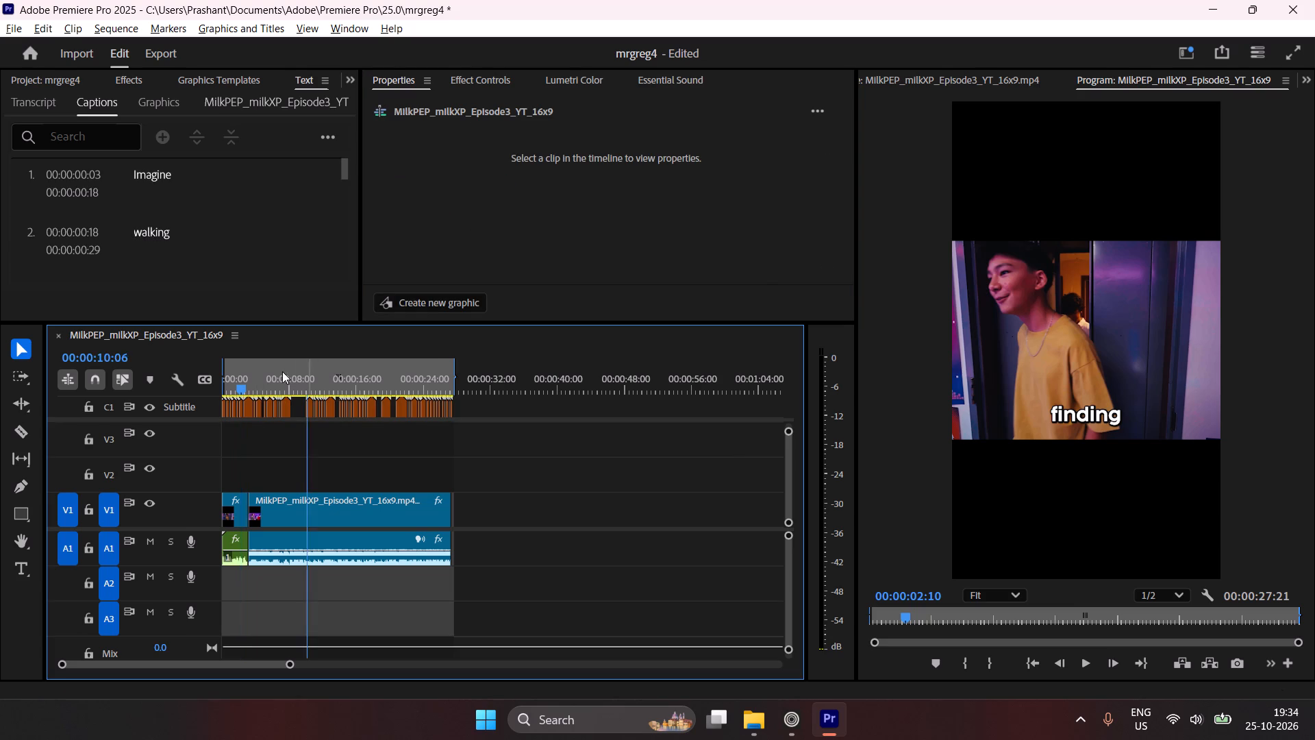
left_click_drag(282, 371, 141, 390)
key("space")
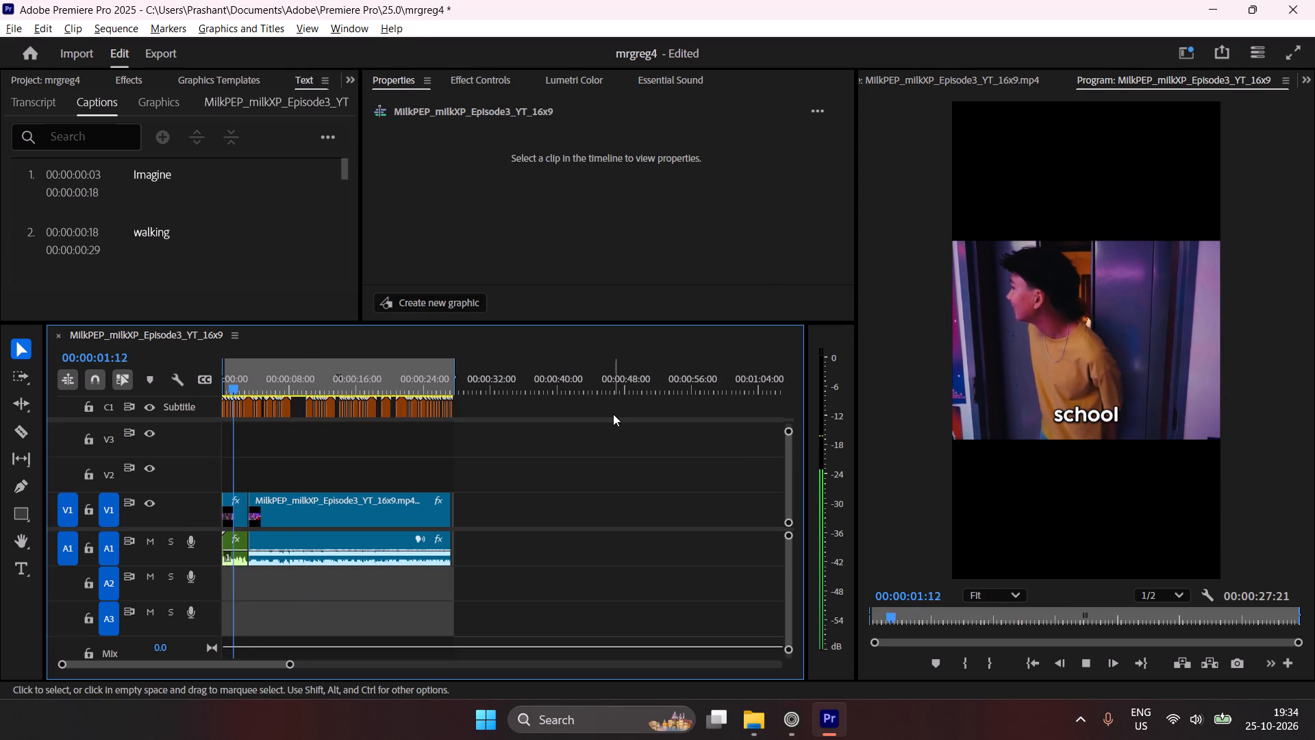
key("space")
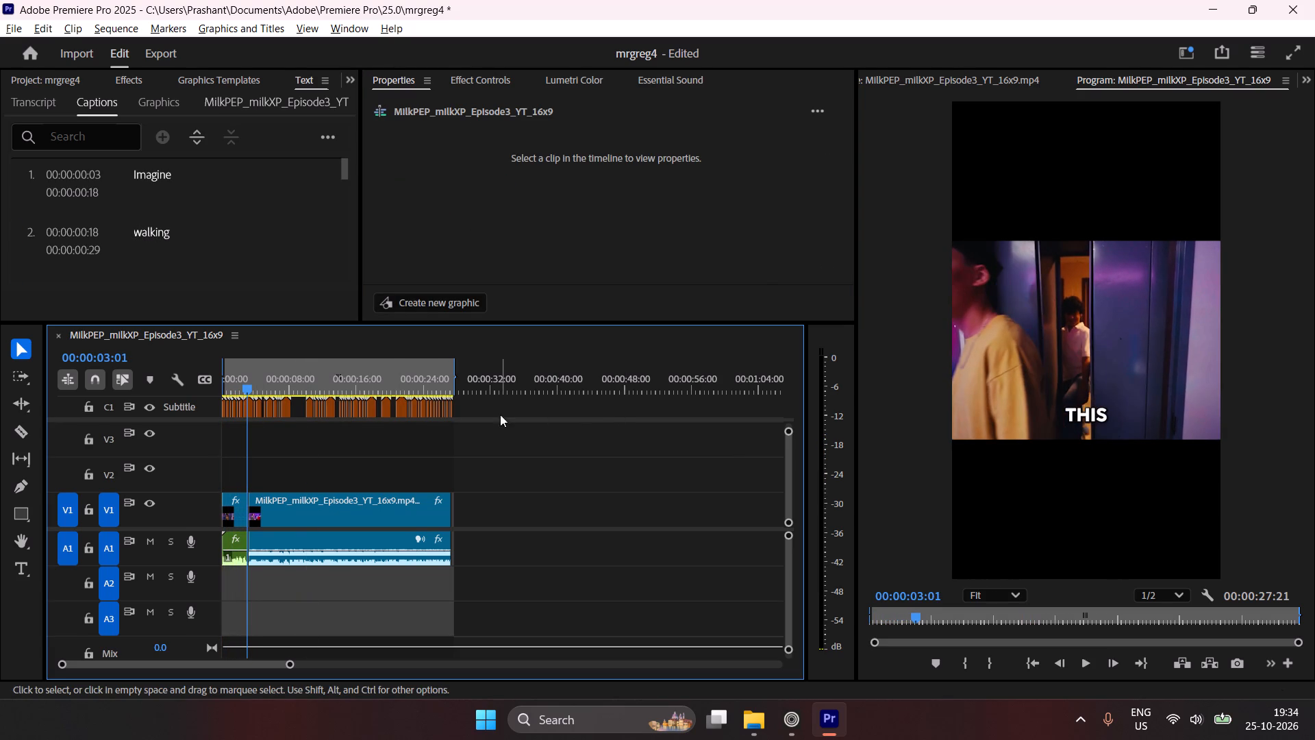
key("space")
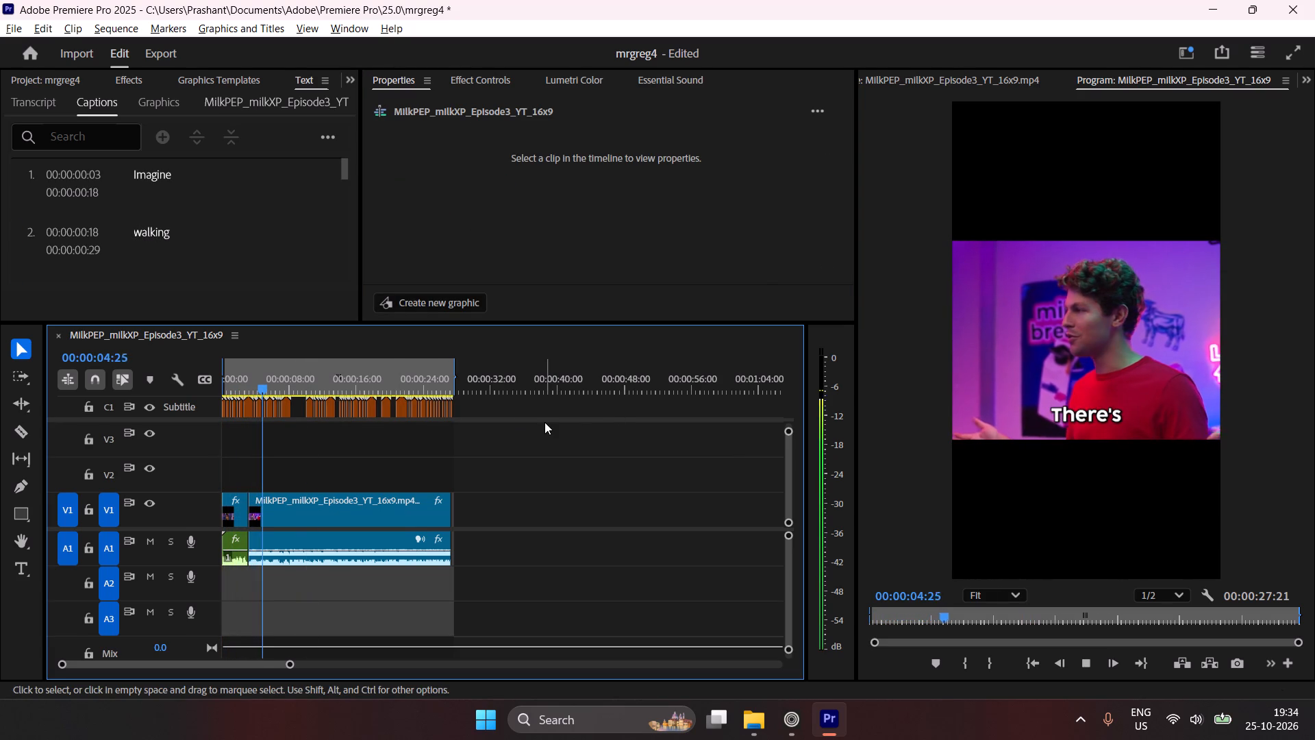
key("space")
key("space")
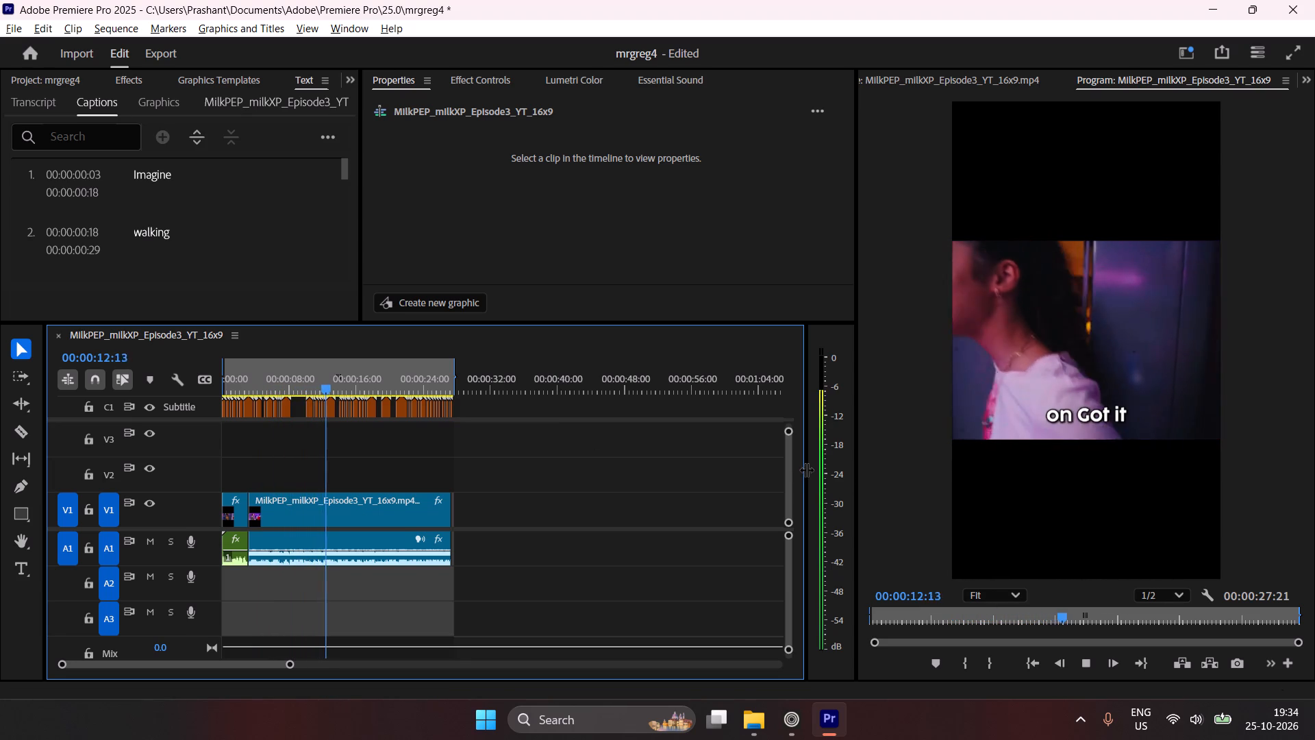
key("space")
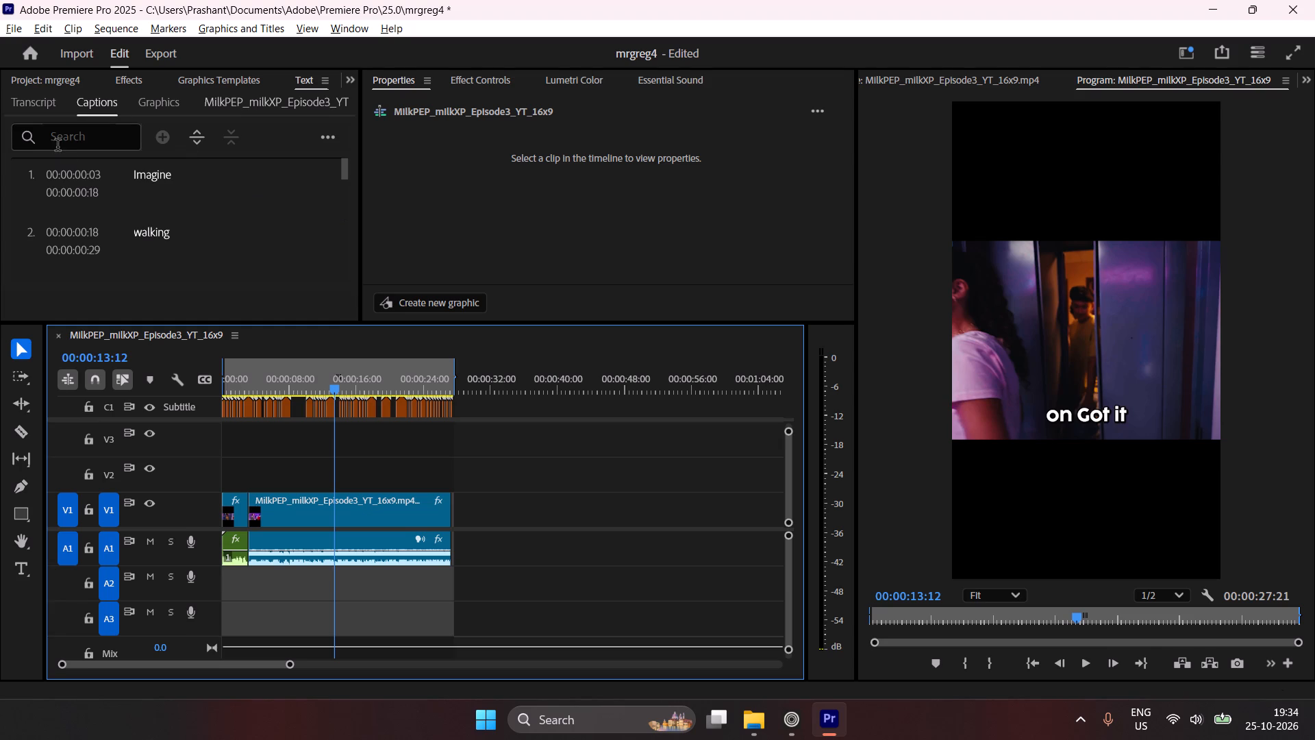
Search the captions for "a student" and replace every occurrence with "Students".
left_click(64, 144)
left_click(103, 145)
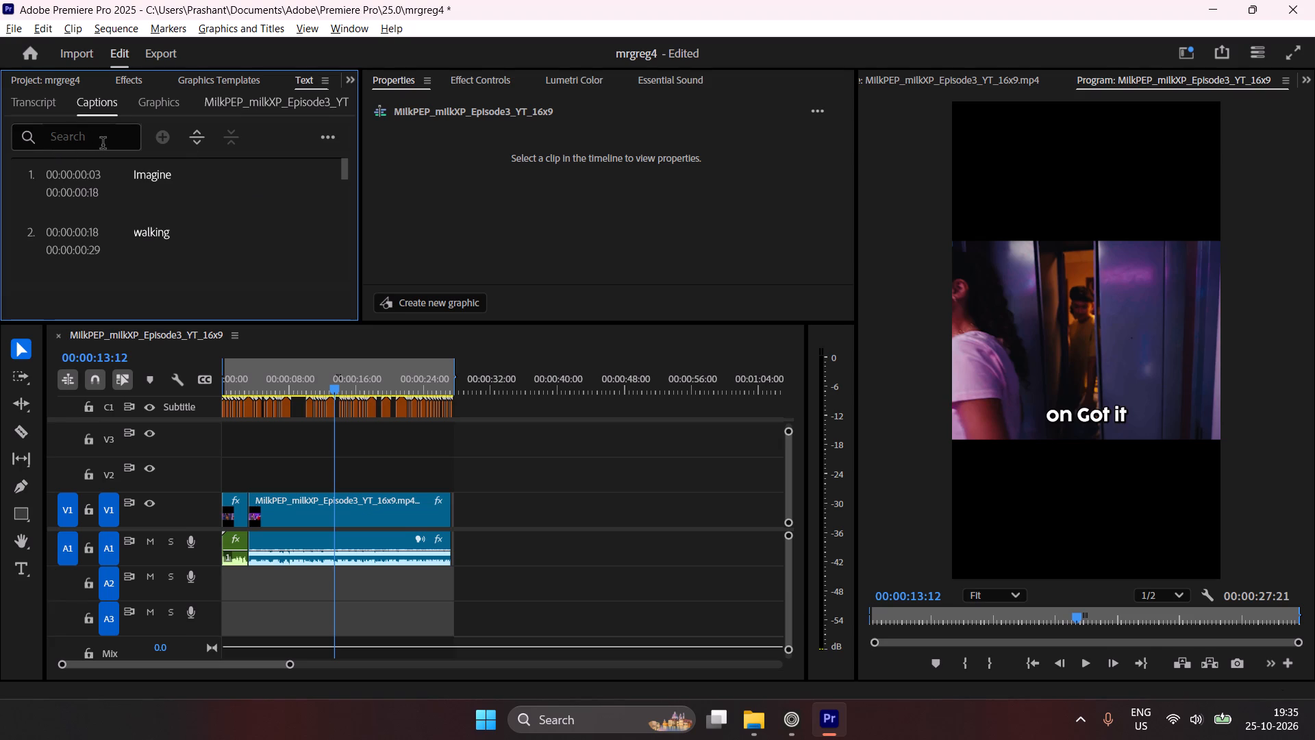
left_click(104, 143)
key("a")
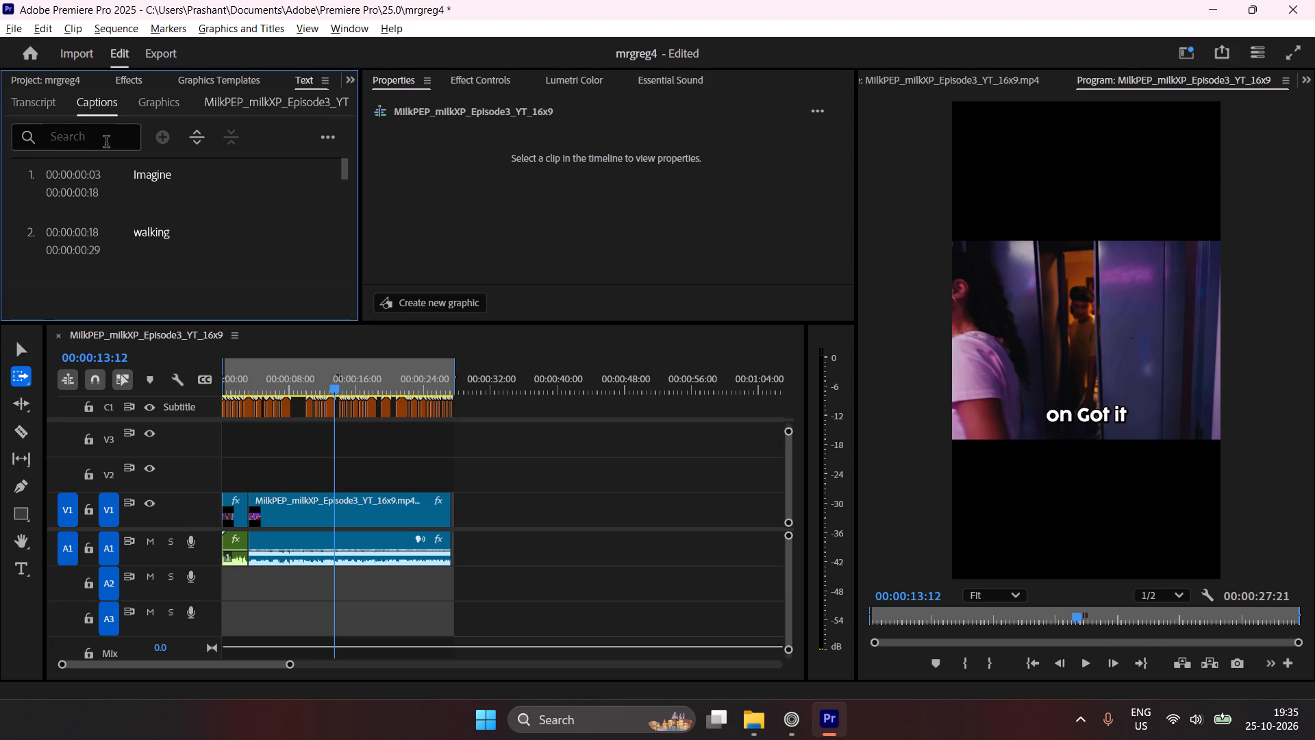
left_click(114, 127)
left_click(547, 598)
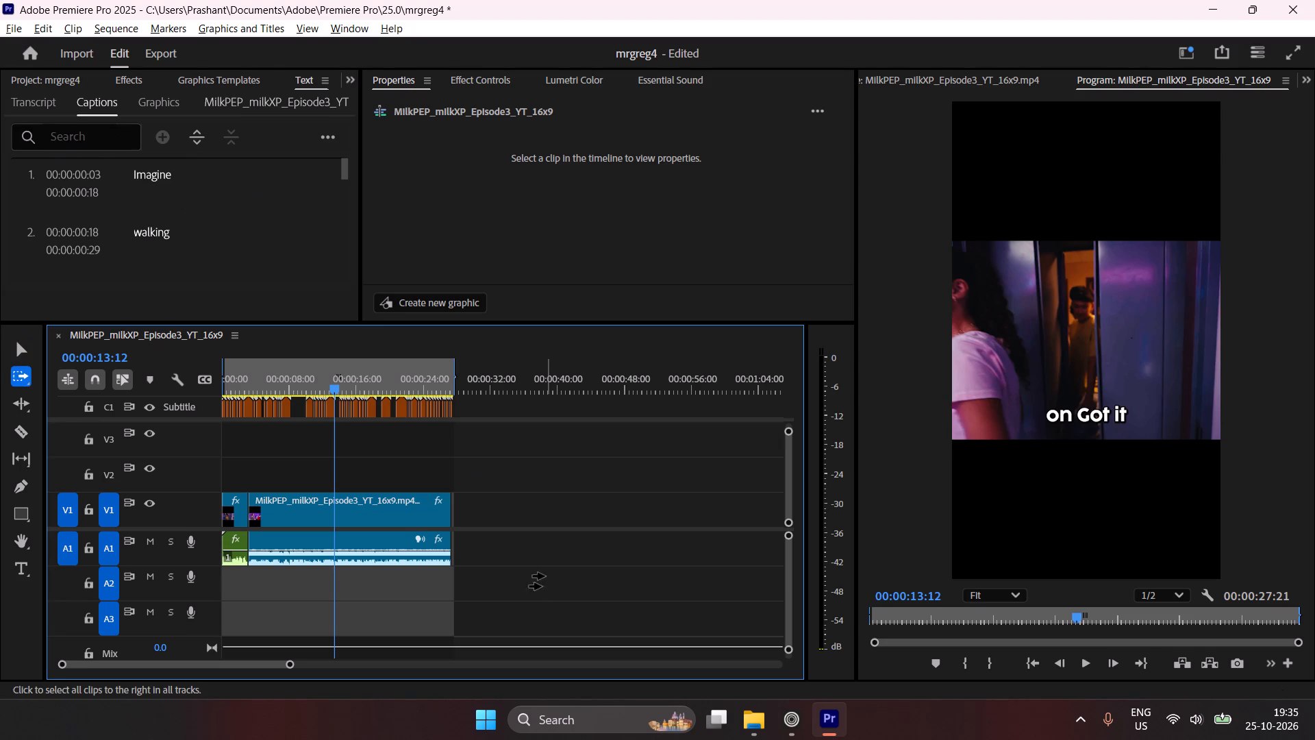
left_click(17, 351)
left_click(109, 127)
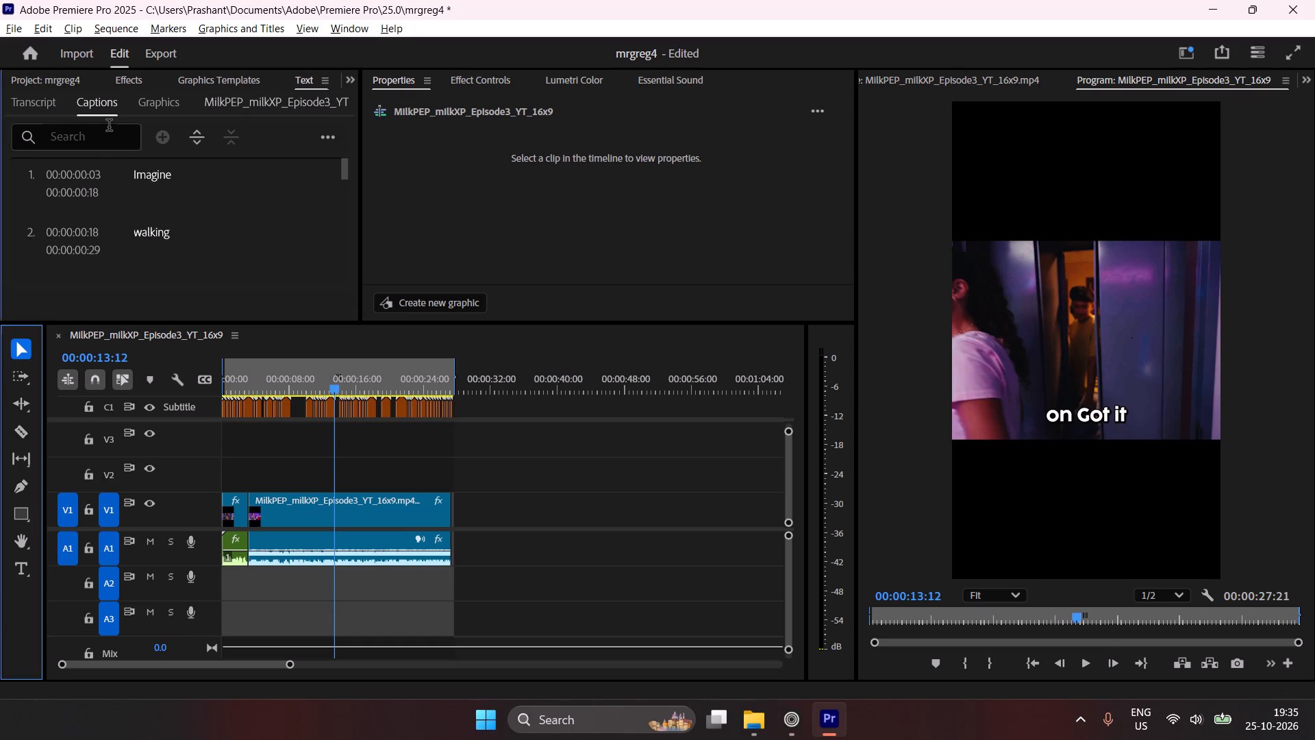
left_click(109, 128)
left_click(162, 204)
left_click(88, 138)
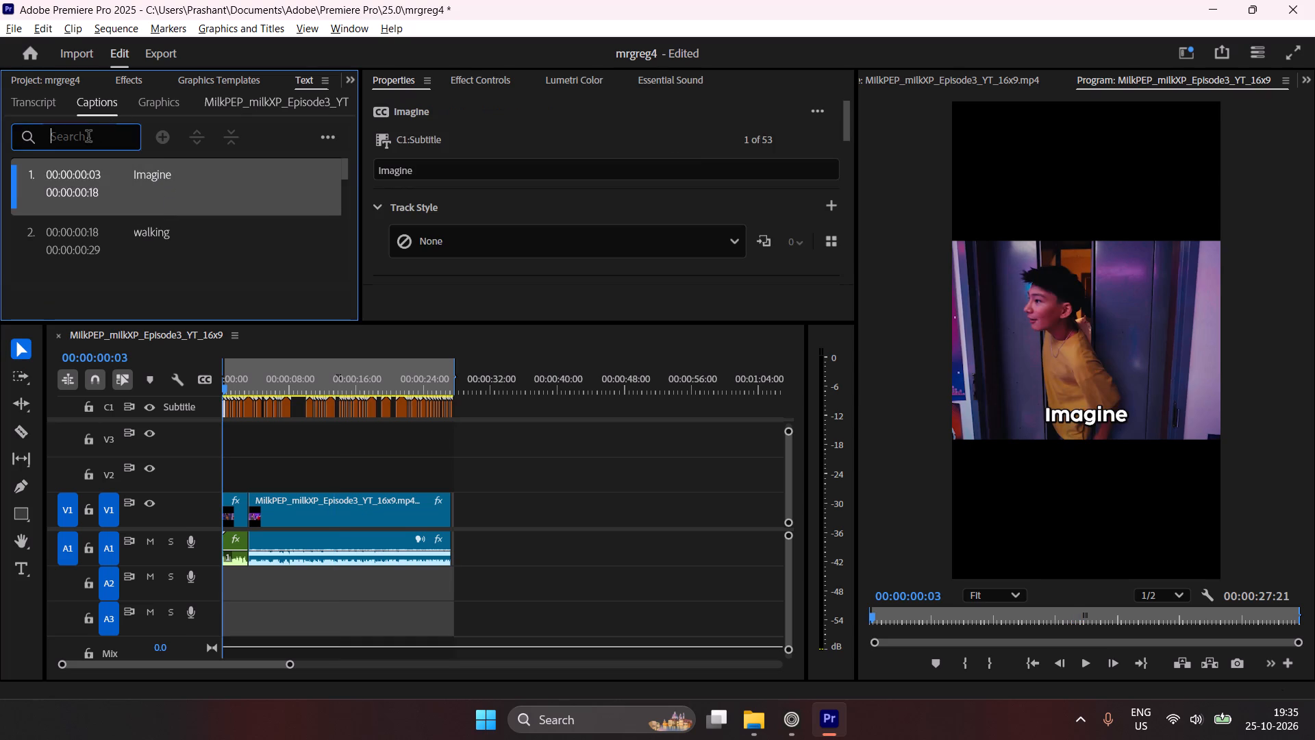
type("AN")
key("BackSpace")
key("BackSpace")
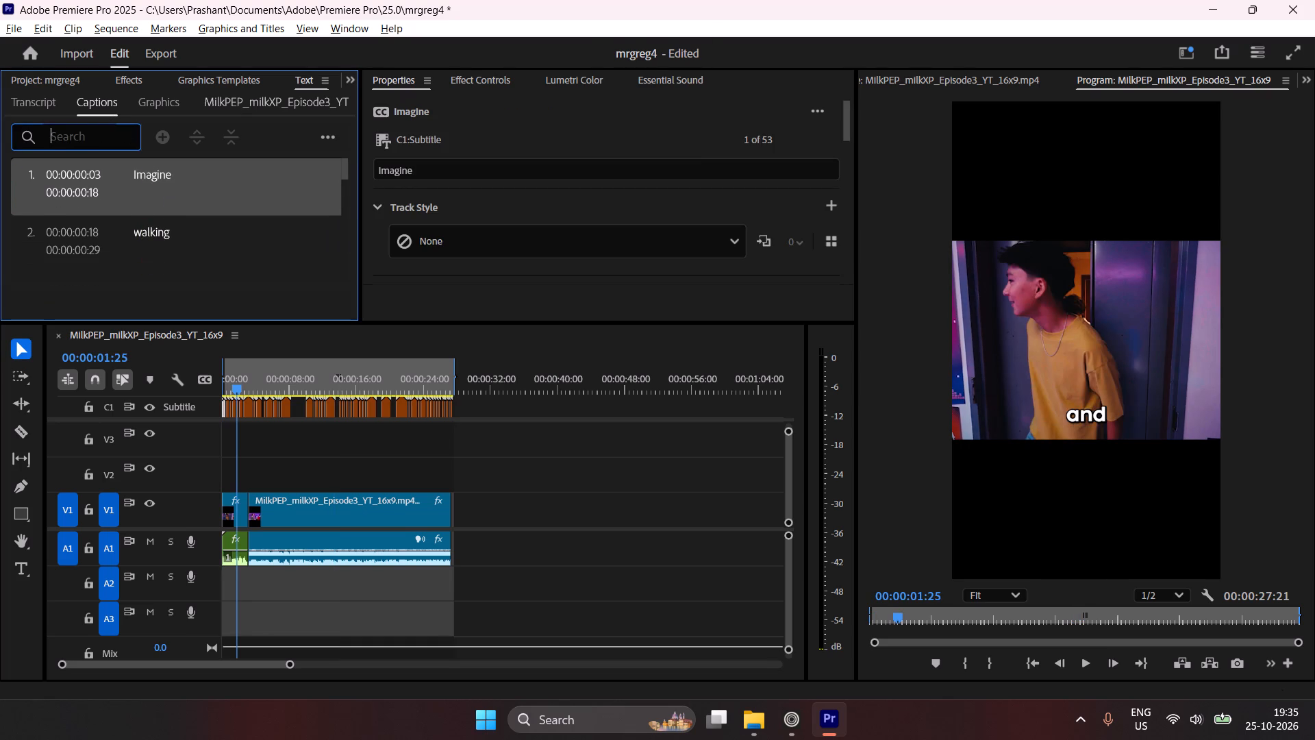
key("space")
type("a")
key("space")
key("BackSpace")
key("BackSpace")
key("BackSpace")
type("a student")
left_click(38, 178)
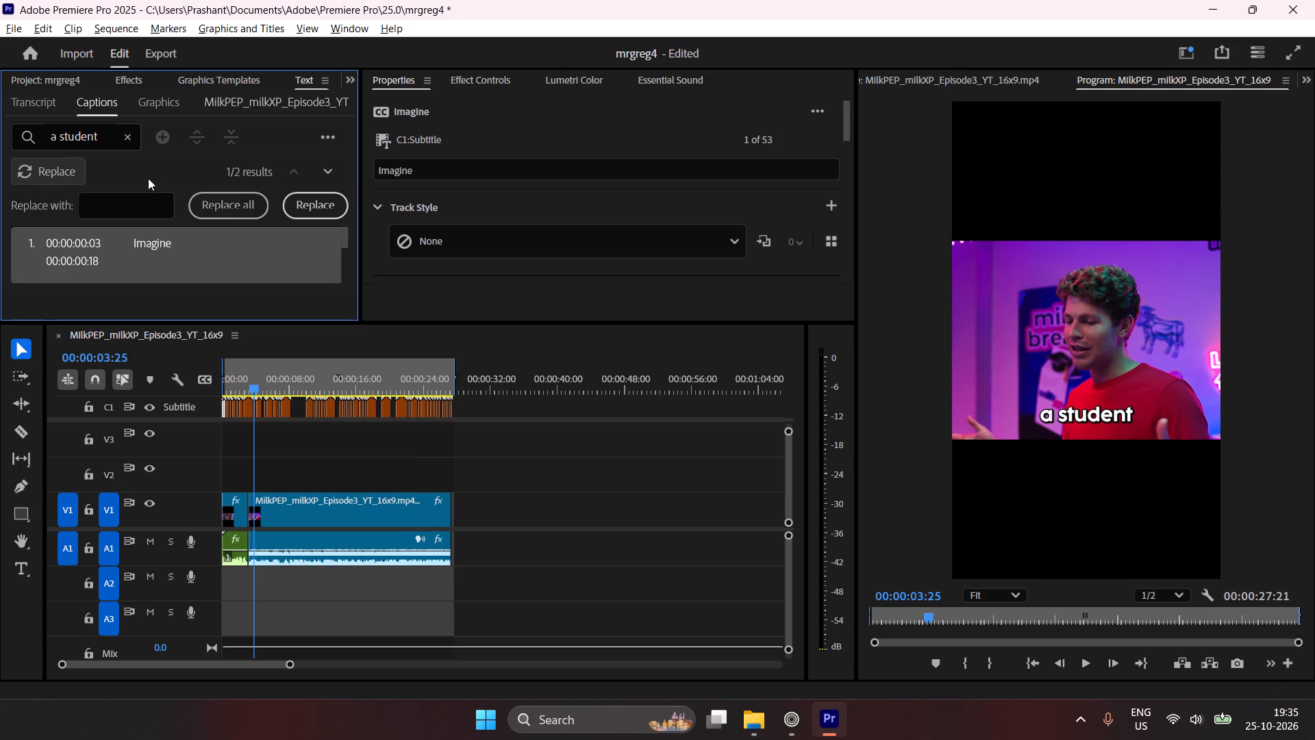
left_click(112, 201)
type("Students")
left_click(234, 210)
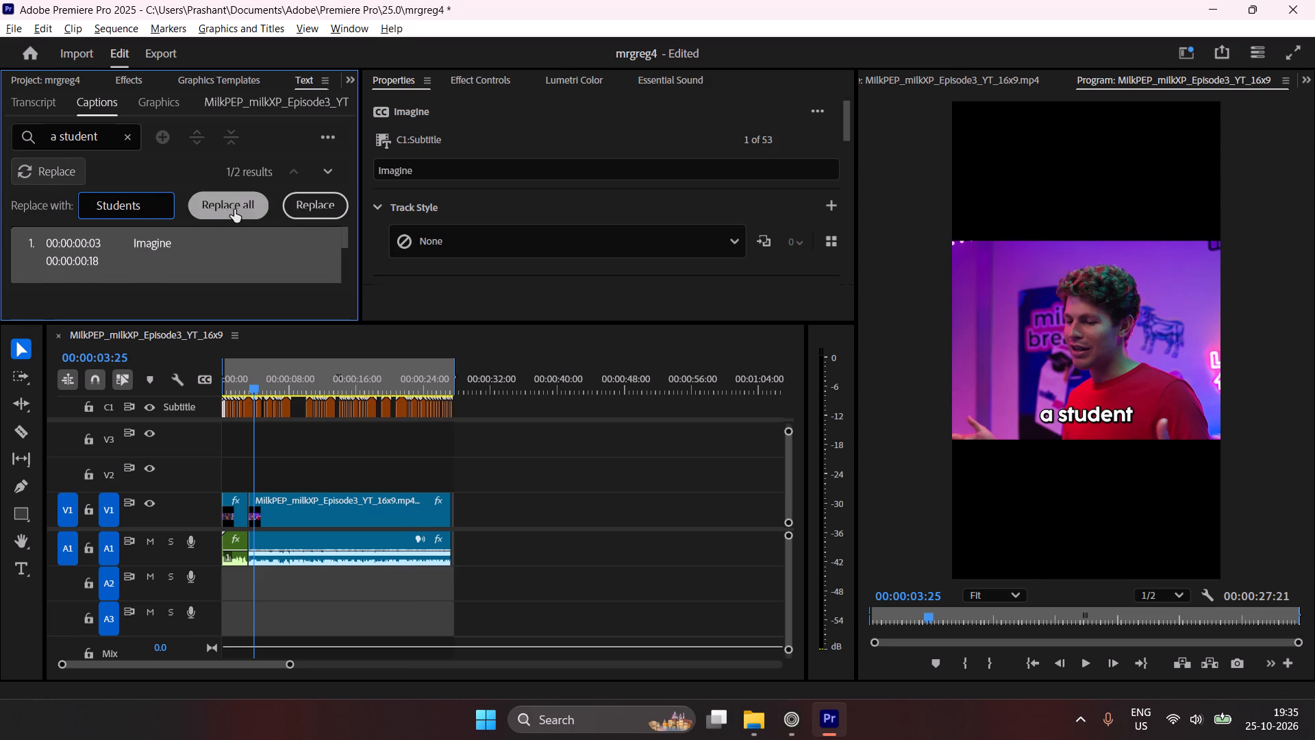
Play the sequence from the start to about 8 seconds to check the replaced caption text.
left_click(623, 527)
left_click_drag(306, 377, 190, 391)
key("space")
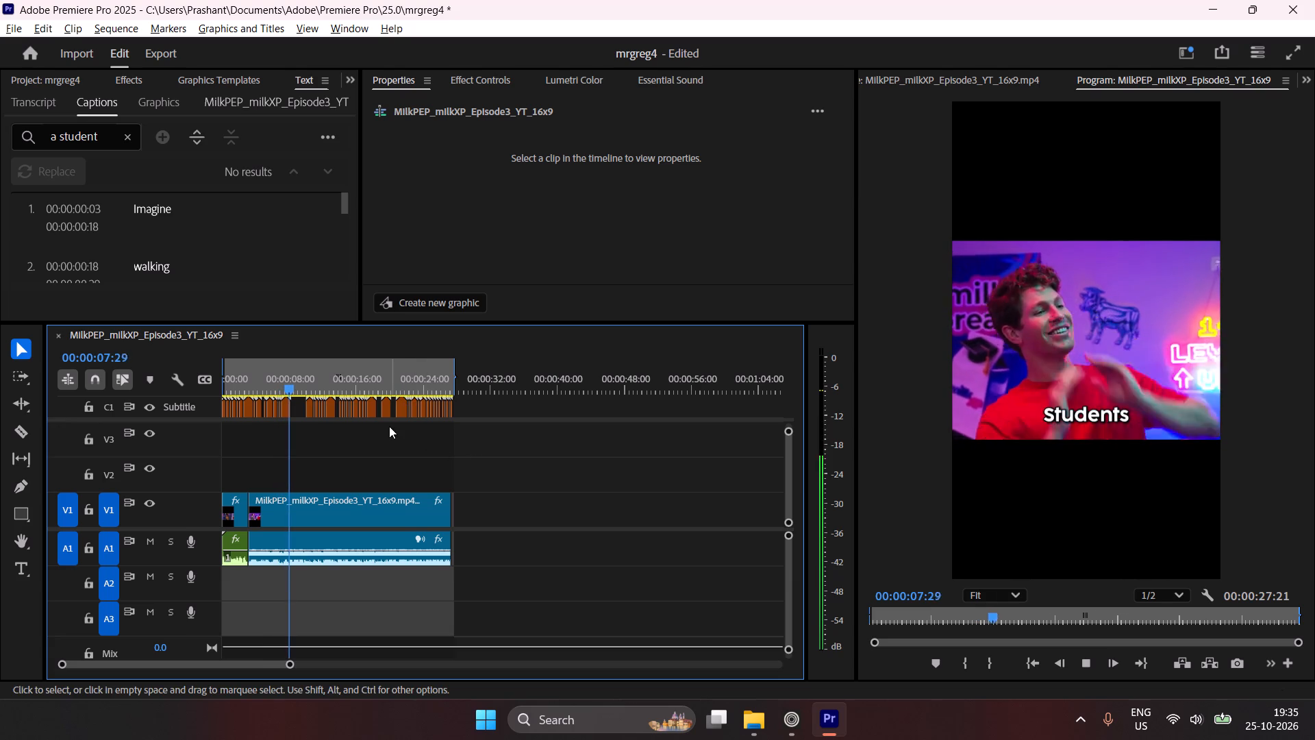
key("space")
Select all captions on track C1 and set their font size to 60, checking against the caption near 00:00:12:29.
left_click_drag(482, 404, 201, 402)
left_click_drag(850, 121, 847, 134)
left_click_drag(848, 124, 840, 169)
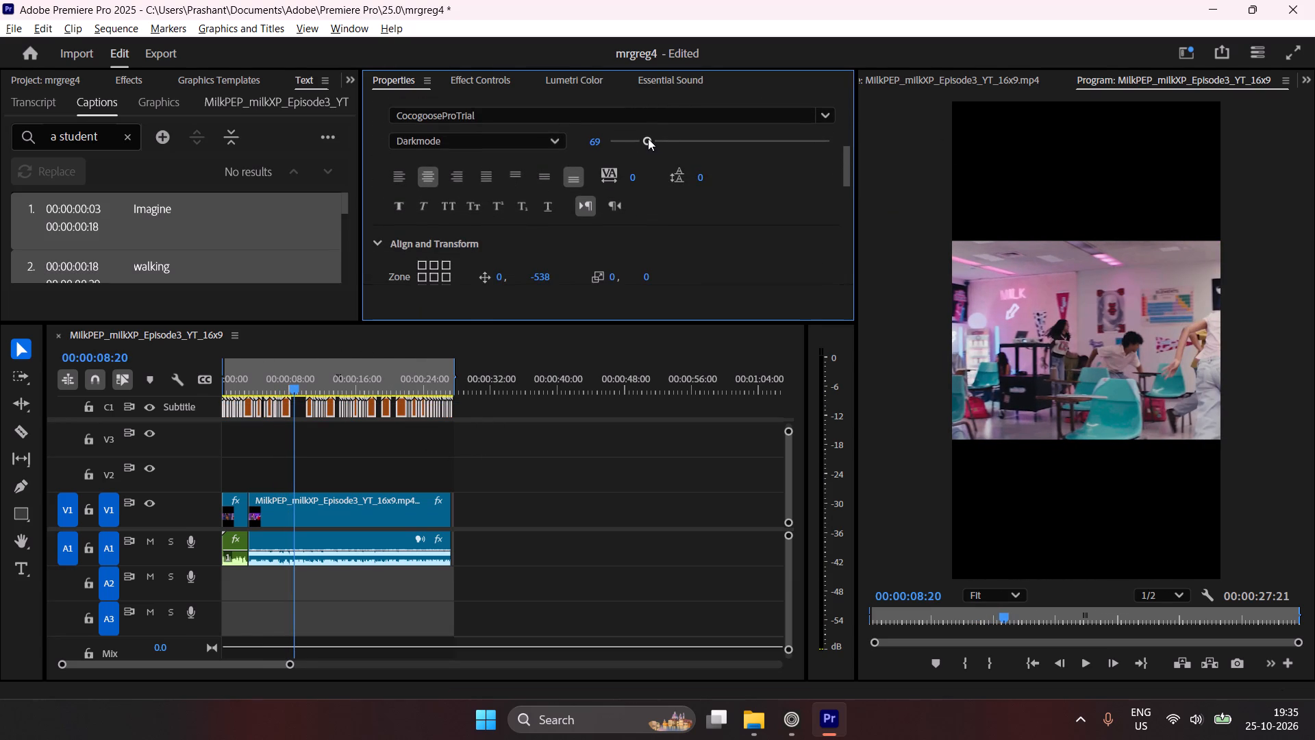
left_click_drag(331, 382, 332, 393)
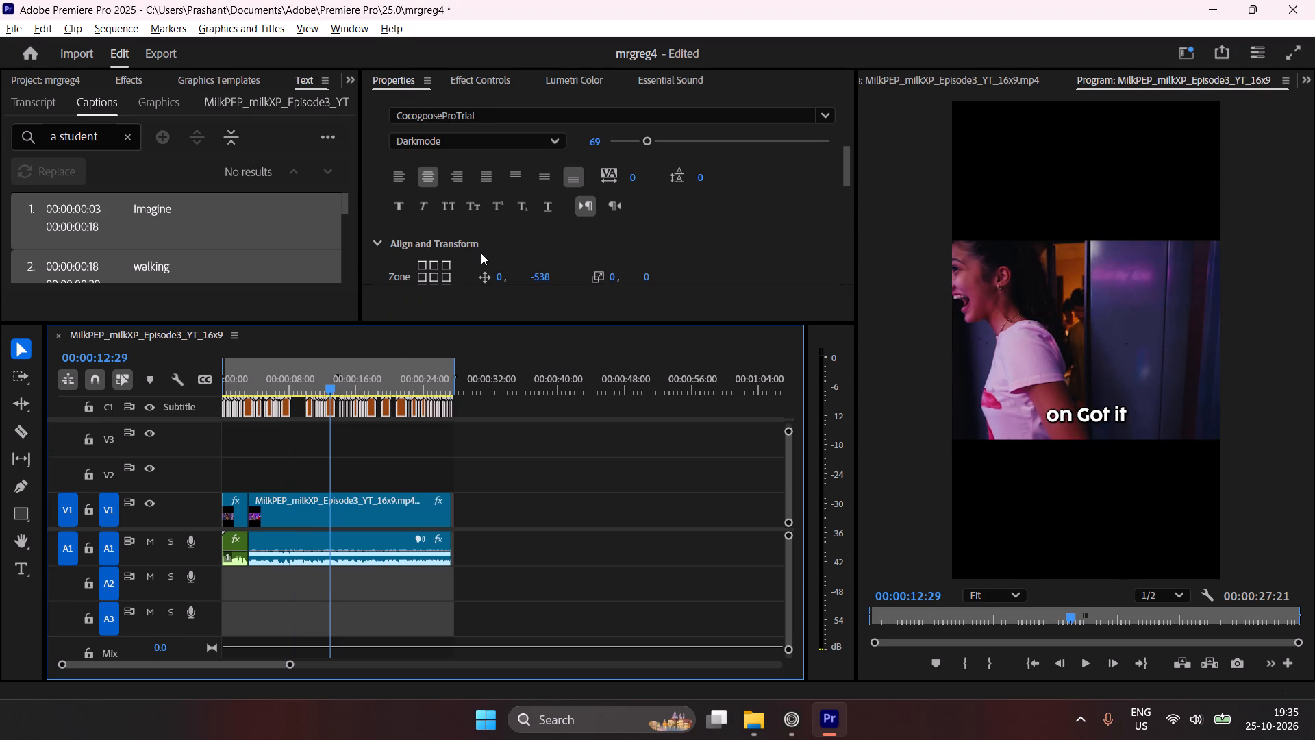
left_click(596, 145)
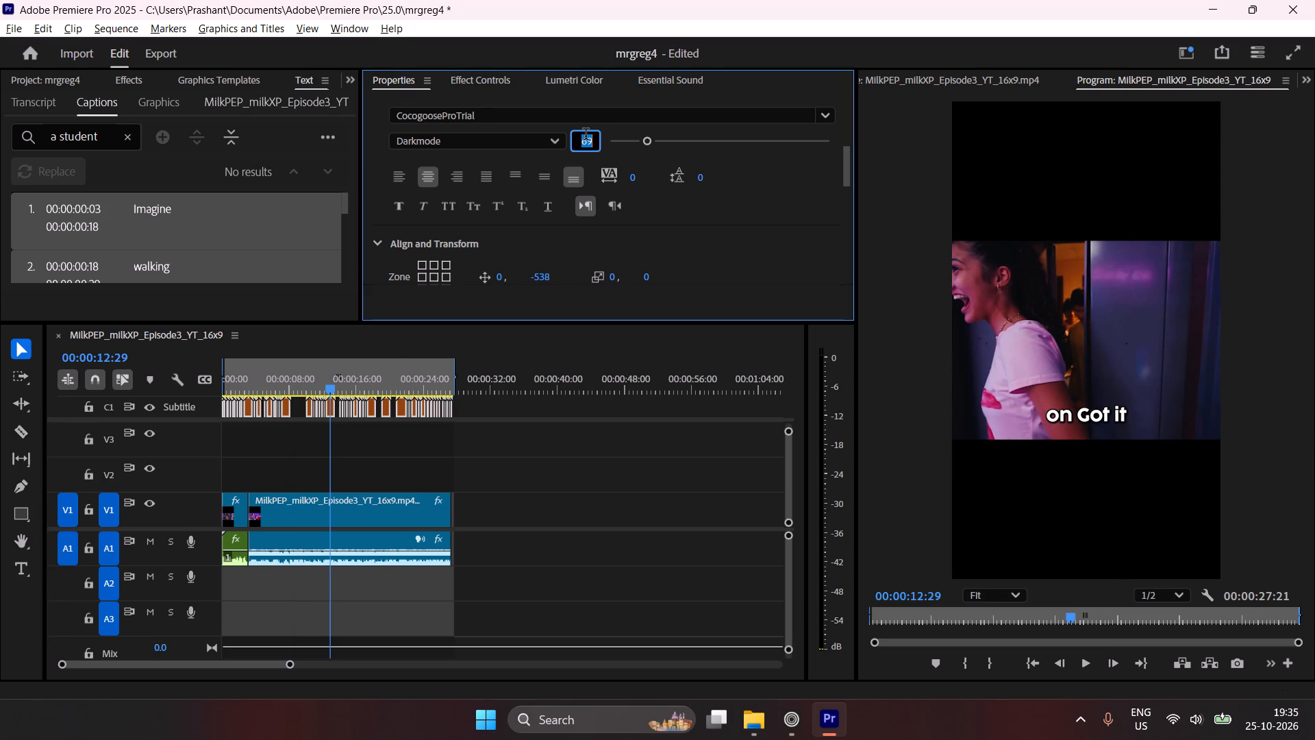
type("60")
key("Return")
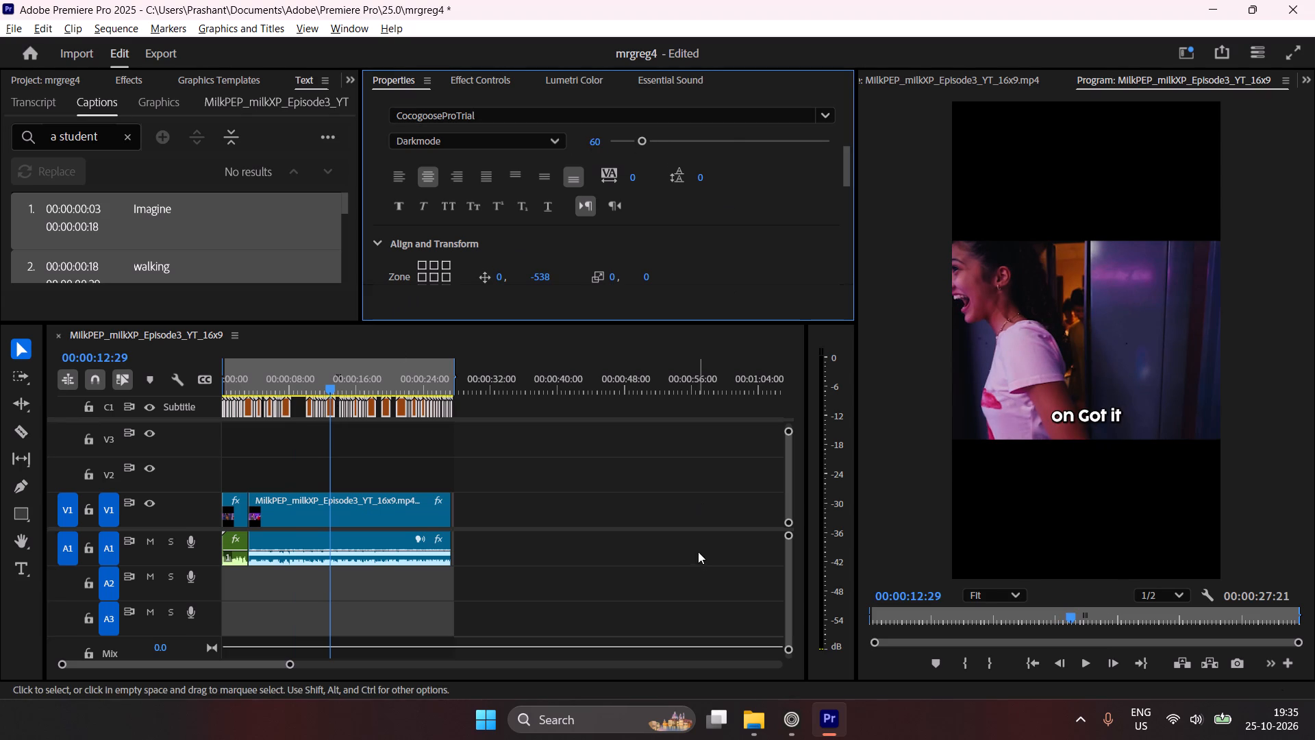
left_click(698, 545)
left_click_drag(486, 402, 188, 411)
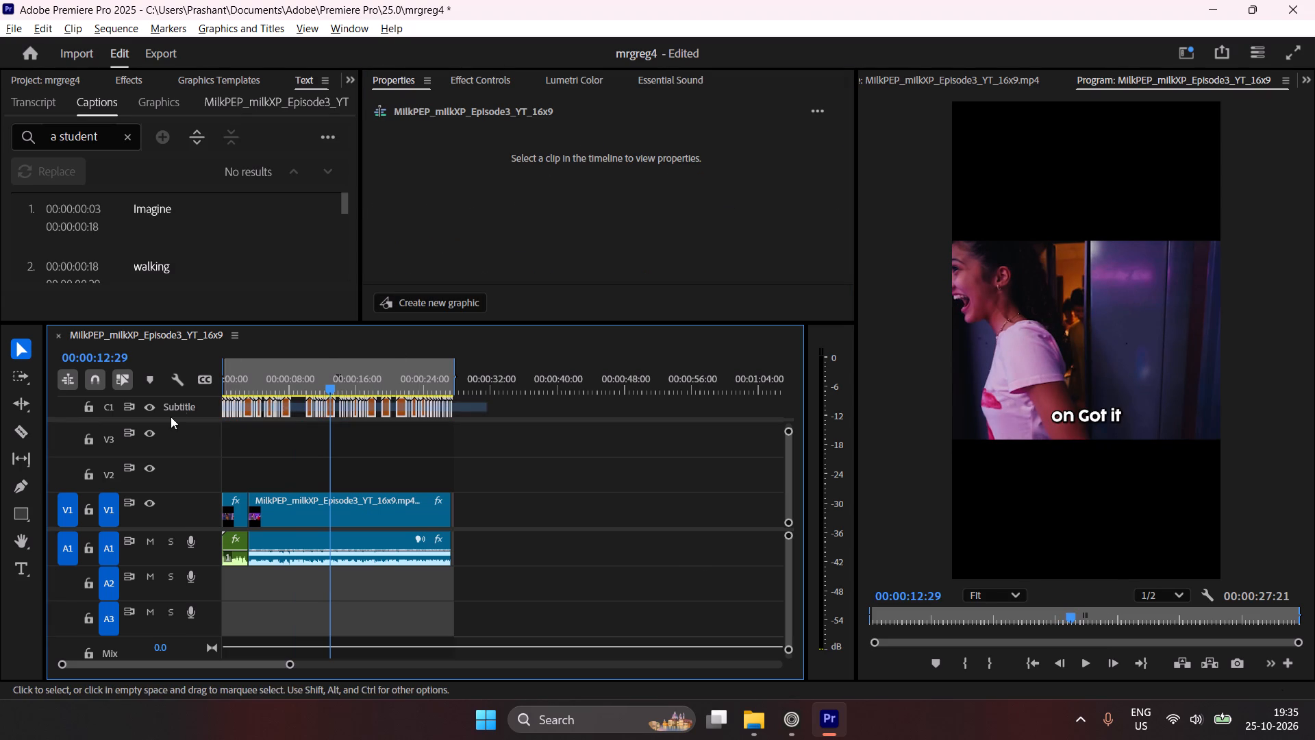
left_click_drag(845, 119, 844, 151)
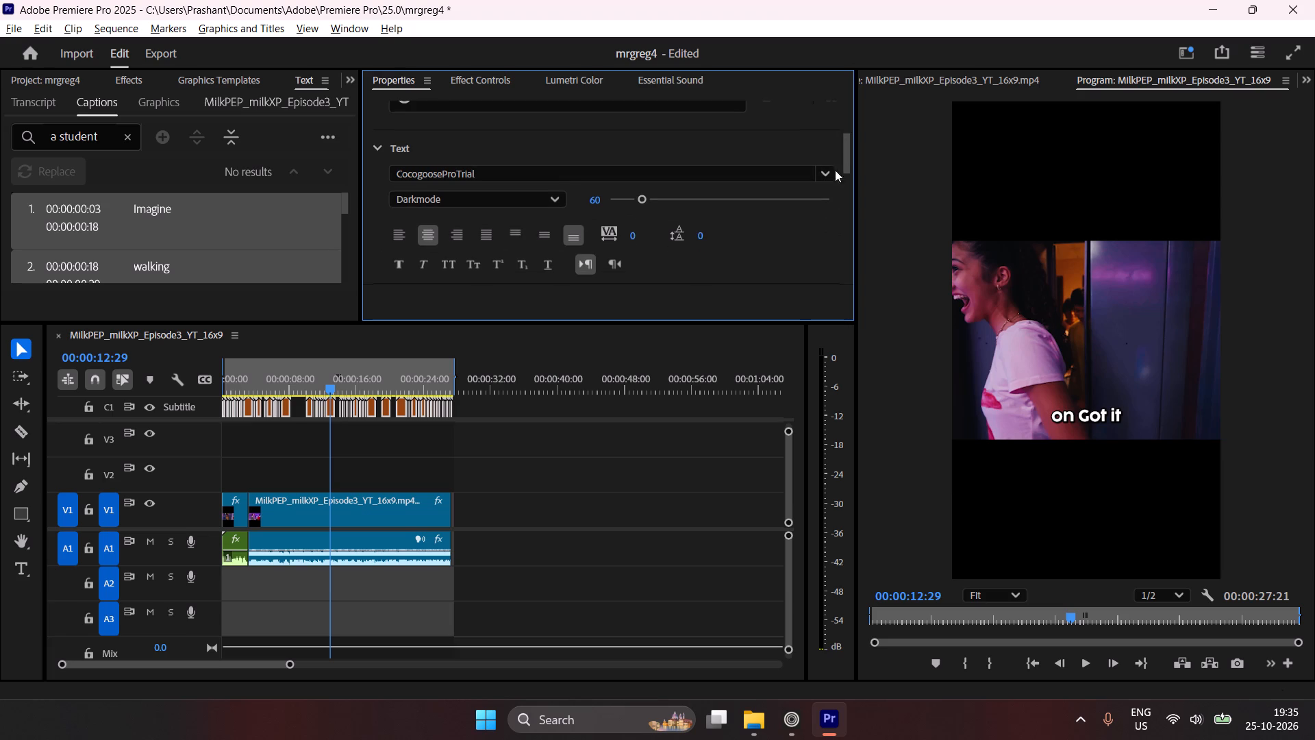
left_click(632, 430)
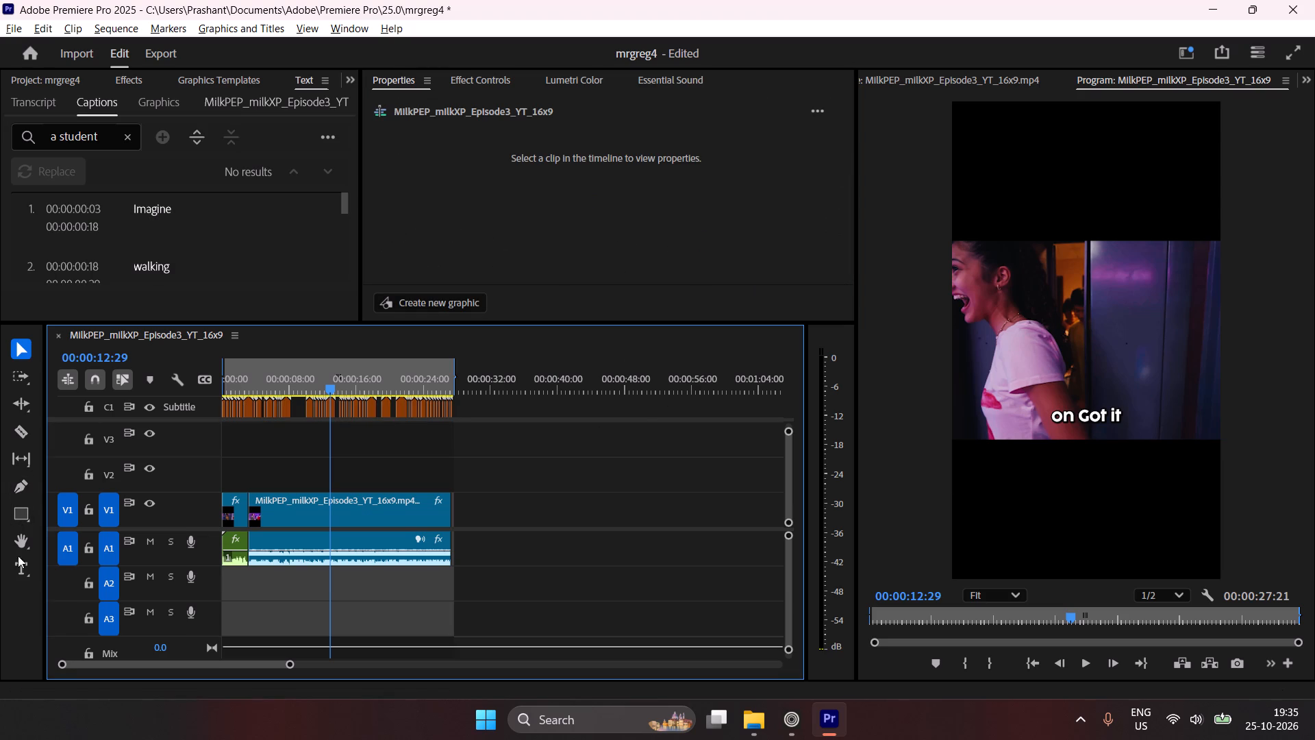
Start an empty text layer just below the video image at 00:00:12:29.
left_click(16, 565)
left_click(1053, 470)
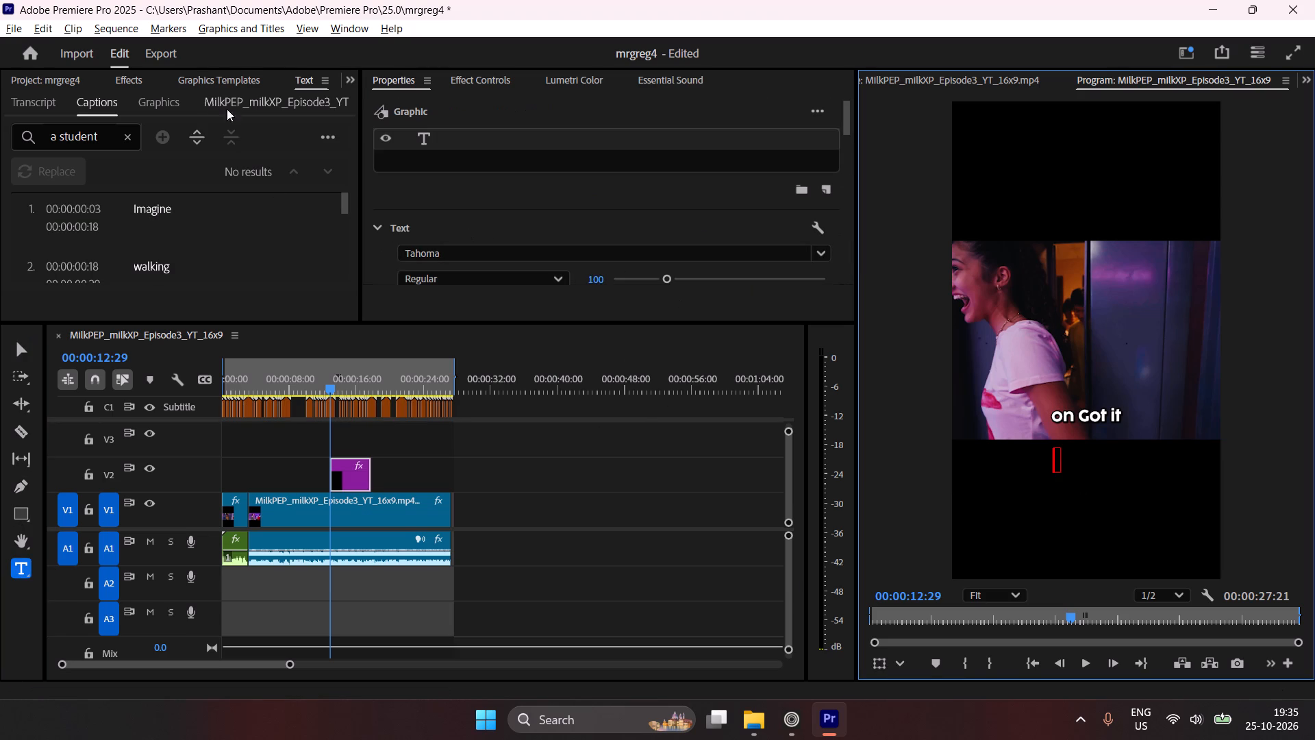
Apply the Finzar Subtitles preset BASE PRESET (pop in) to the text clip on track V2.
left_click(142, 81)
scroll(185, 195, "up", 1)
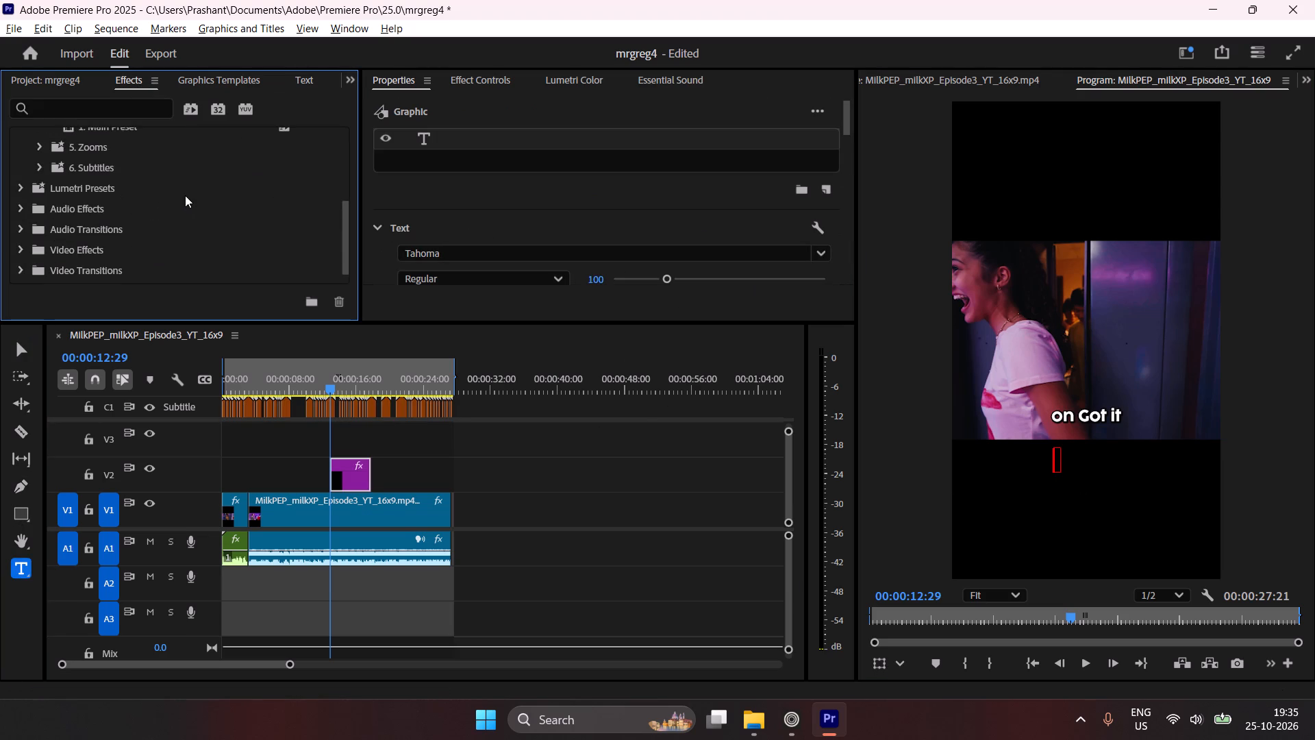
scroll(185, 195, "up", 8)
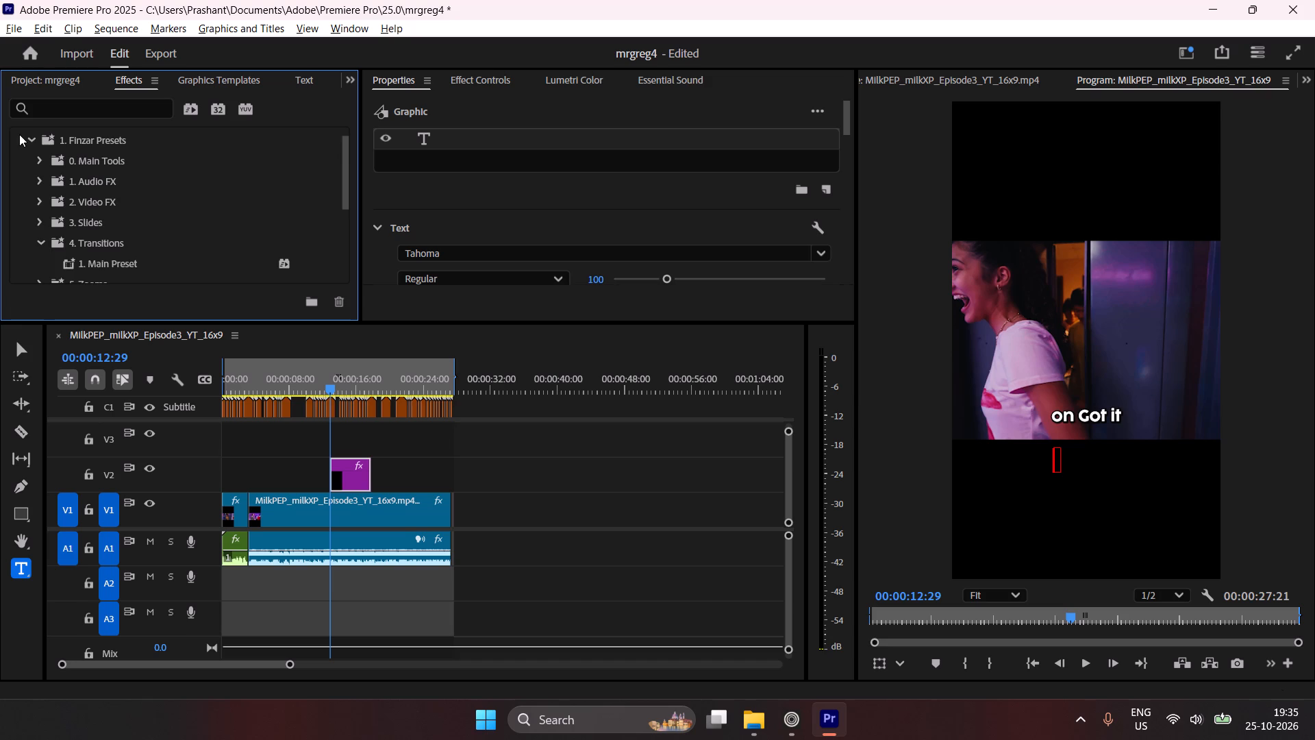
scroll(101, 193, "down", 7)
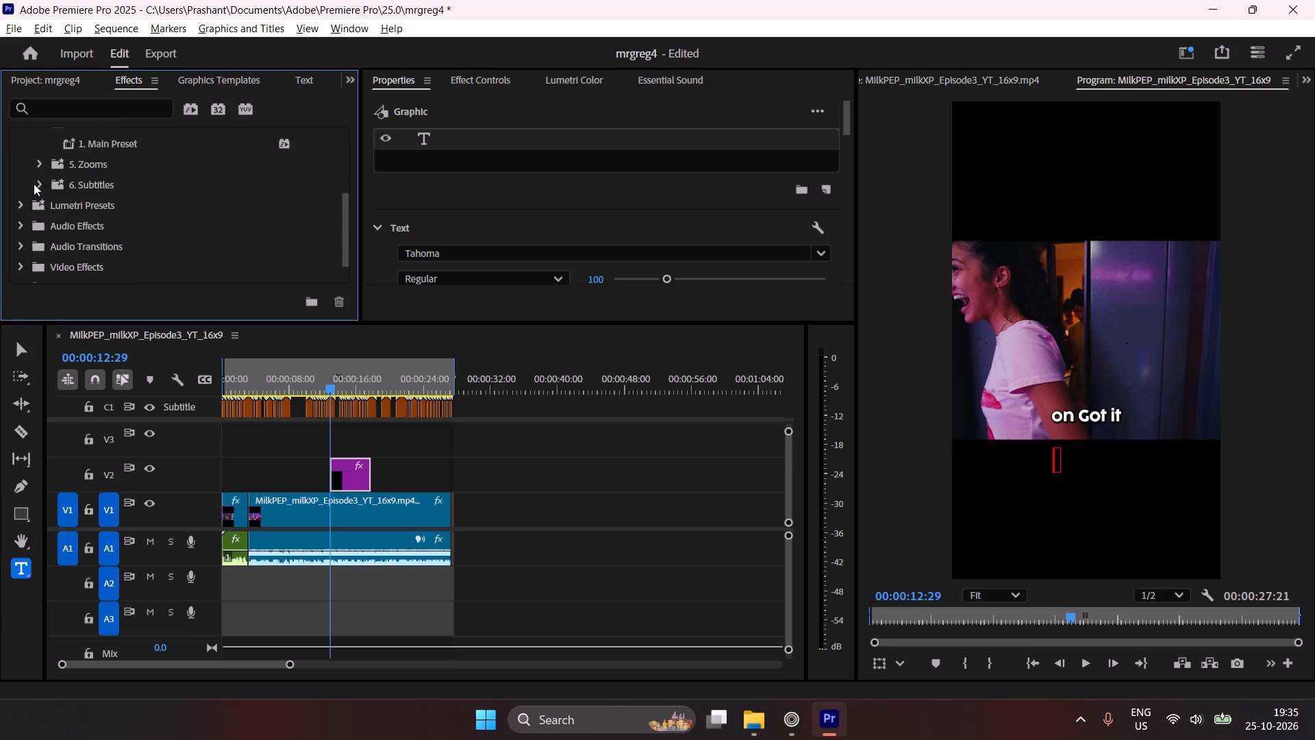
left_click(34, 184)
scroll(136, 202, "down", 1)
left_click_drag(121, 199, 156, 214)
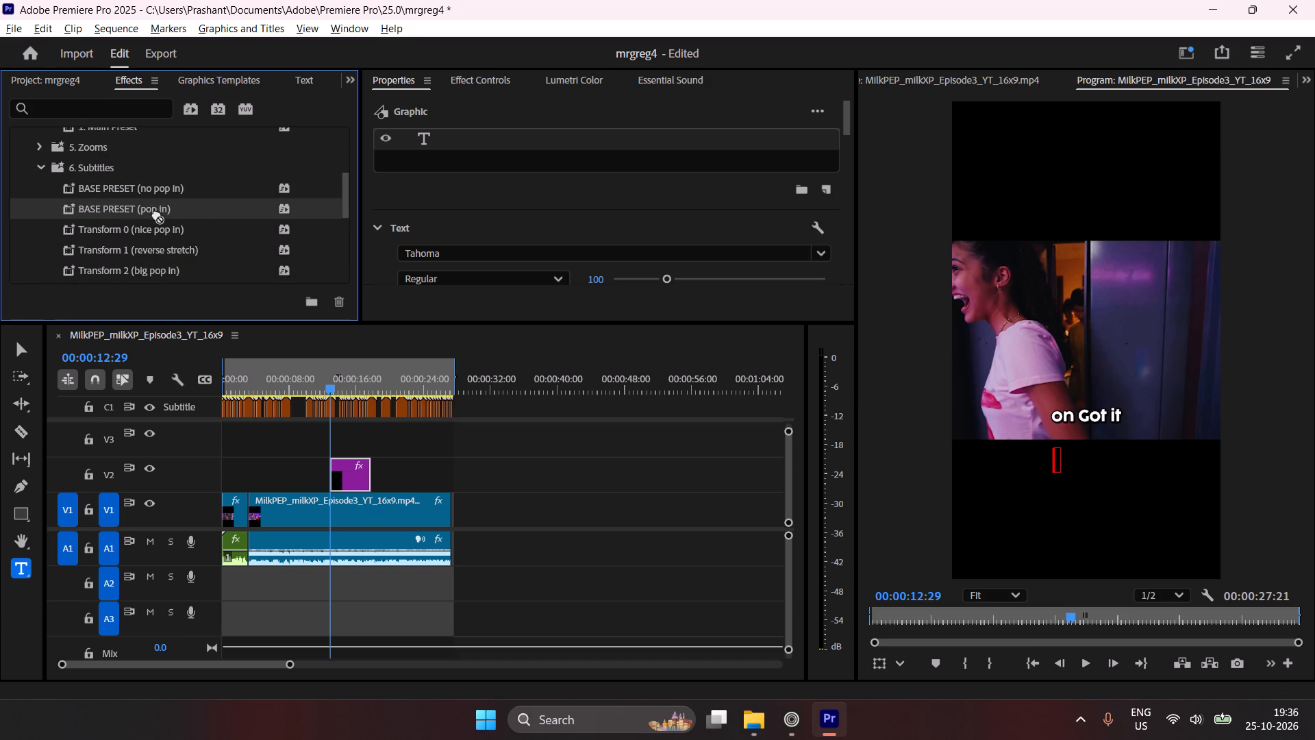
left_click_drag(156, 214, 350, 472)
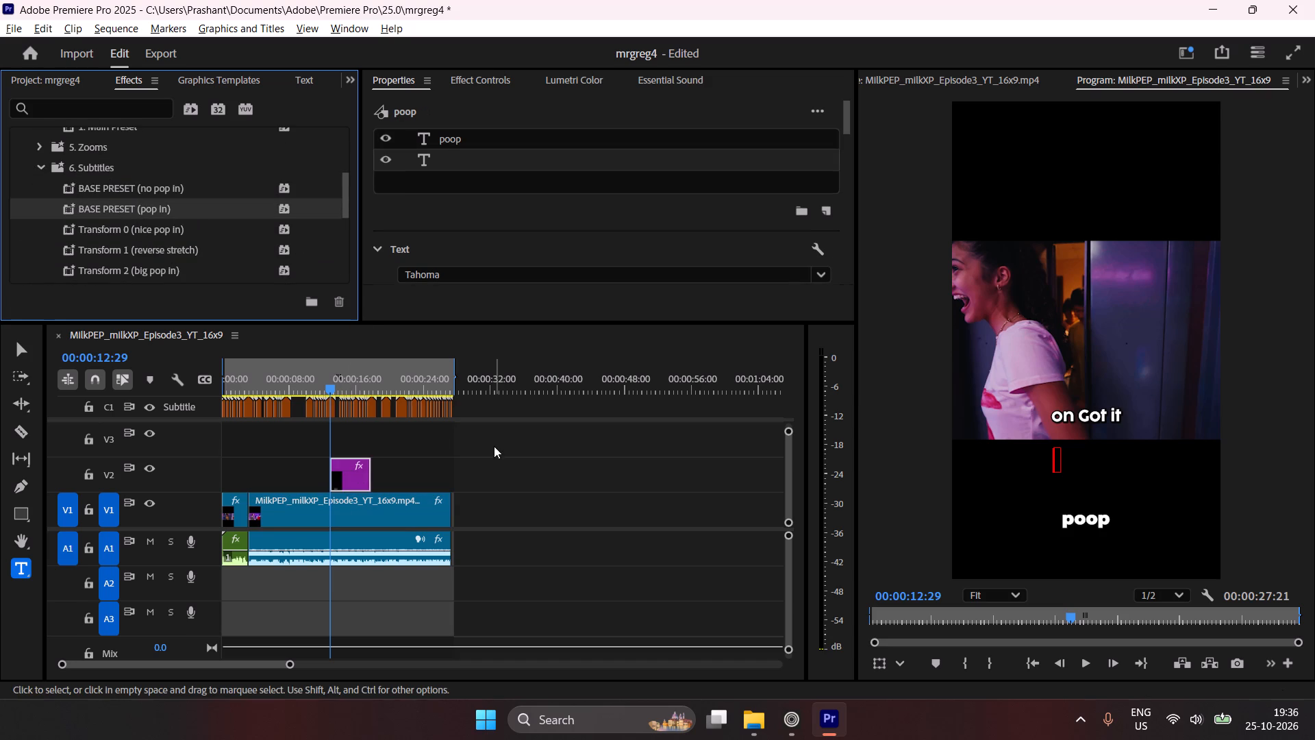
Select all captions on track C1 and set their vertical position to -117, level with the "poop" placeholder text.
left_click_drag(498, 406, 154, 396)
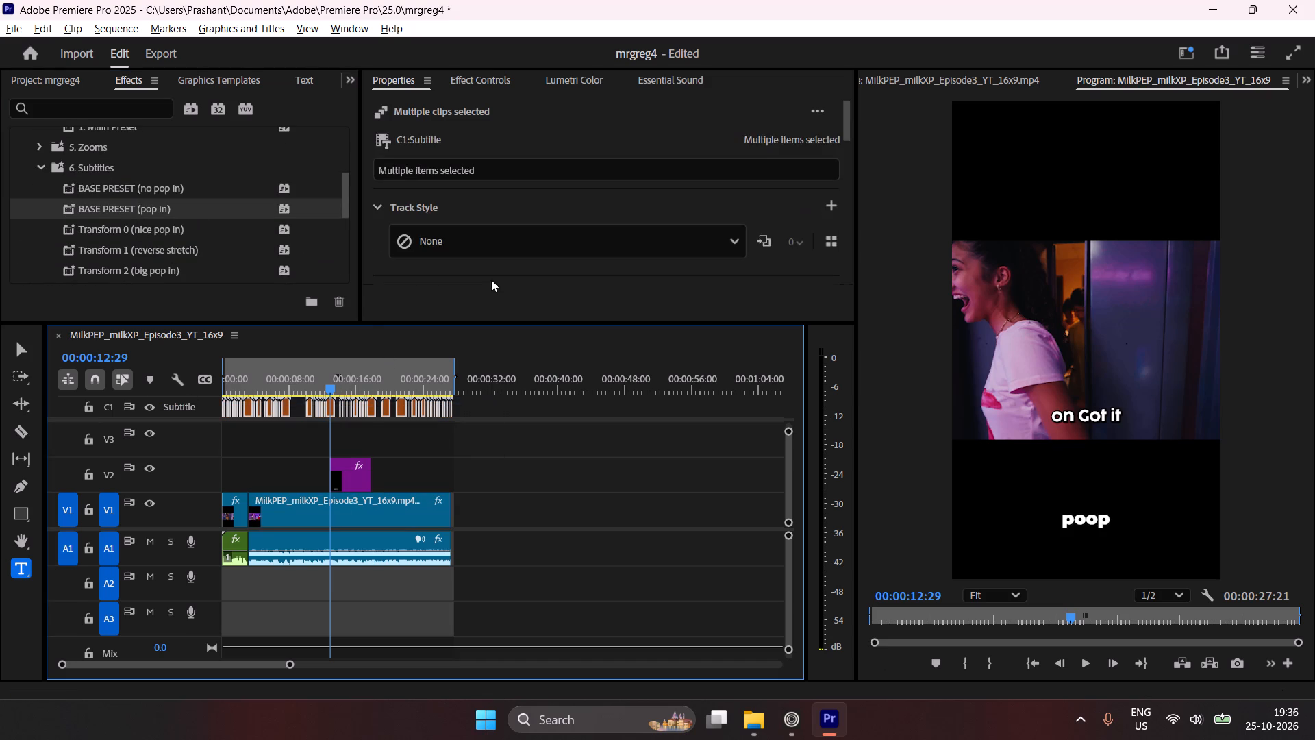
left_click_drag(846, 130, 847, 171)
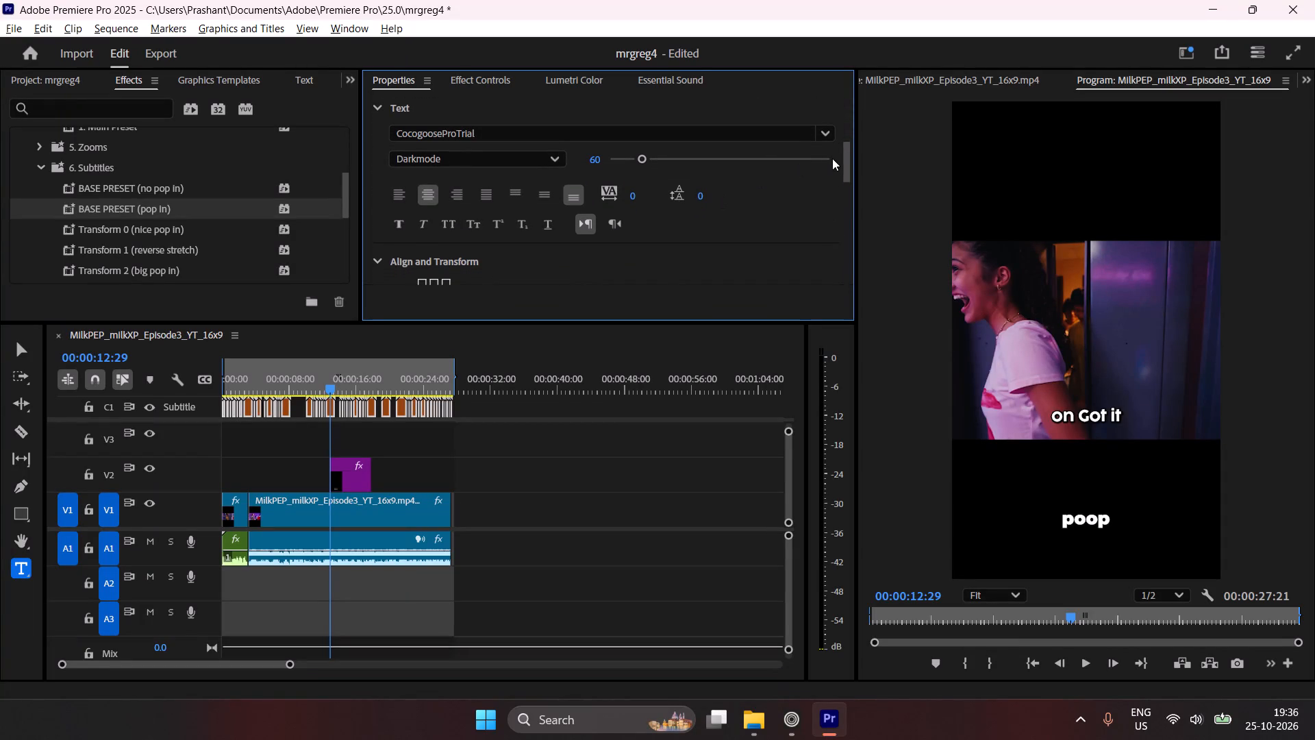
left_click_drag(847, 153, 848, 184)
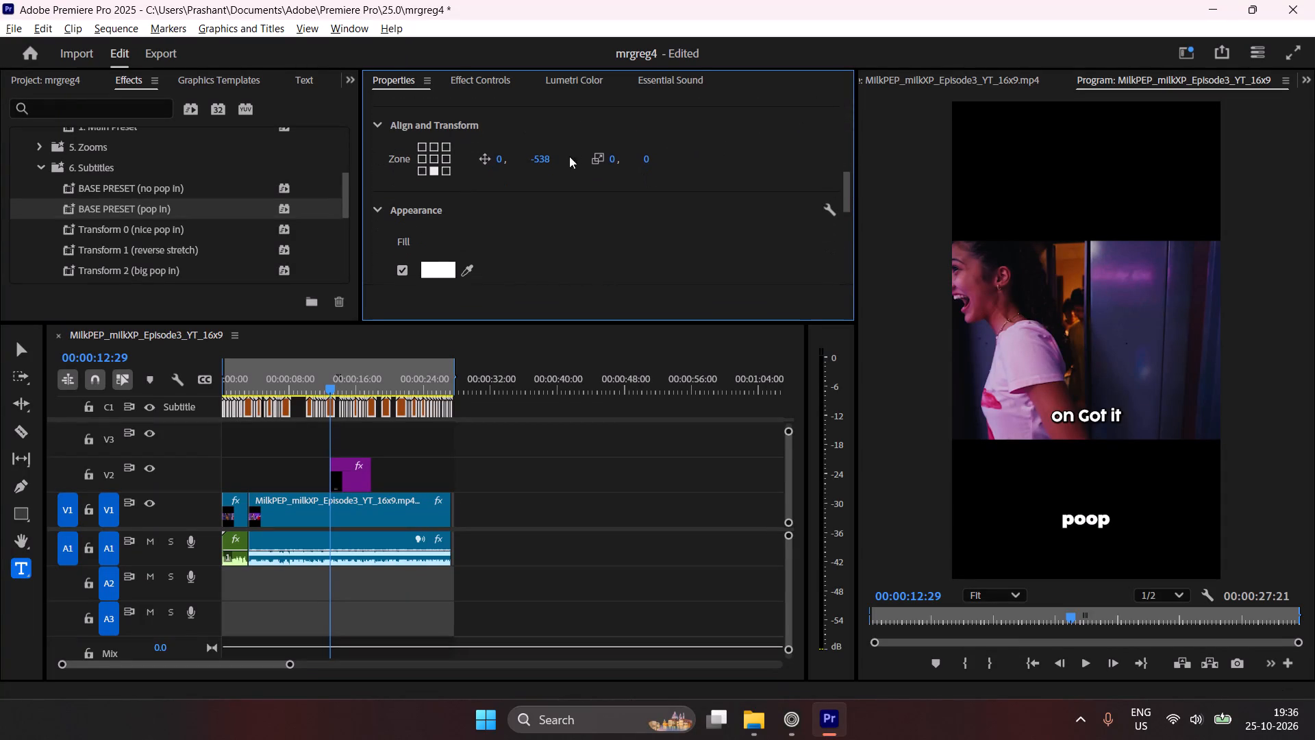
left_click_drag(542, 158, 990, 175)
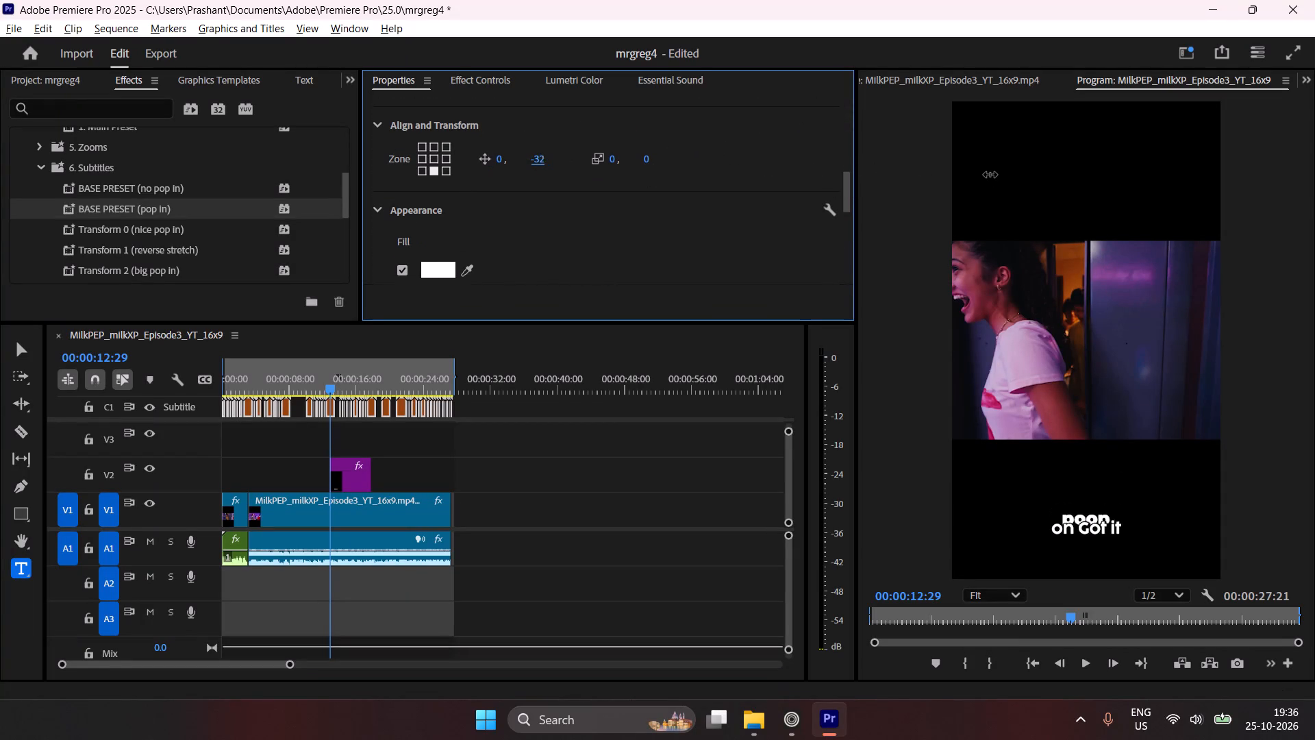
left_click_drag(990, 175, 958, 186)
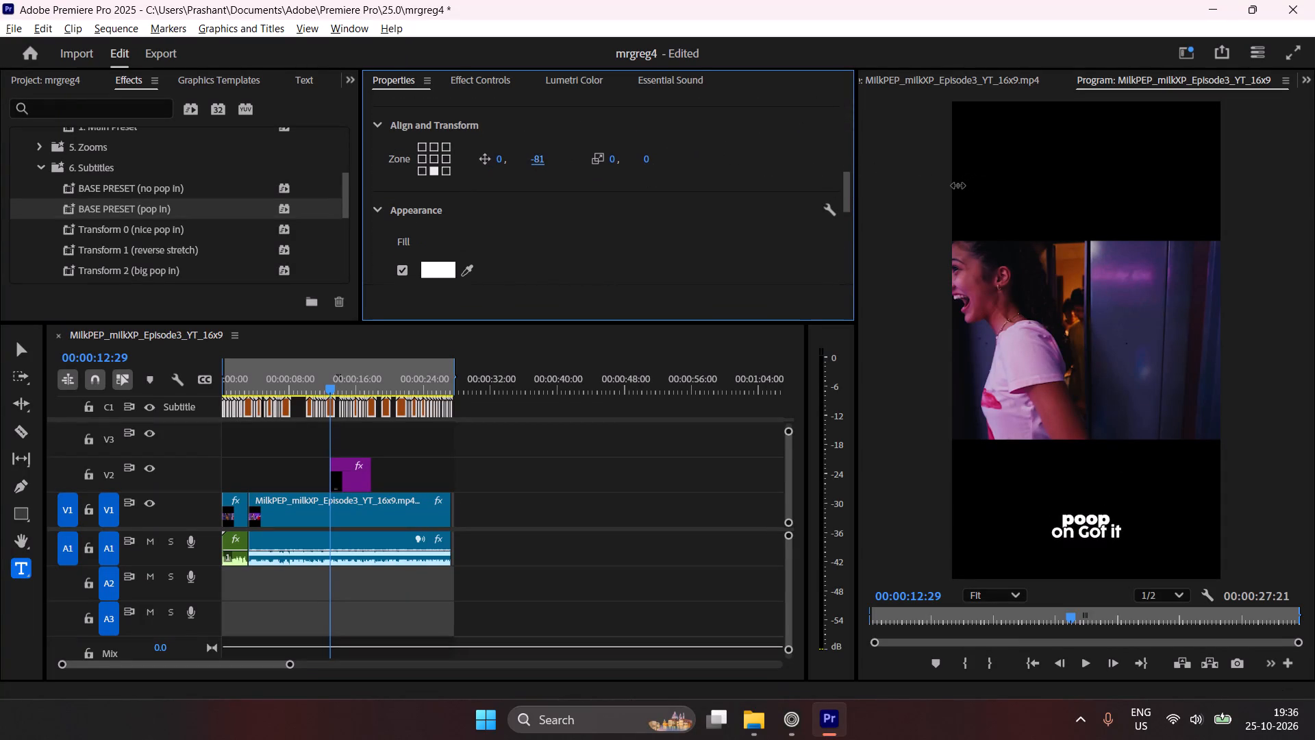
left_click_drag(958, 186, 940, 192)
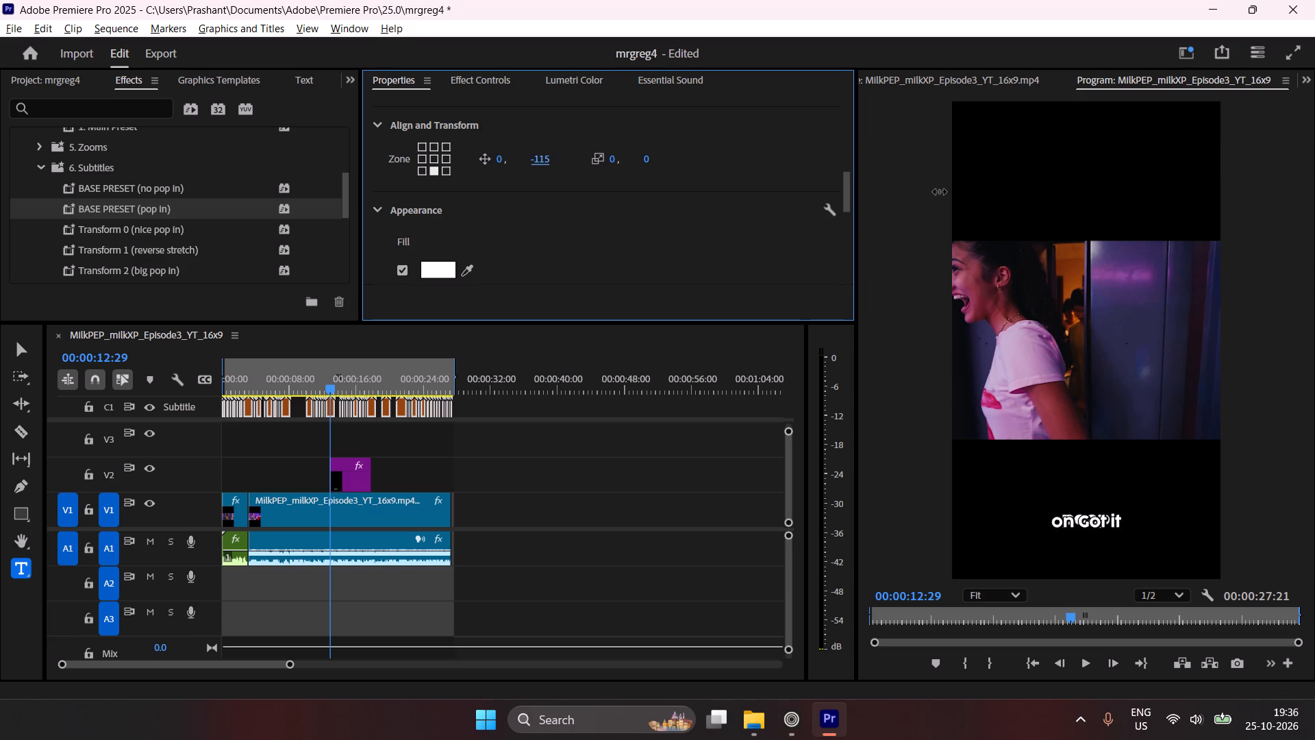
left_click_drag(940, 192, 936, 193)
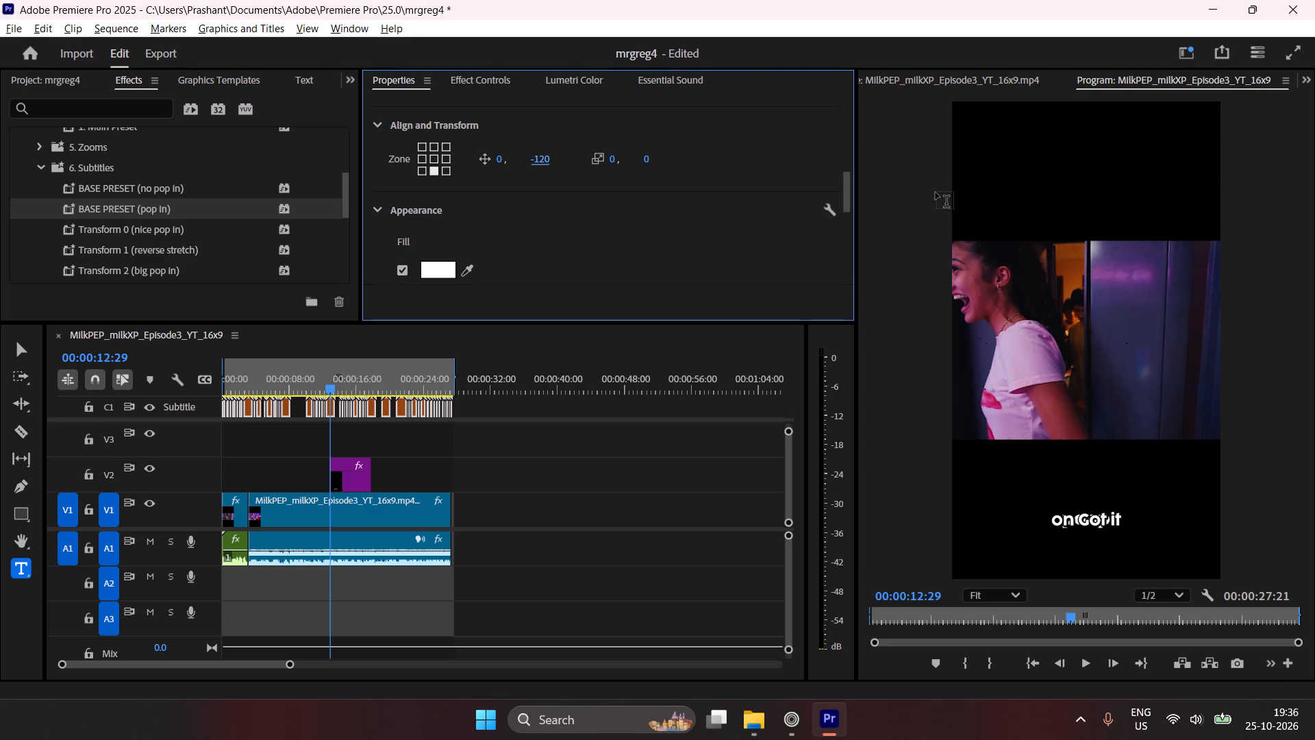
left_click(540, 162)
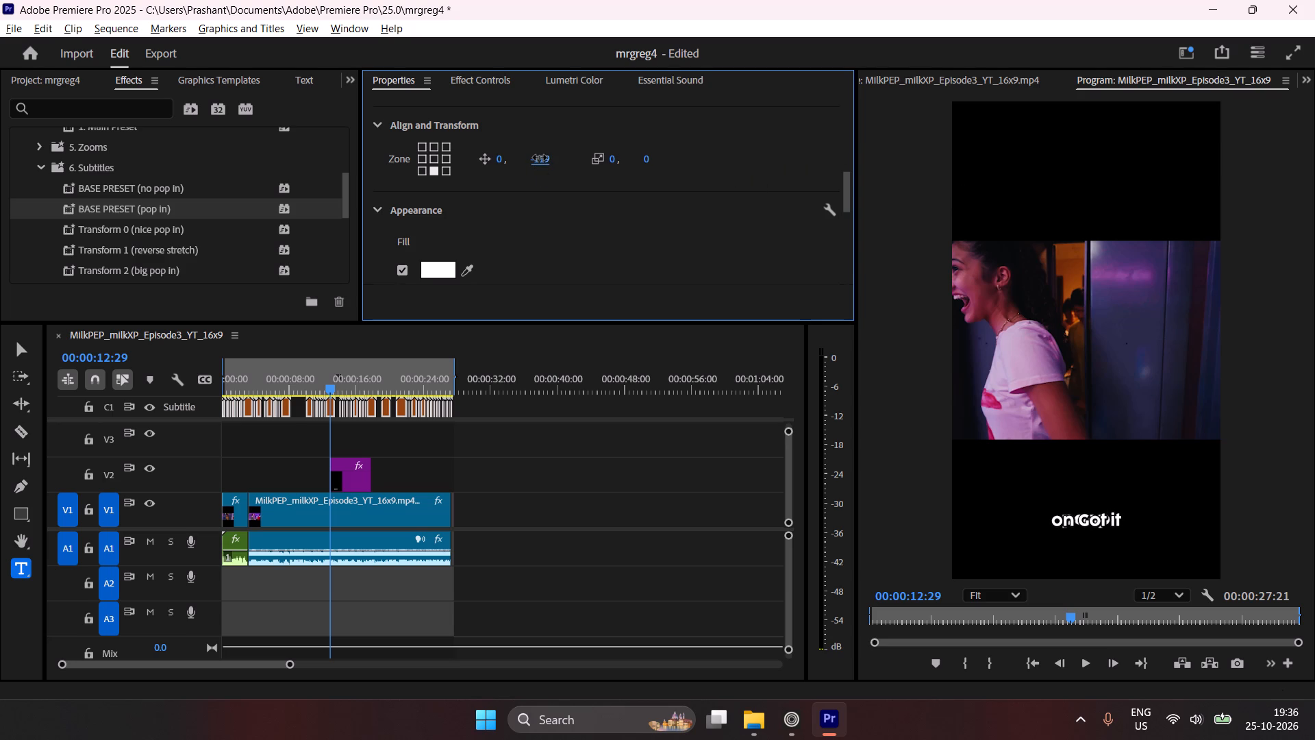
left_click(538, 158)
Delete the "poop" placeholder text clip from track V2.
left_click(617, 474)
left_click(358, 472)
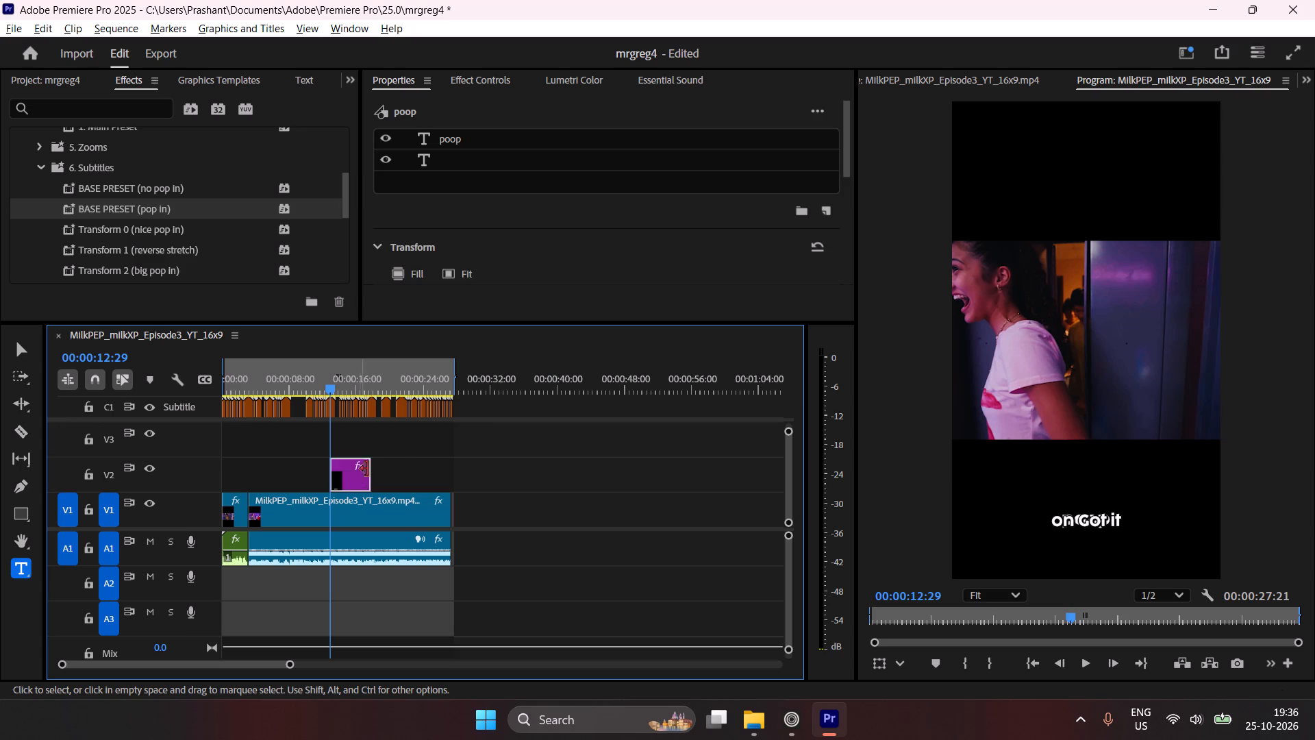
key("Delete")
Select all captions on track C1 and upgrade them to graphics.
left_click_drag(508, 399, 177, 408)
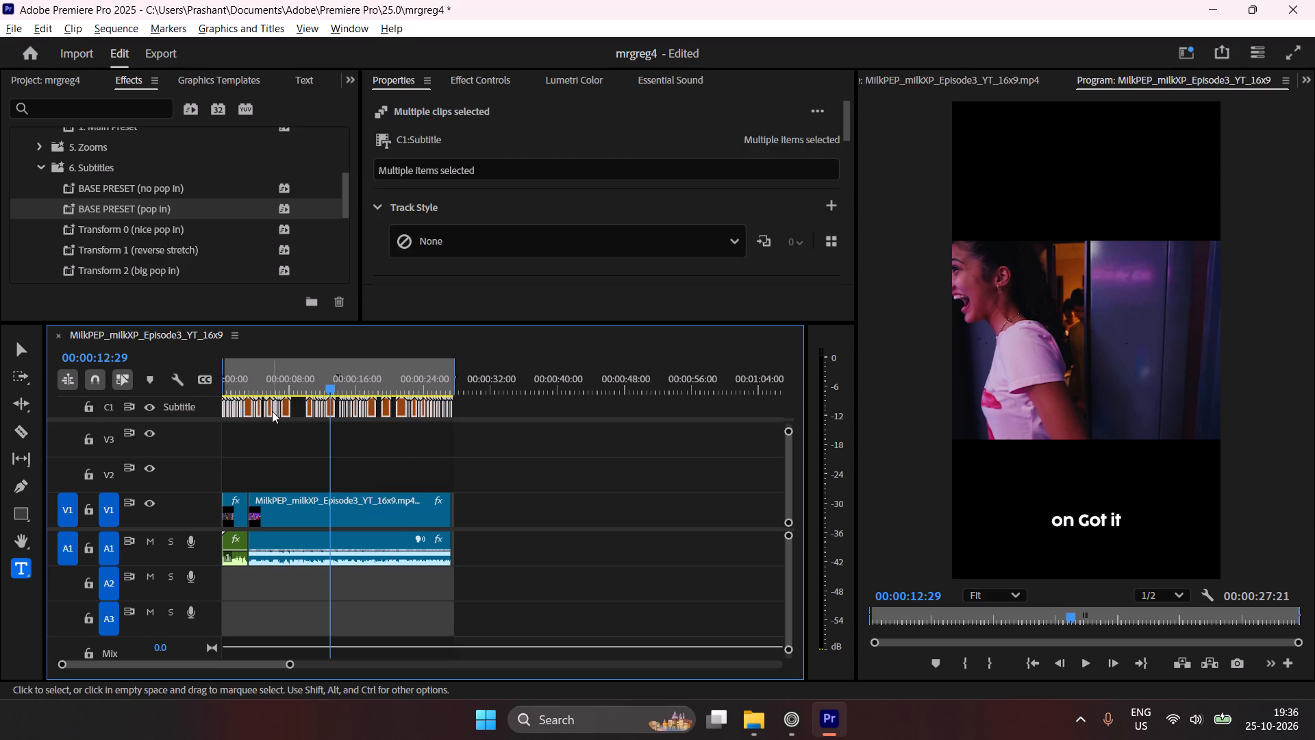
left_click(234, 31)
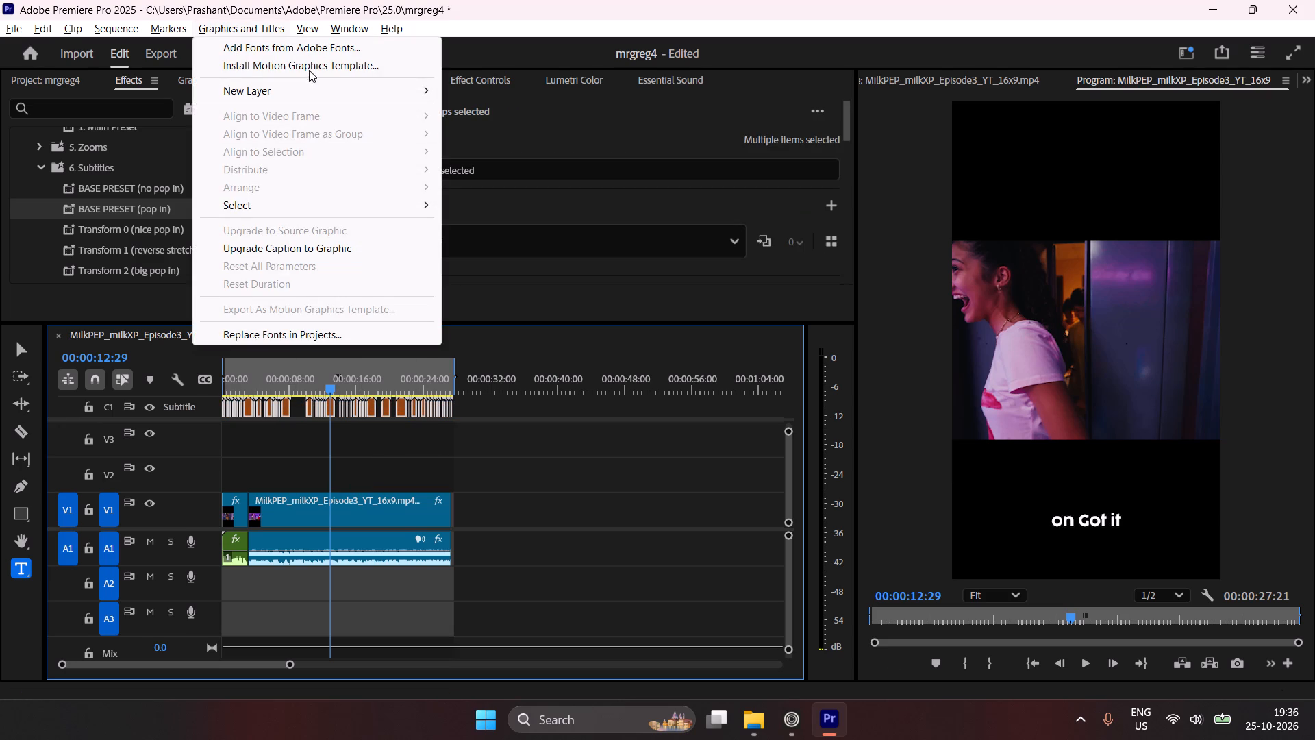
left_click(286, 246)
Apply the Transform 0 (nice pop in) subtitle preset to all caption graphics on track V3.
left_click_drag(499, 448, 399, 437)
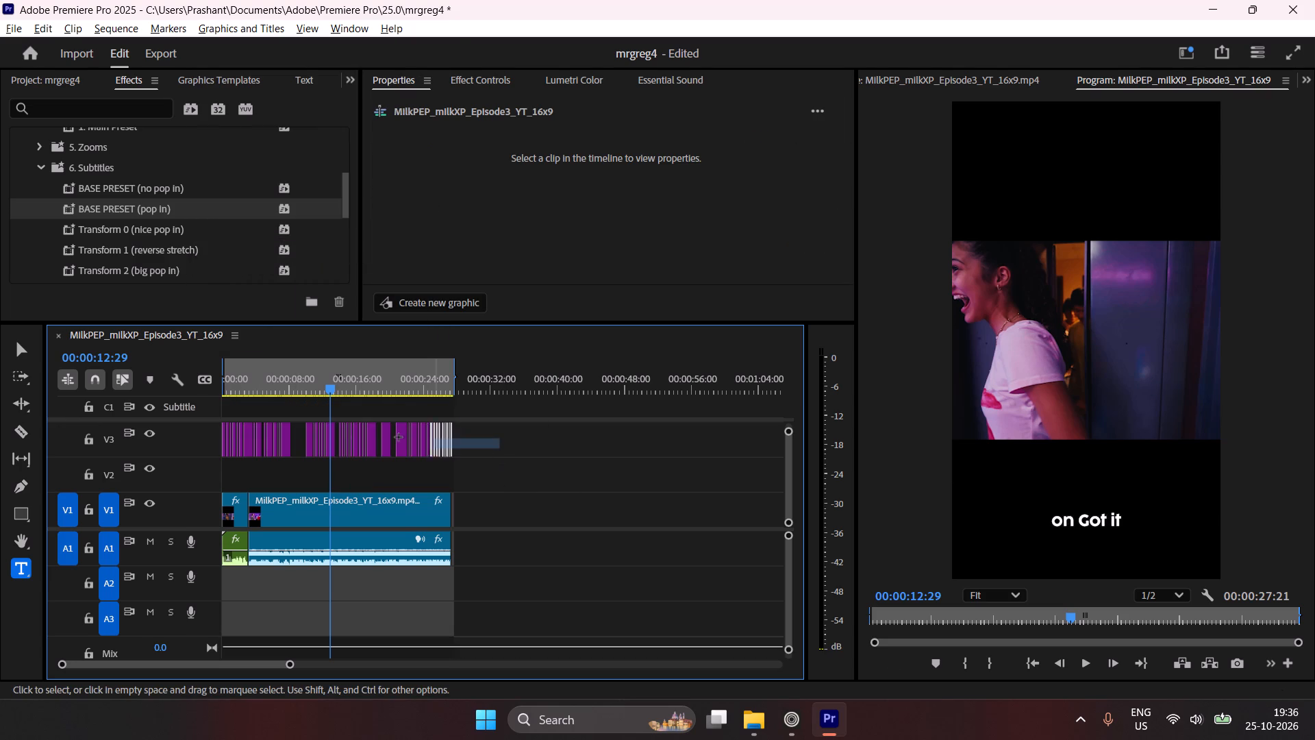
left_click_drag(399, 437, 215, 439)
left_click_drag(149, 227, 260, 435)
Play the whole sequence from the start to check the caption animation.
left_click(589, 481)
left_click_drag(310, 376, 195, 387)
key("space")
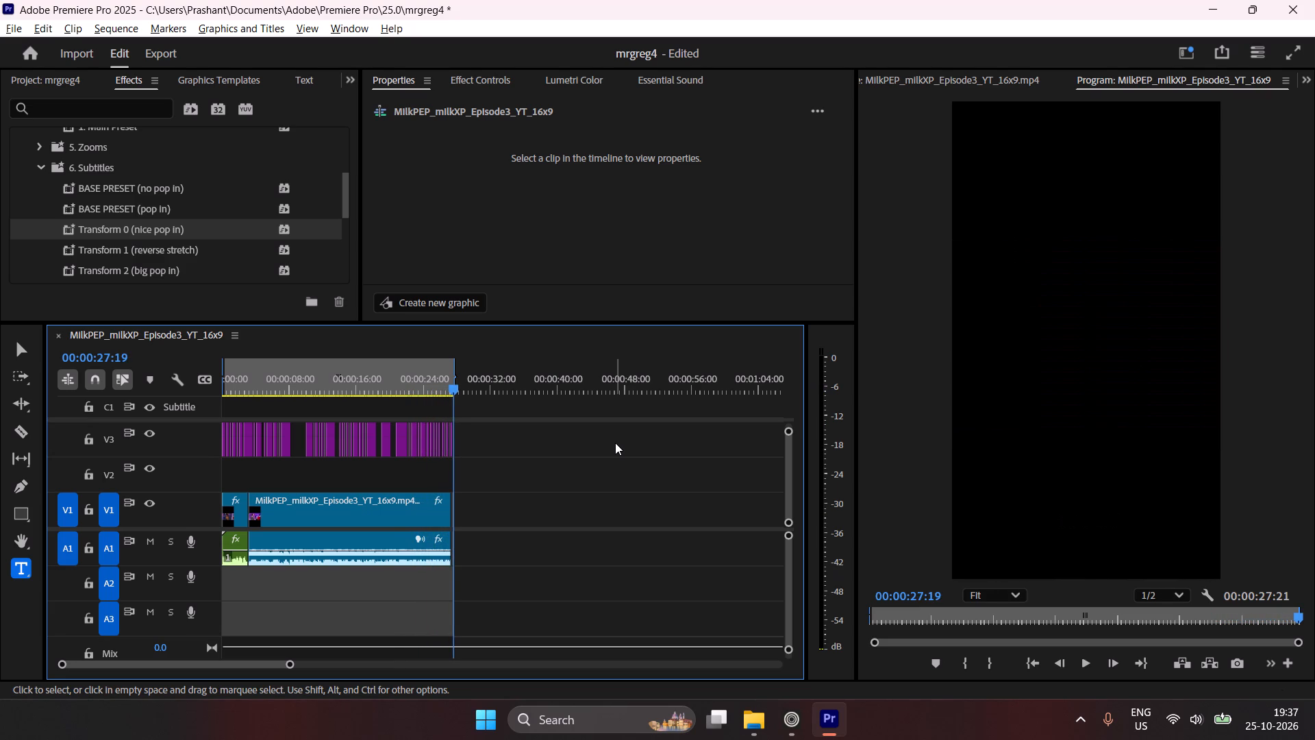
Save the project.
key("ctrl+s")
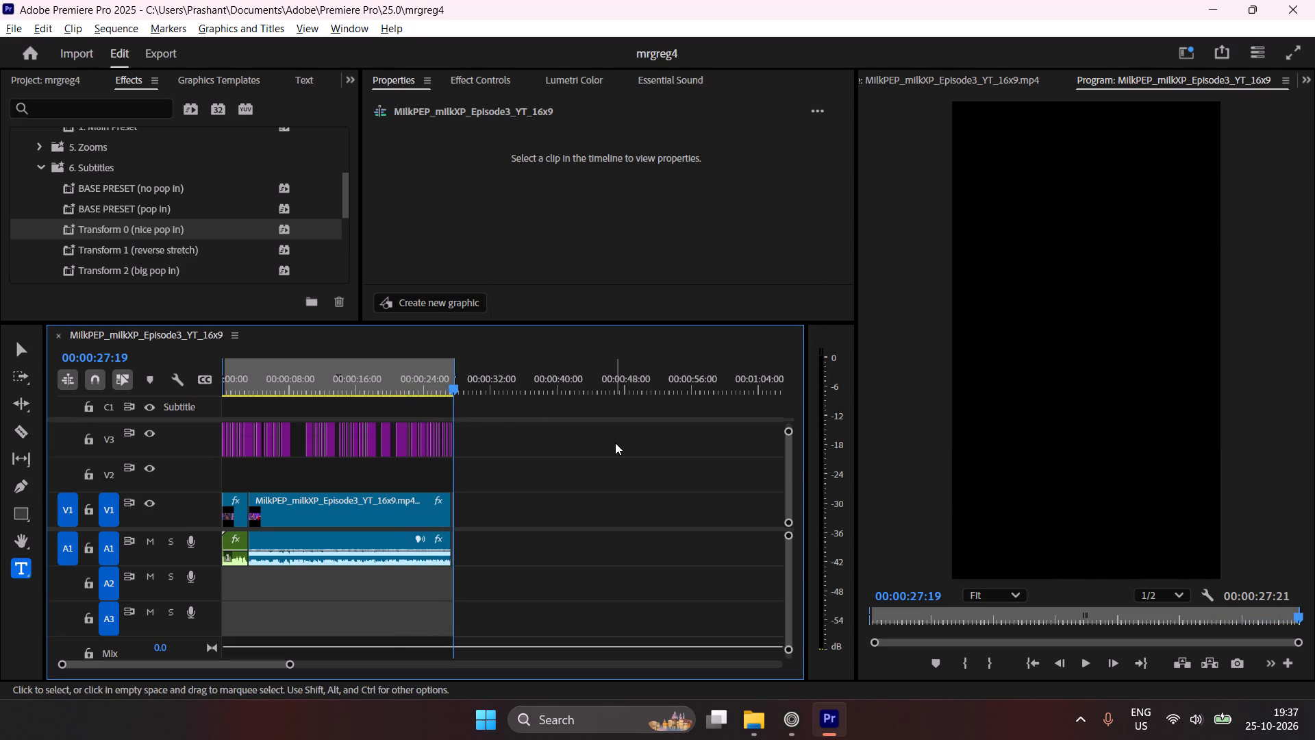
Set the font size of the "THIS" caption graphic near 00:00:03:01 to 110.
left_click_drag(310, 369, 217, 419)
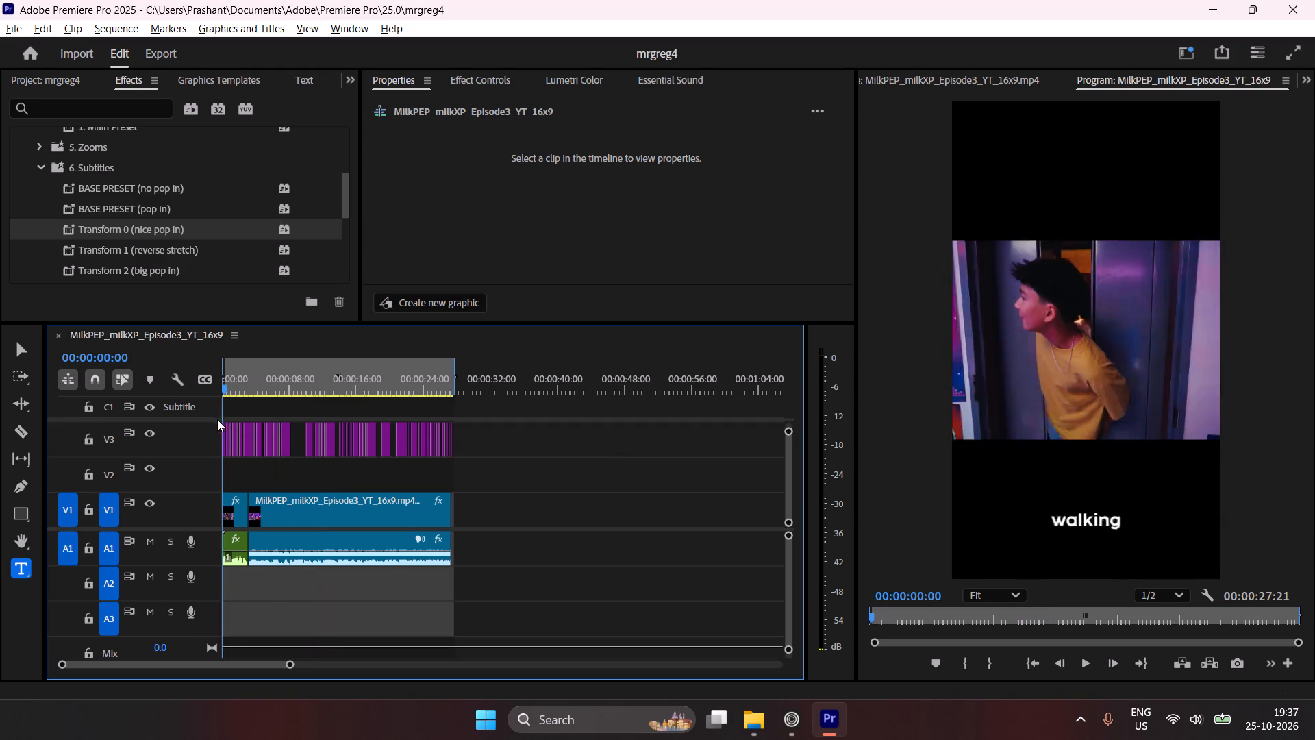
left_click_drag(217, 419, 207, 427)
left_click_drag(288, 665, 236, 683)
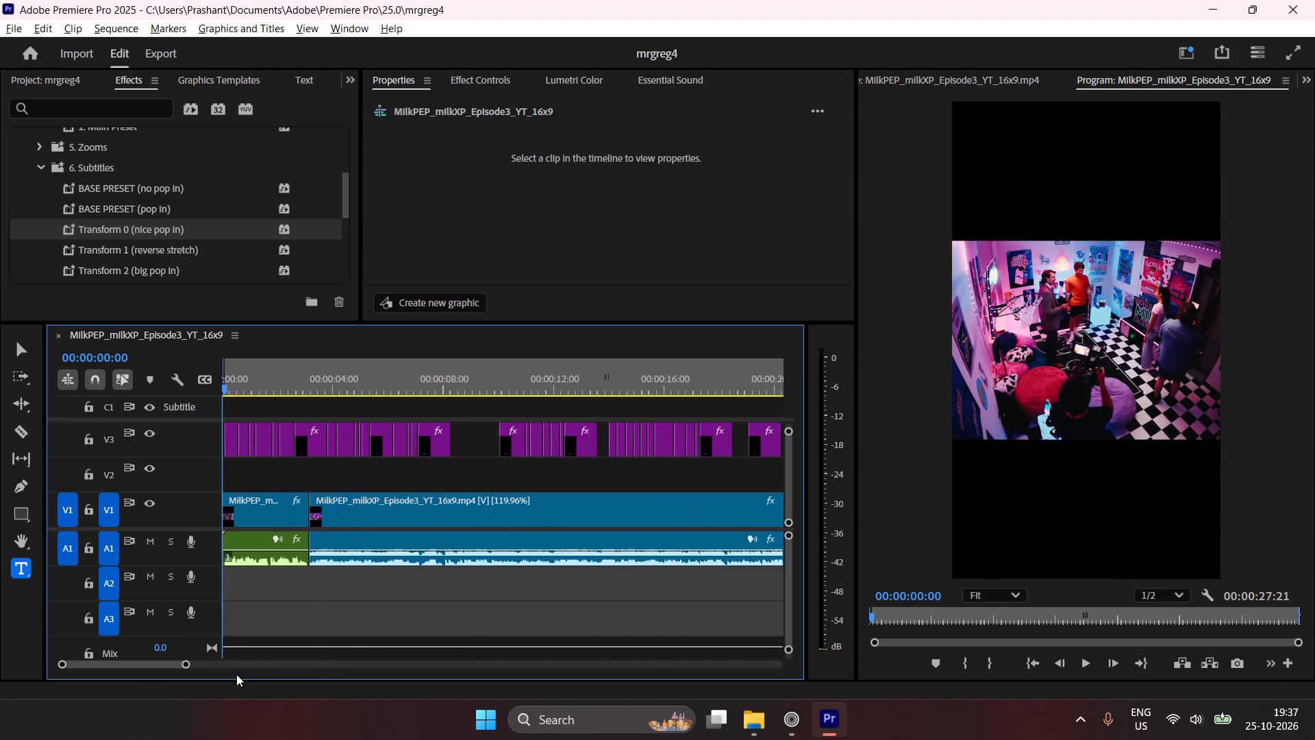
left_click_drag(237, 384, 290, 399)
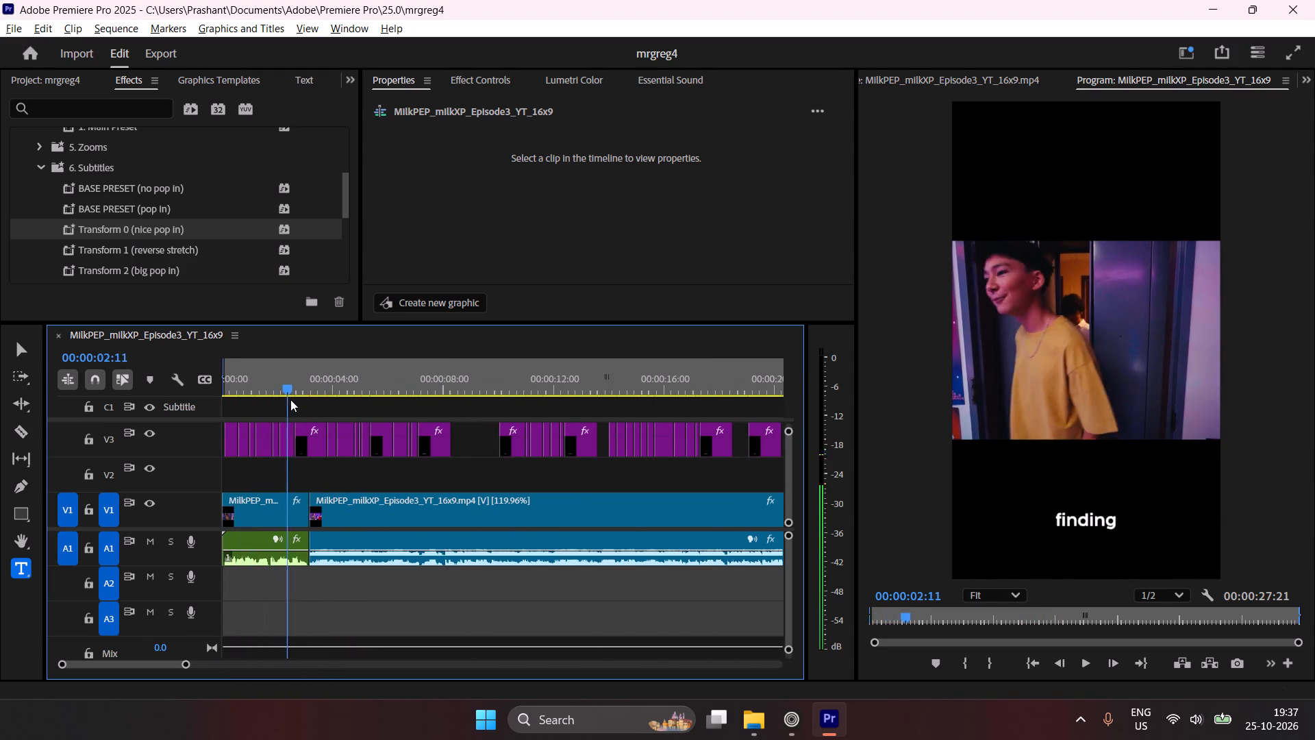
left_click_drag(290, 399, 308, 402)
left_click(307, 447)
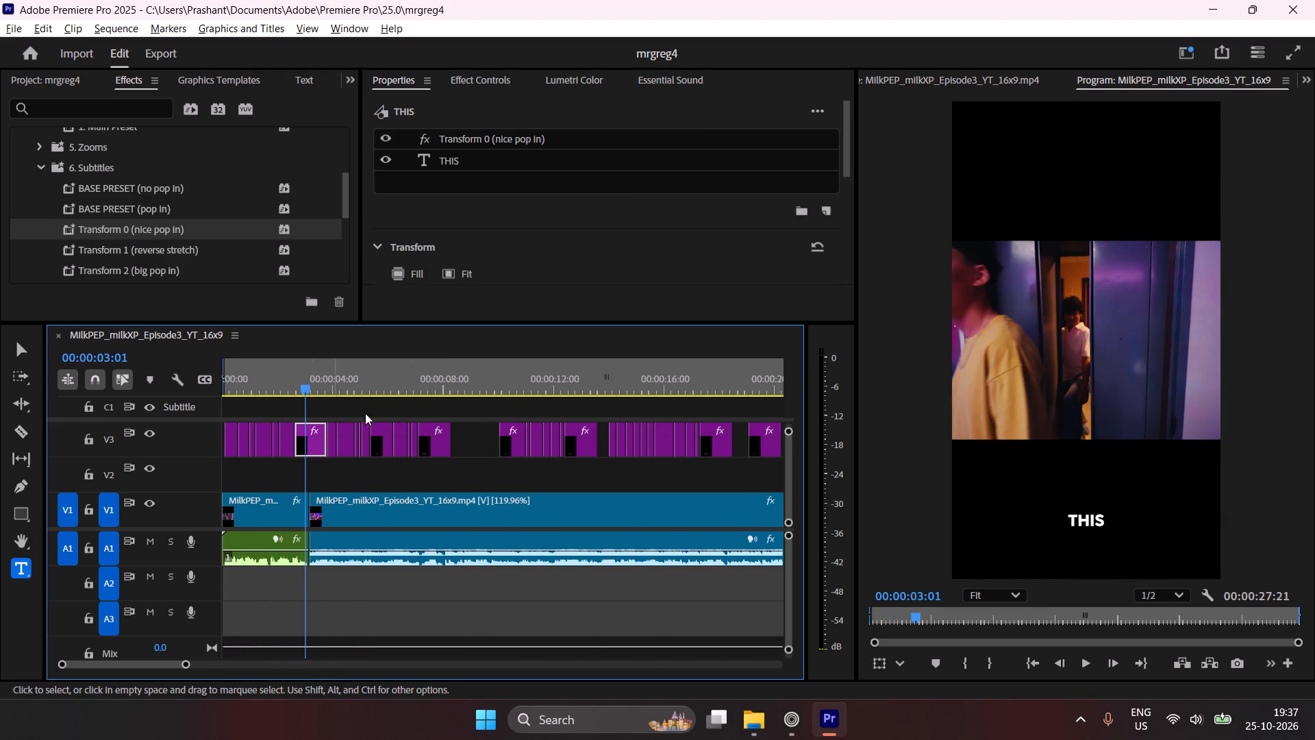
double_click(572, 163)
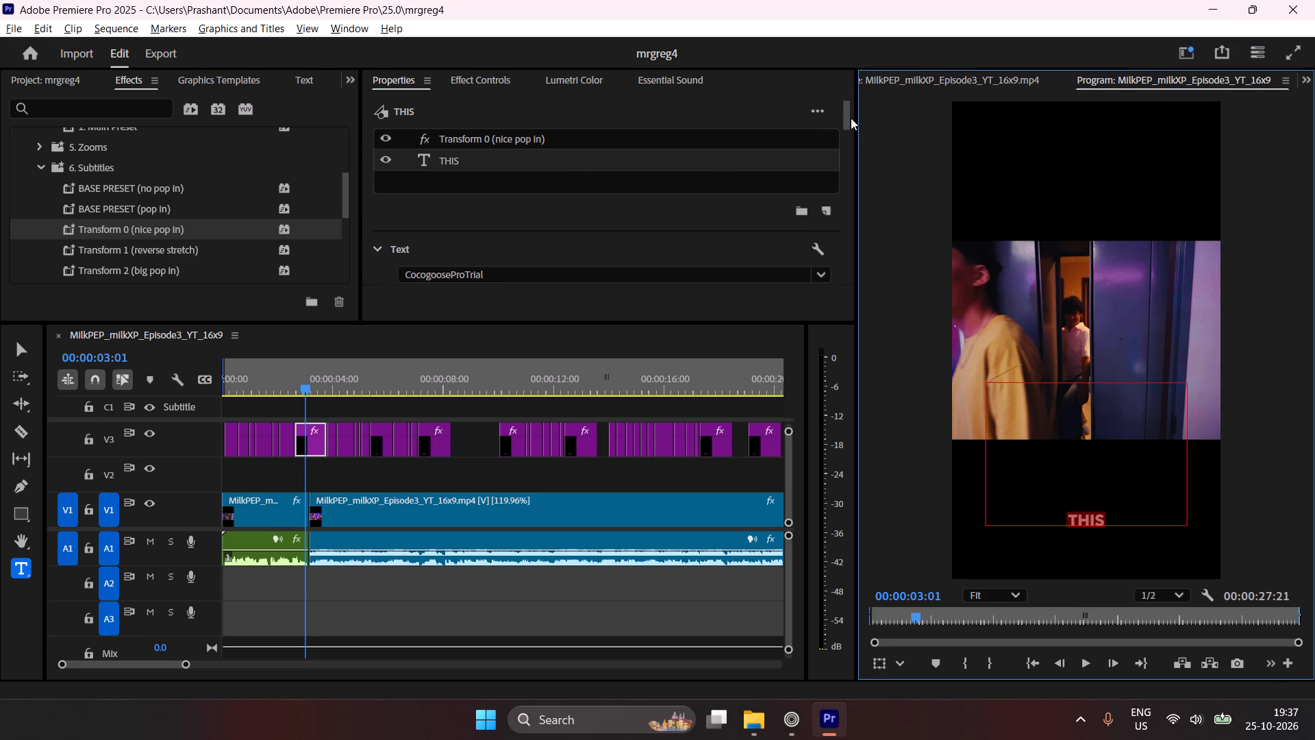
left_click_drag(847, 114, 844, 140)
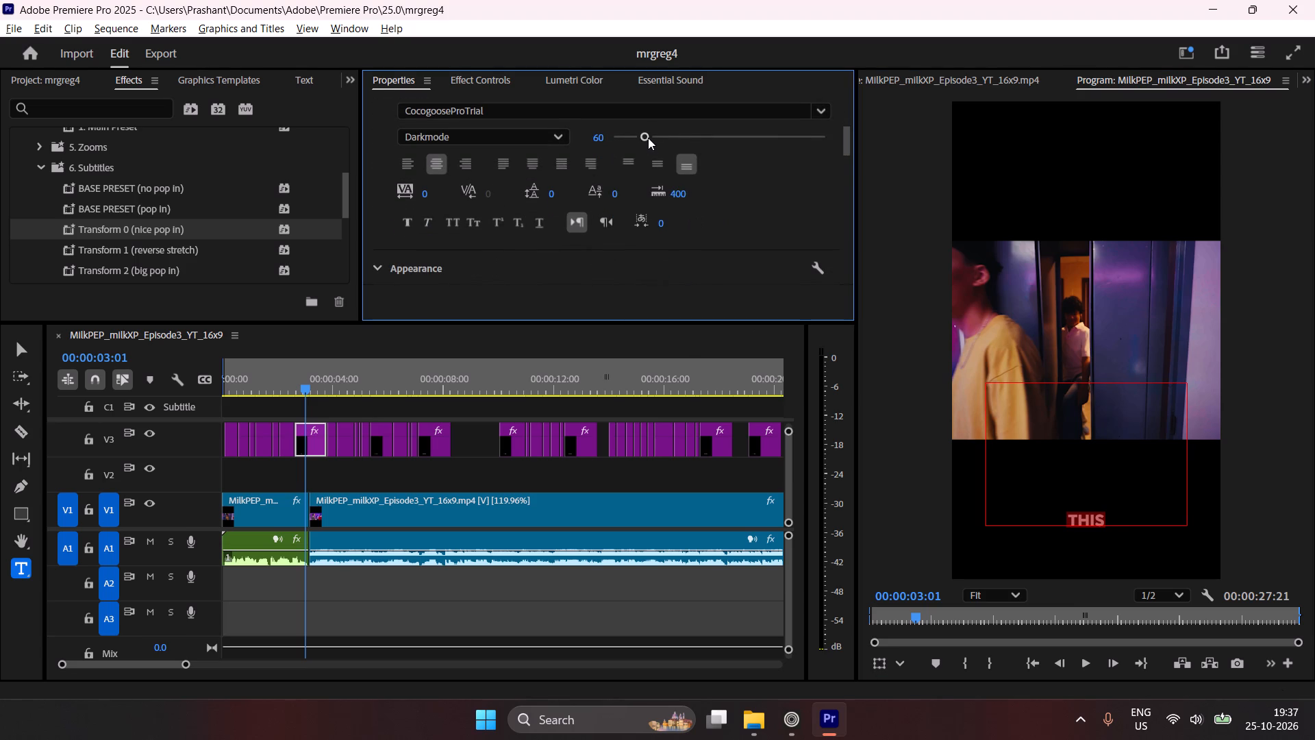
left_click_drag(648, 138, 669, 138)
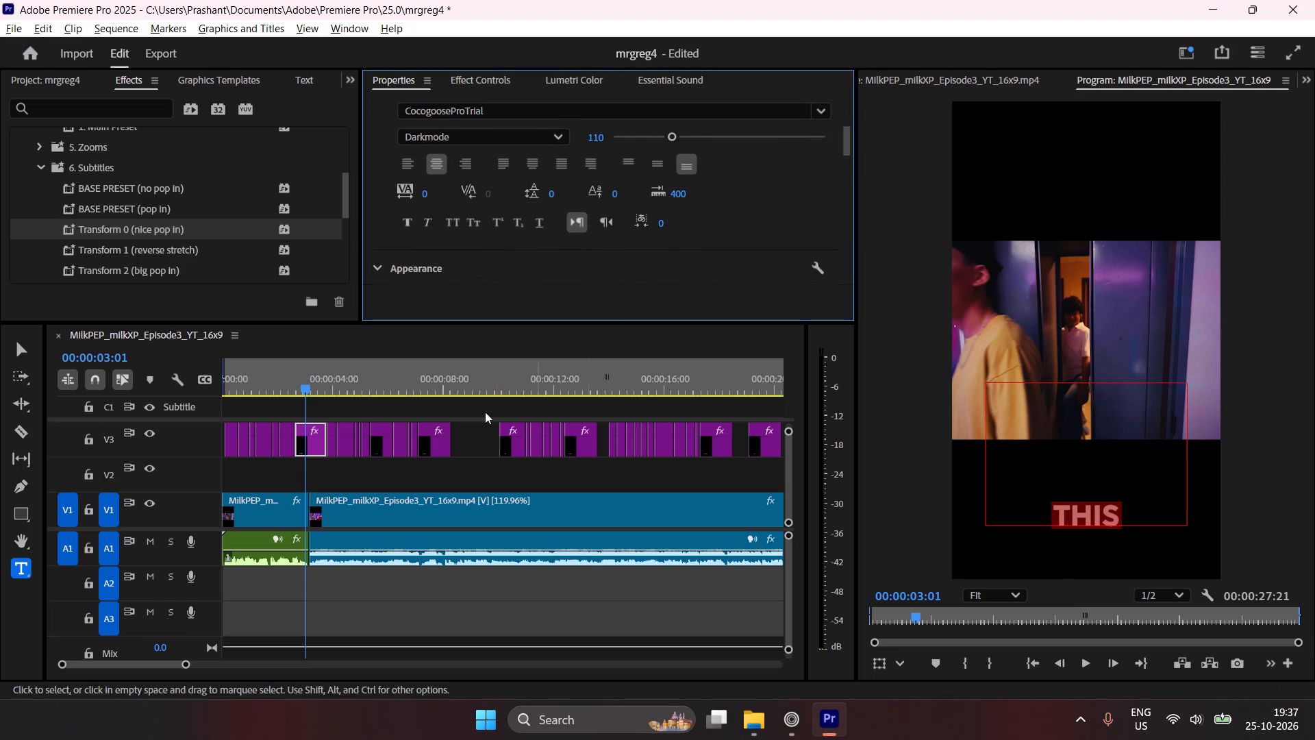
Replay the section from about 00:00:02:04 to 00:00:03:15 to check the enlarged "THIS" caption.
left_click_drag(325, 381, 302, 384)
left_click_drag(307, 378, 289, 382)
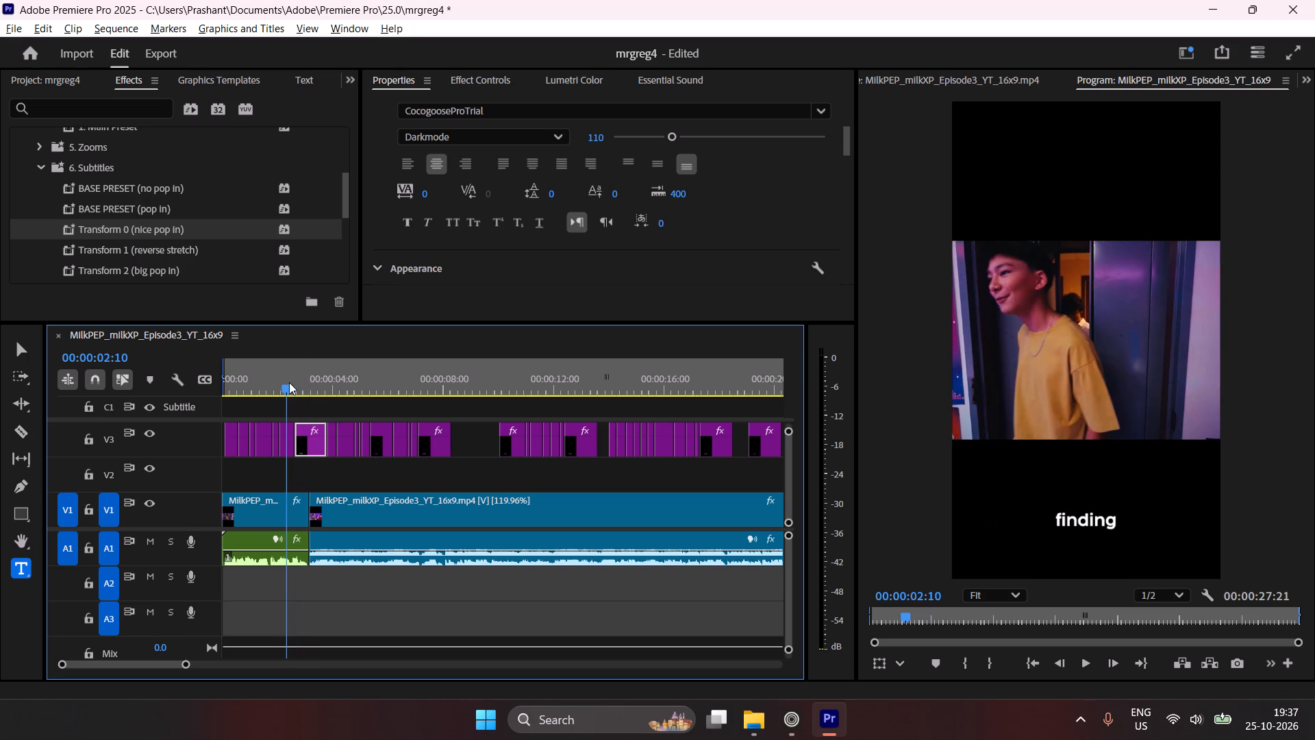
left_click_drag(289, 382, 295, 382)
key("space")
key("space")
left_click_drag(312, 371, 301, 377)
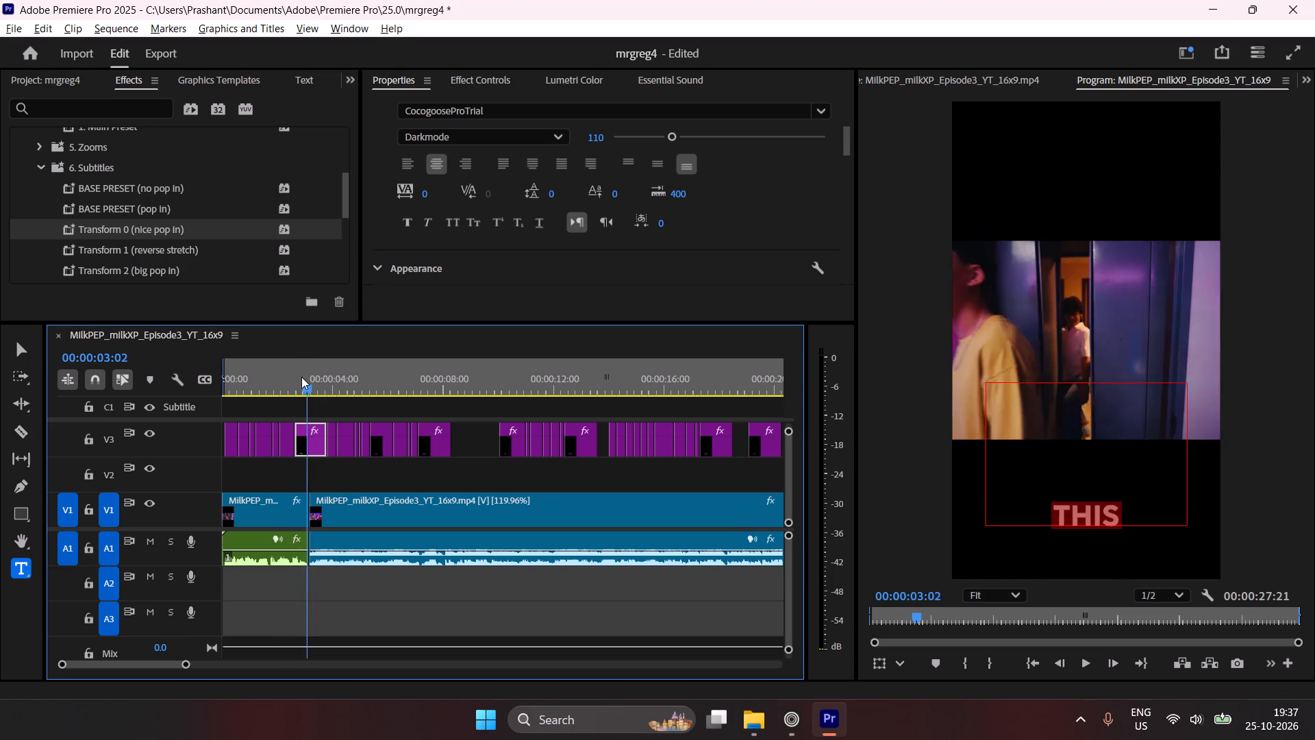
left_click_drag(301, 377, 276, 389)
key("space")
key("space")
key("space")
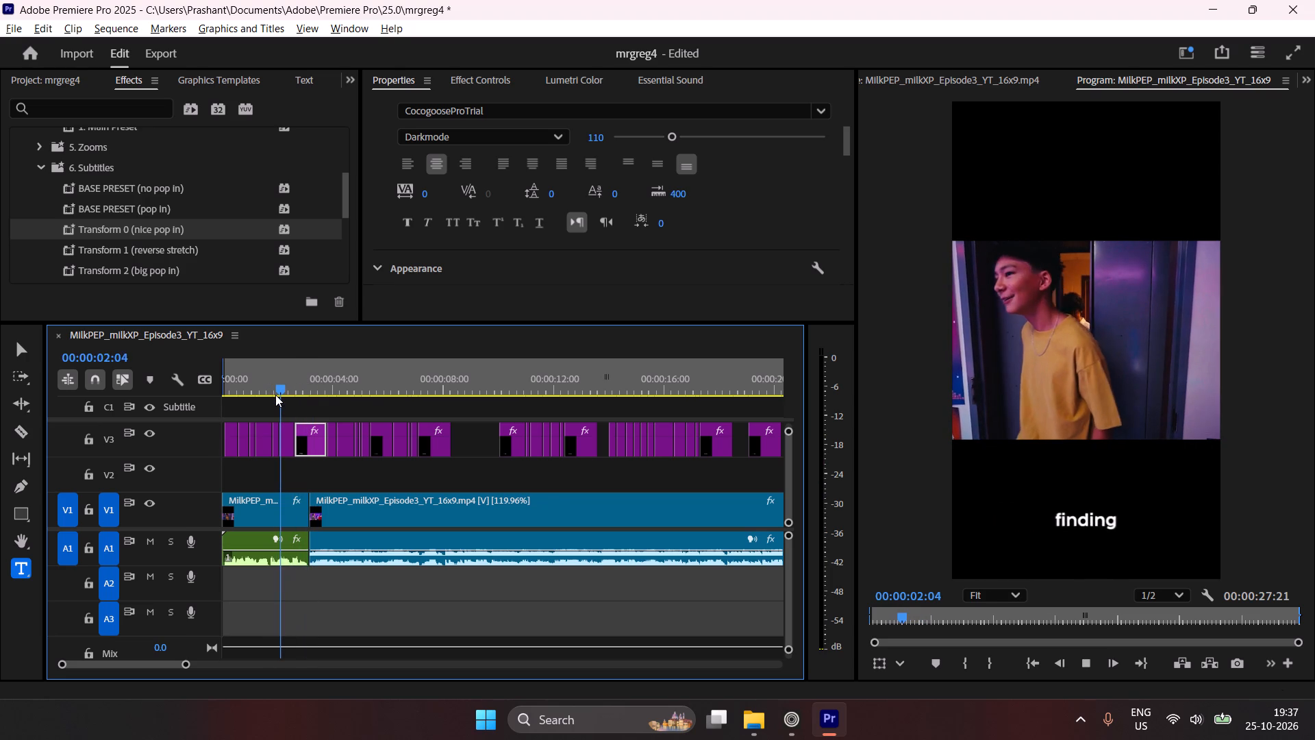
key("space")
key("space")
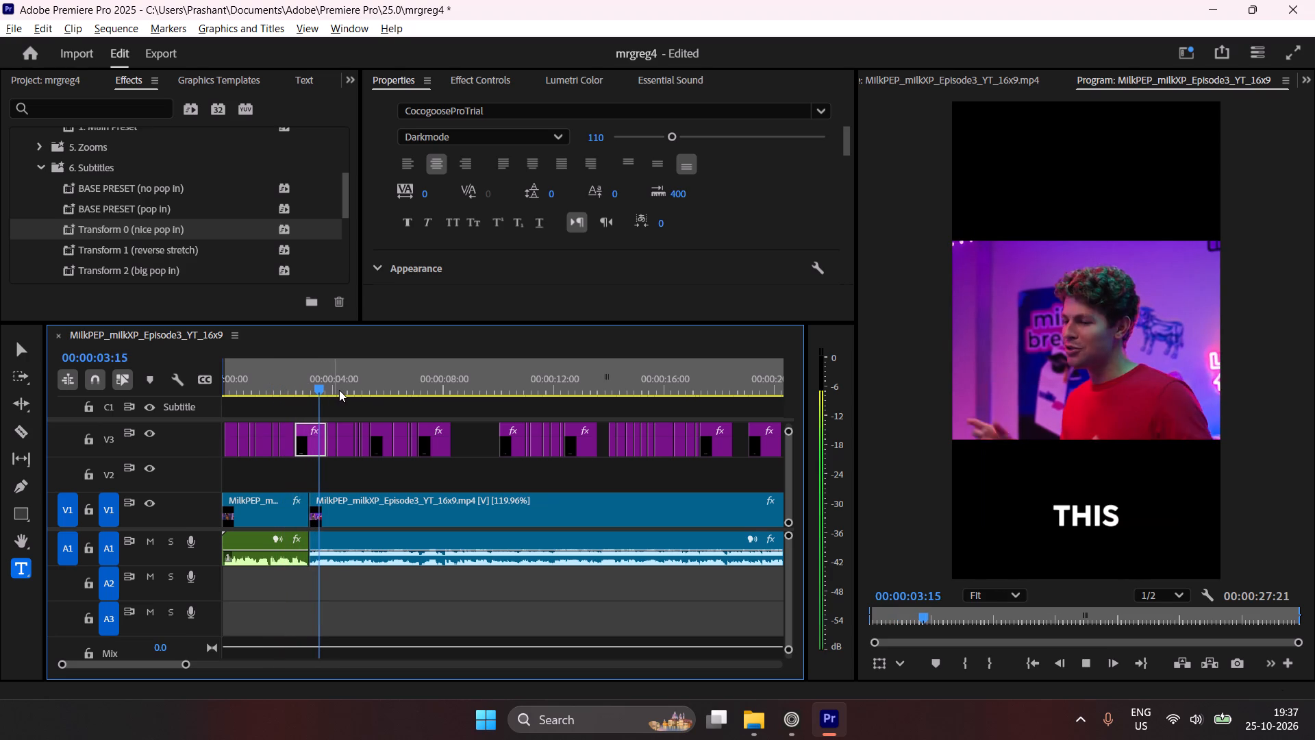
key("space")
Change the "THIS" caption's fill colour to bright green 28FF00, checking it at 00:00:03:07.
left_click_drag(323, 391, 313, 402)
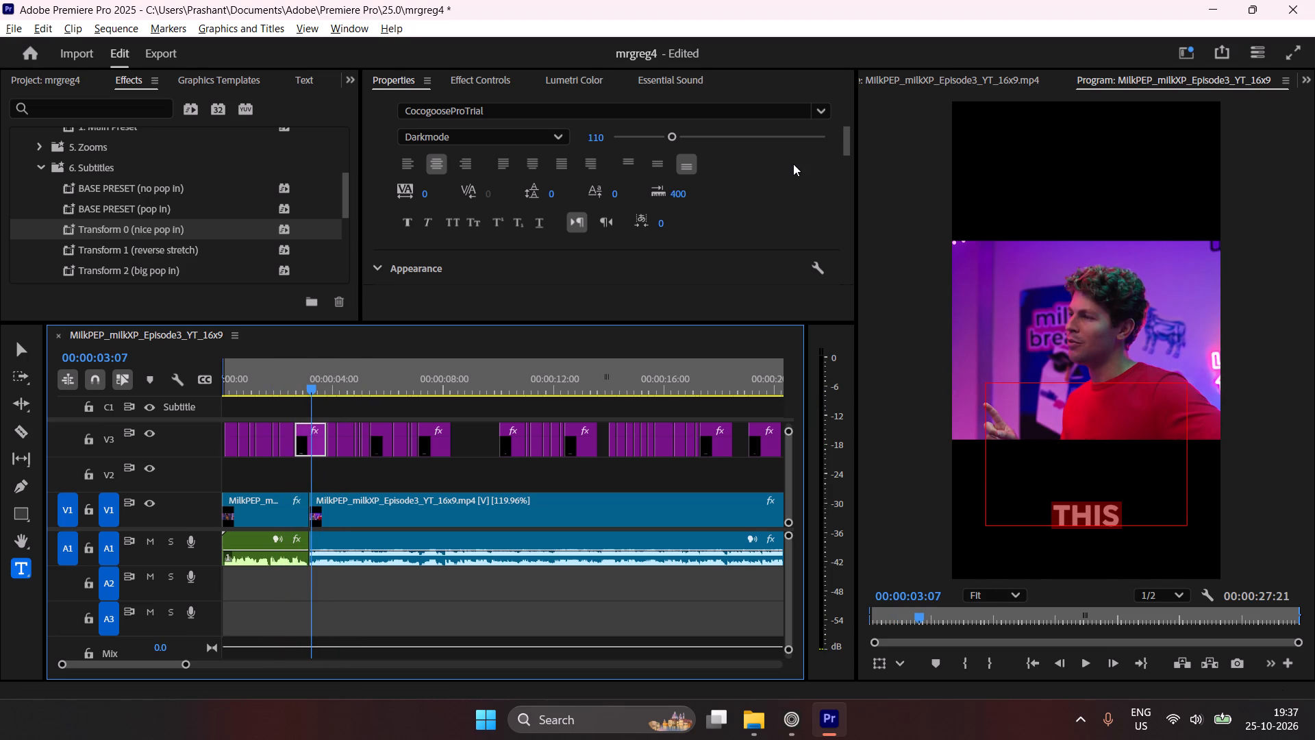
scroll(793, 165, "up", 1)
scroll(793, 165, "down", 8)
left_click(447, 210)
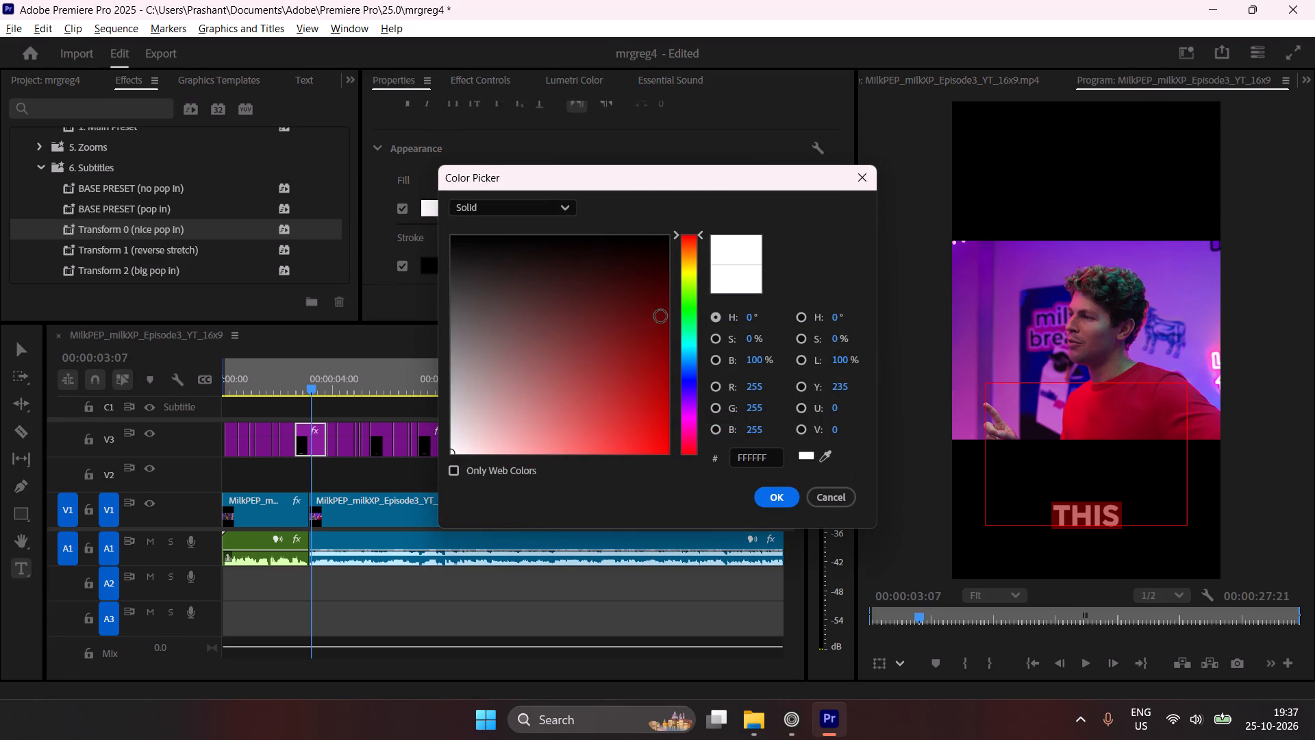
left_click(686, 302)
left_click_drag(631, 324, 705, 537)
left_click(774, 508)
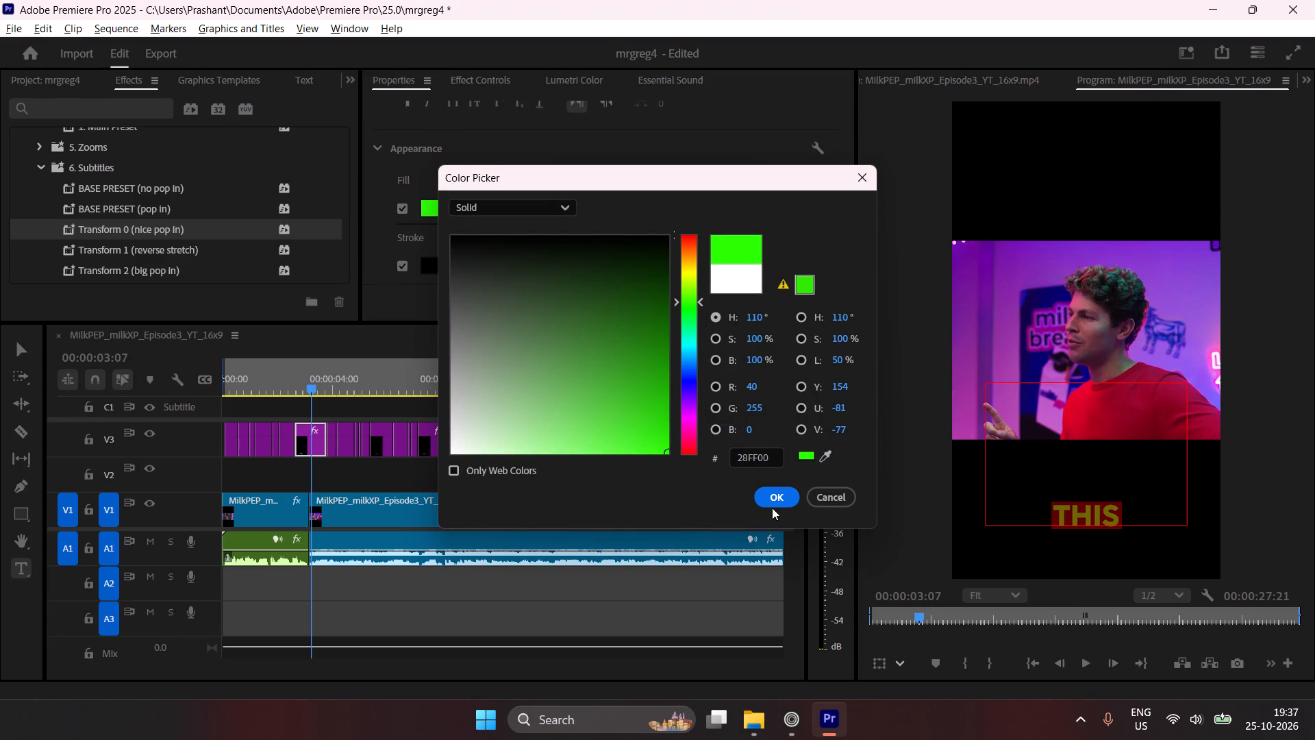
left_click(769, 500)
left_click(492, 460)
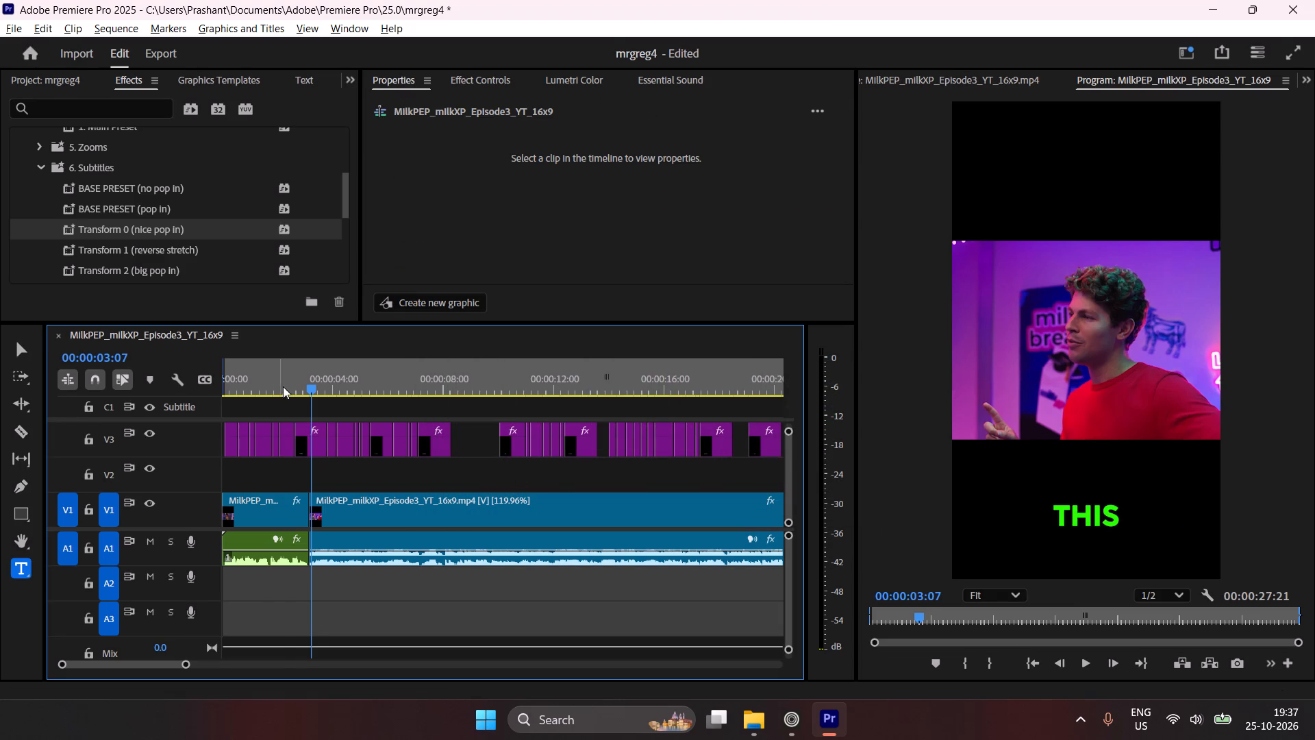
Play the sequence from the beginning to about 00:00:07:17 to check the green "THIS" caption in context.
left_click_drag(286, 386, 160, 406)
key("space")
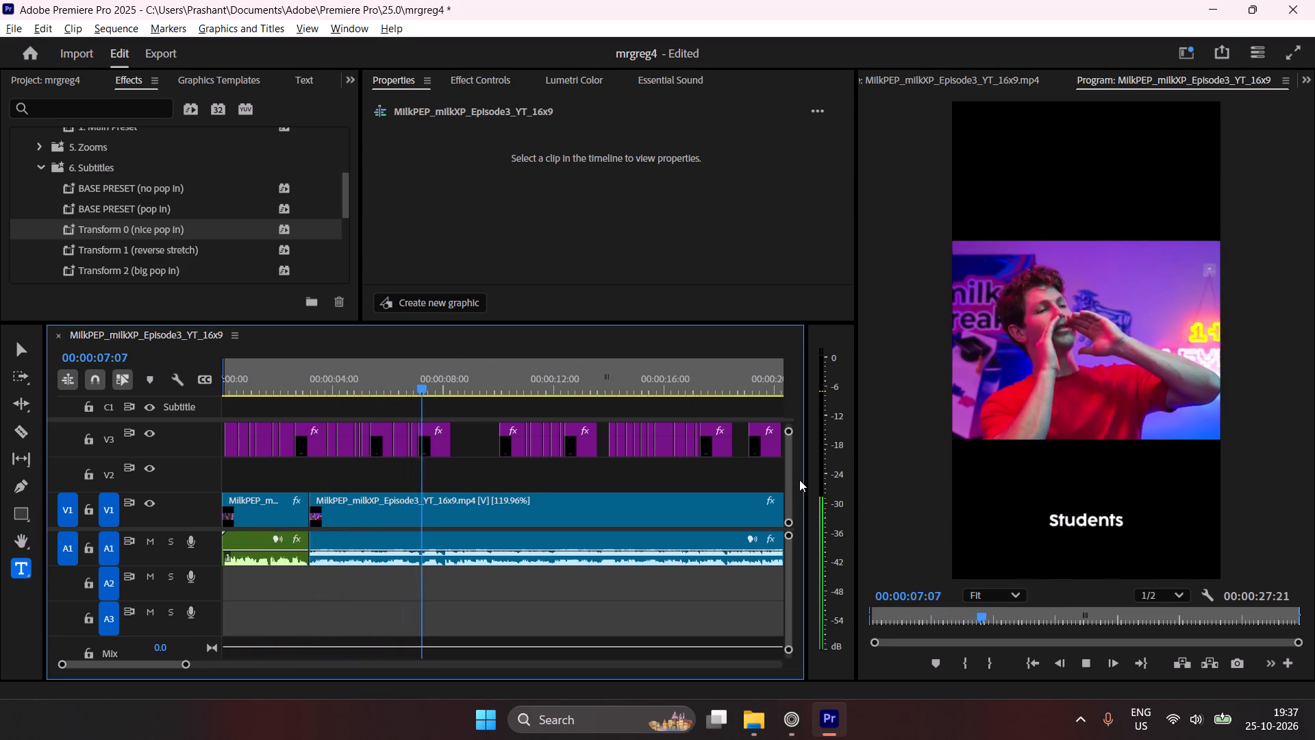
key("space")
Nest all the caption graphics on track V3 into one sequence, keeping the default name Nested Sequence 01.
left_click_drag(186, 668, 292, 678)
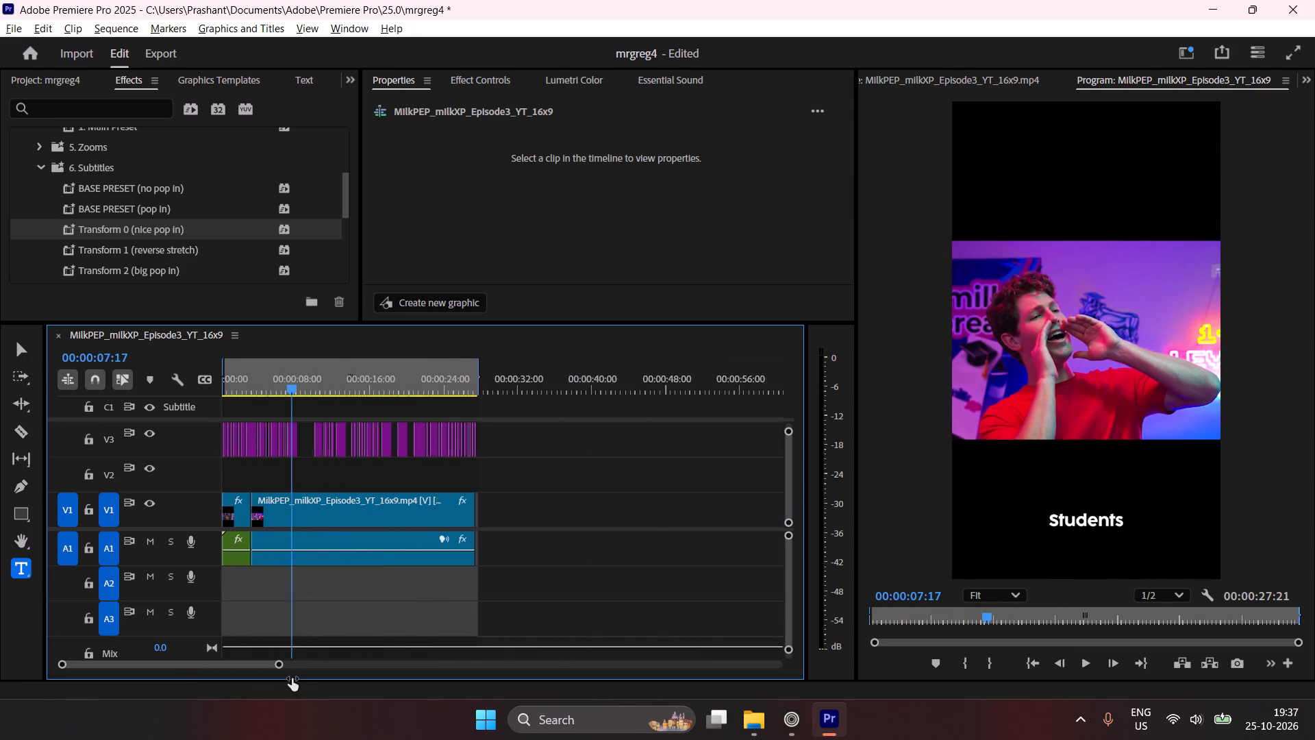
left_click_drag(292, 678, 294, 679)
left_click_drag(533, 430, 167, 457)
right_click(251, 443)
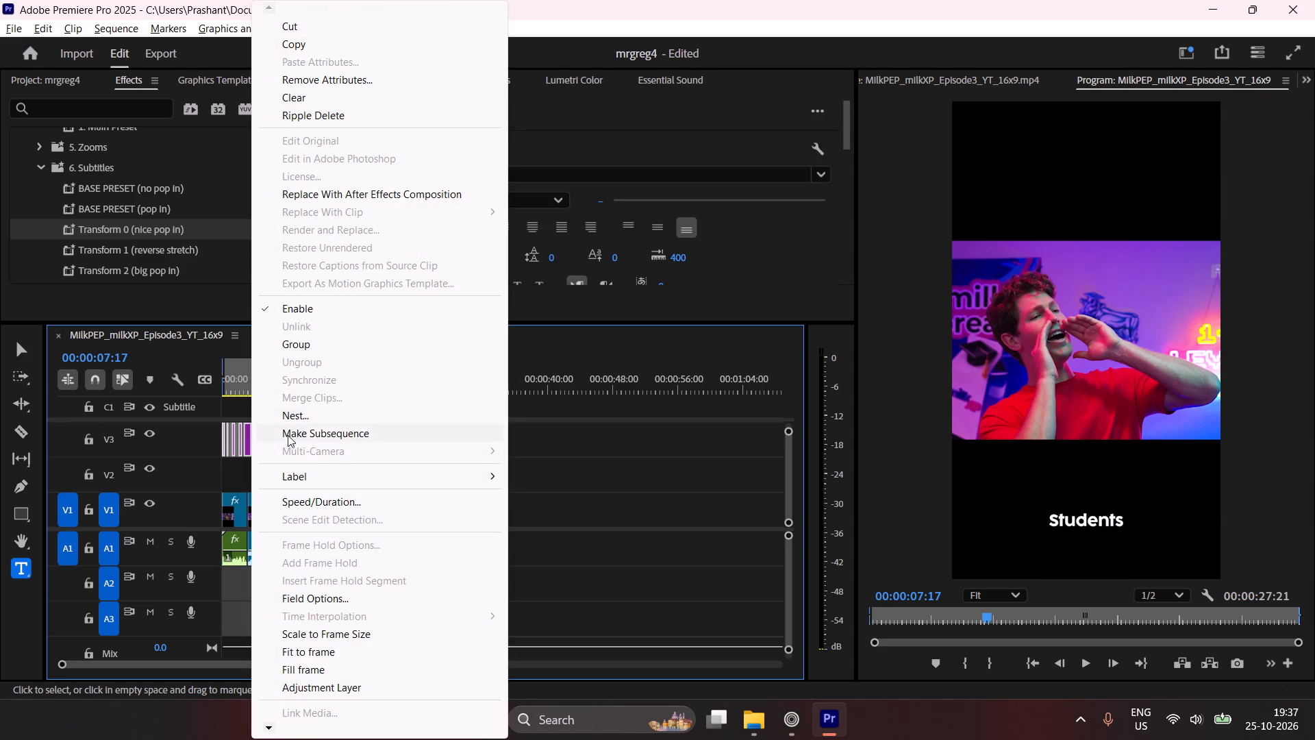
left_click(336, 413)
left_click(692, 384)
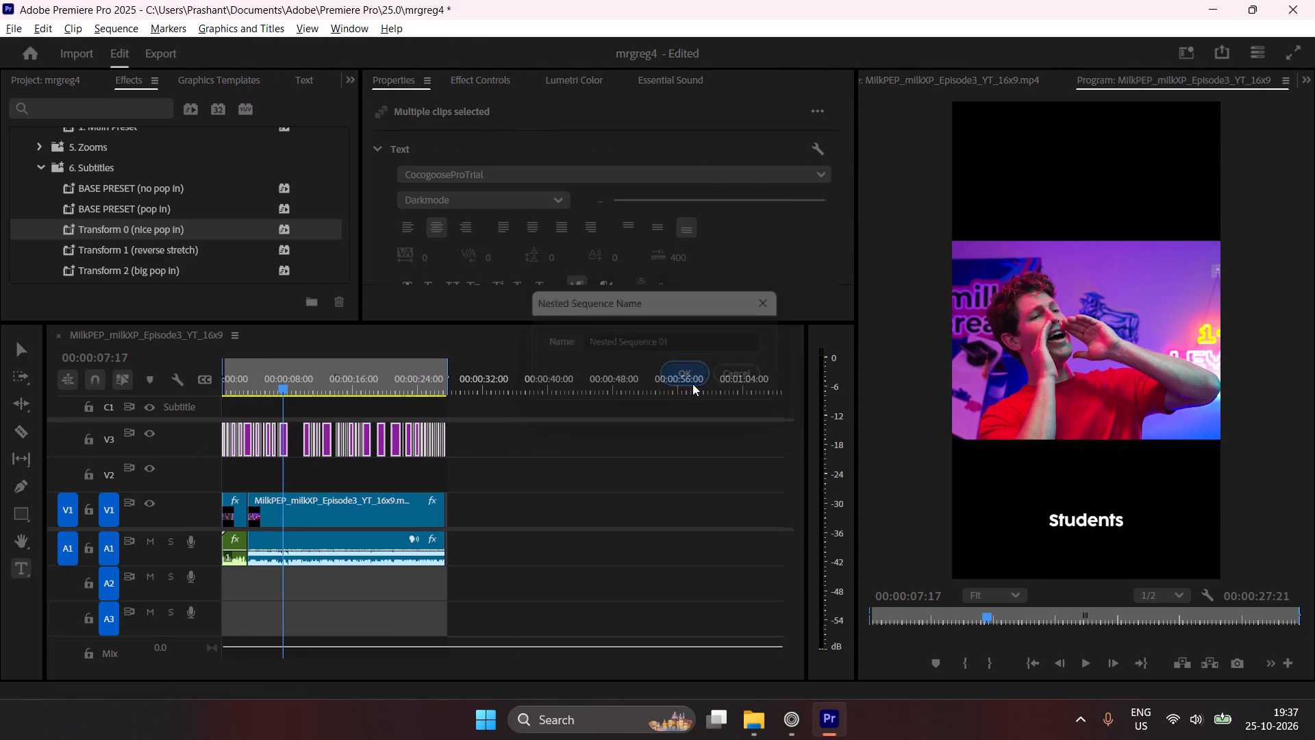
Raise the nested captions over the video's lower edge by setting Position Y to about 569, and save the project.
left_click(331, 439)
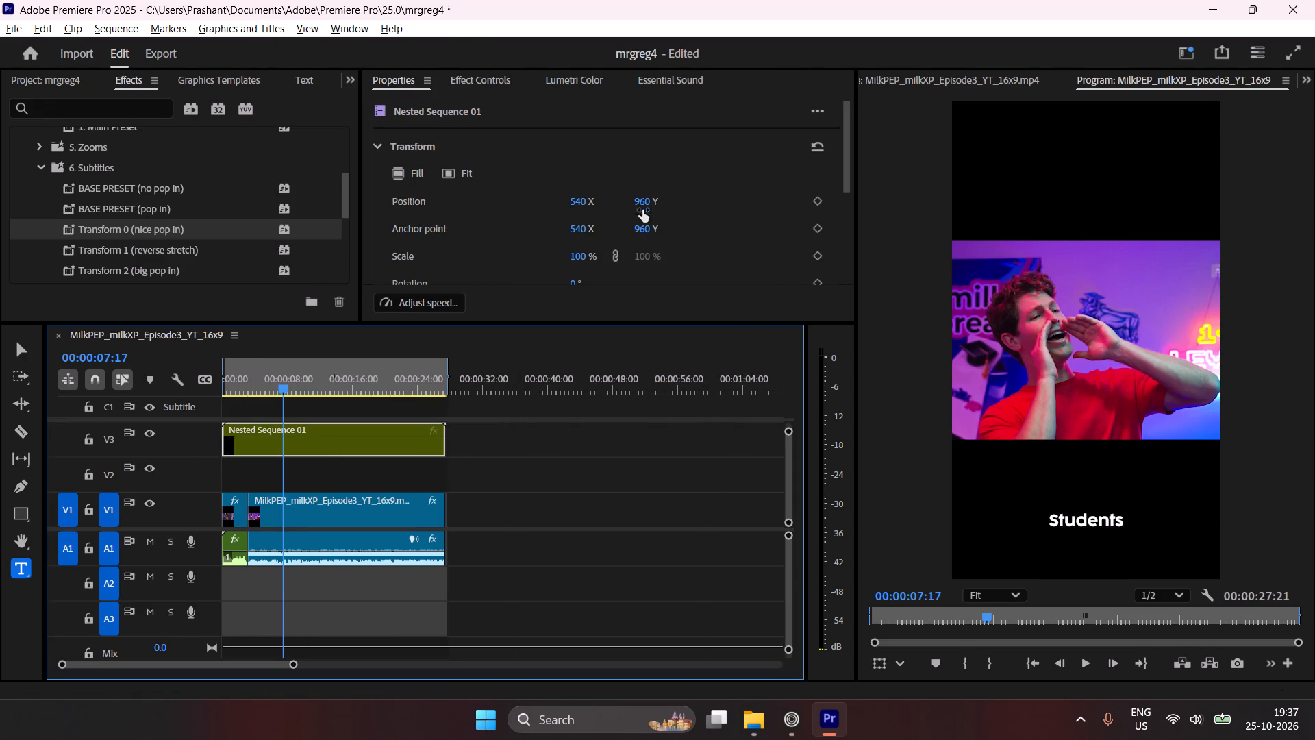
left_click_drag(644, 201, 300, 194)
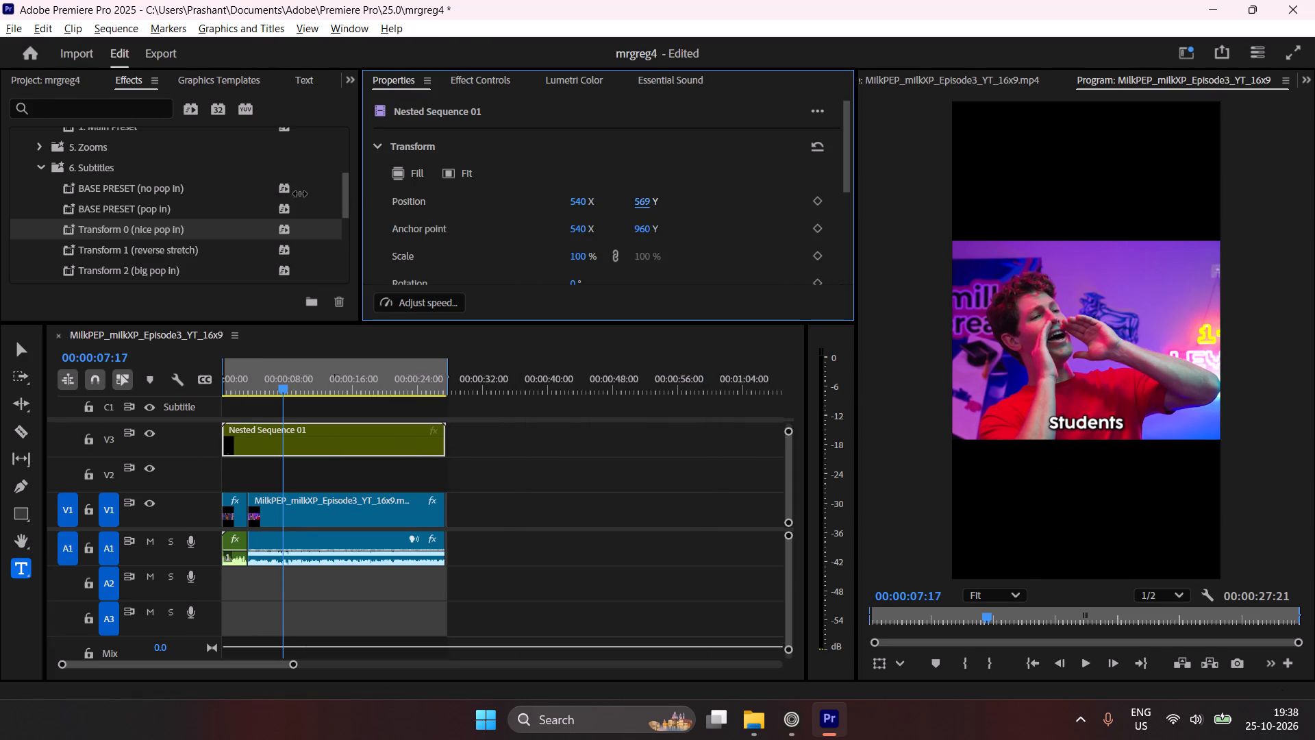
left_click_drag(300, 194, 303, 193)
left_click(544, 463)
key("ctrl+s")
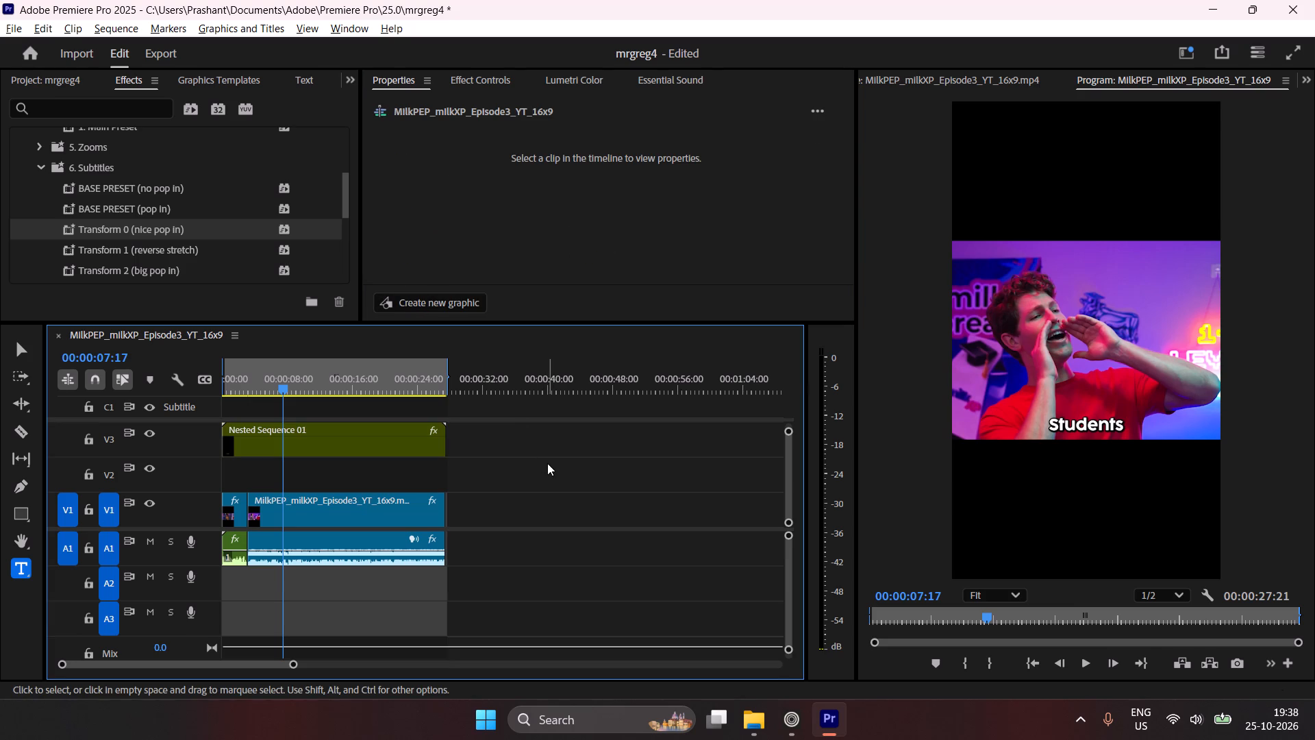
Play the sequence from the beginning to about 00:00:06:05 to check the raised captions.
left_click_drag(295, 372, 186, 388)
key("space")
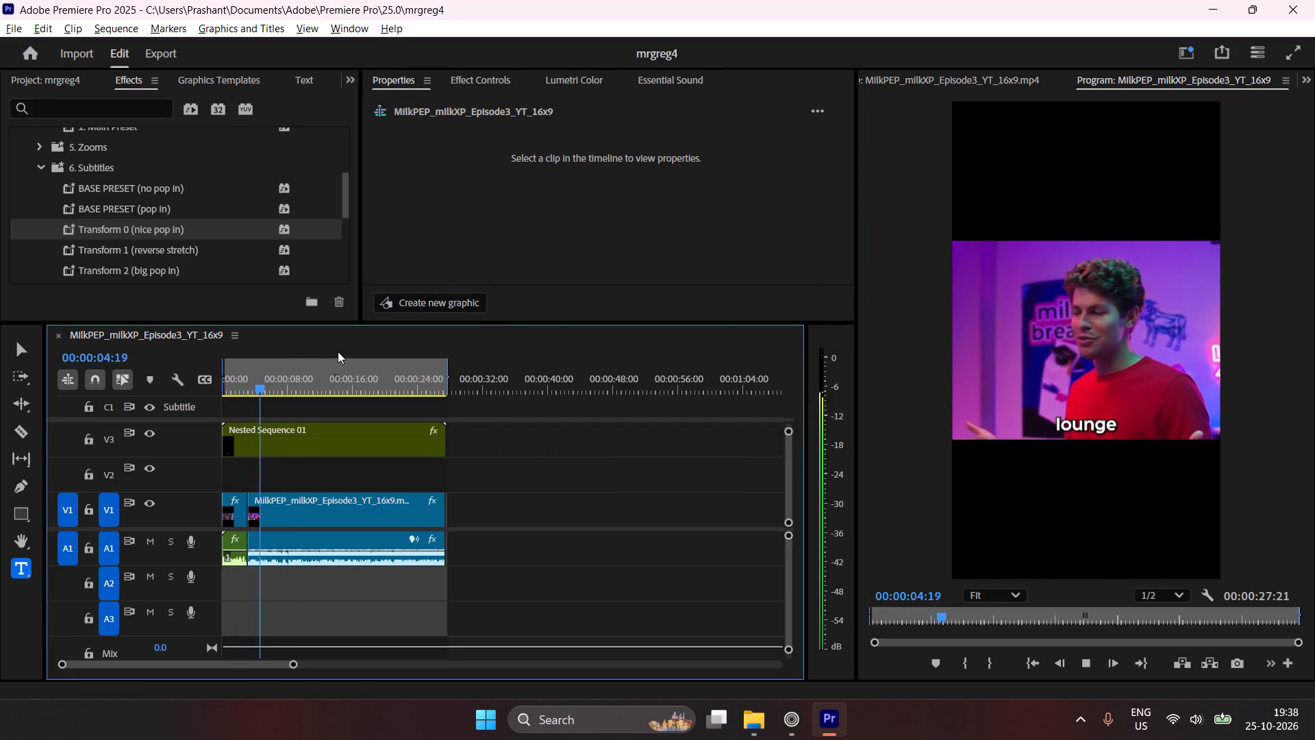
key("space")
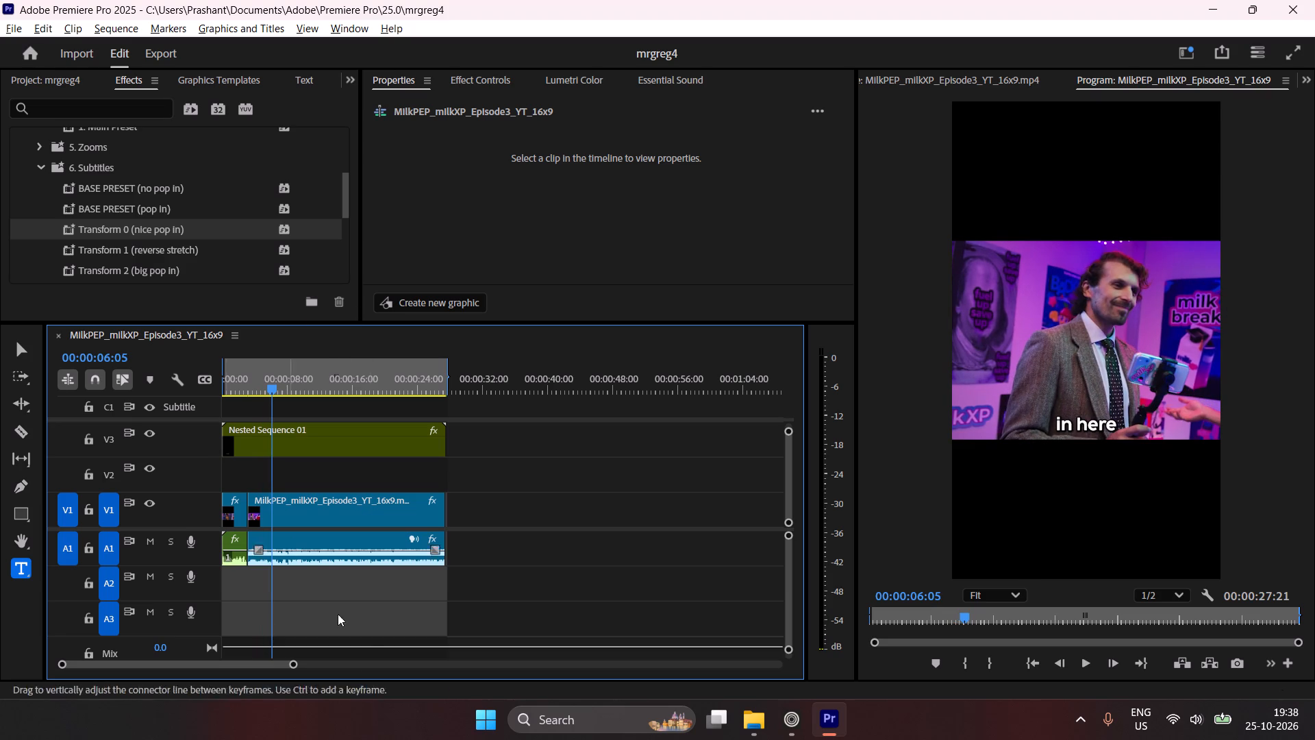
Look through the Finzar Presets folders, including Transitions and Subtitles, for usable transition presets, collapsing the expanded folders.
left_click_drag(292, 665, 241, 665)
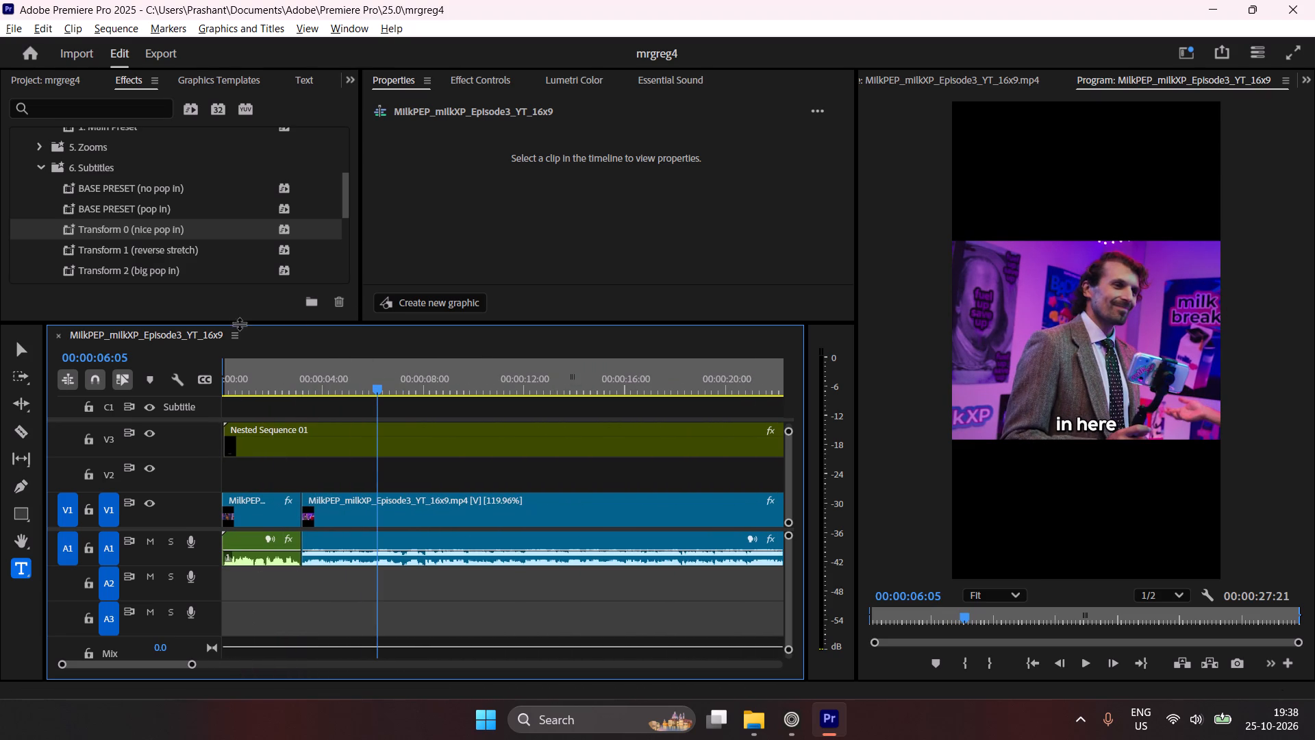
scroll(116, 186, "up", 3)
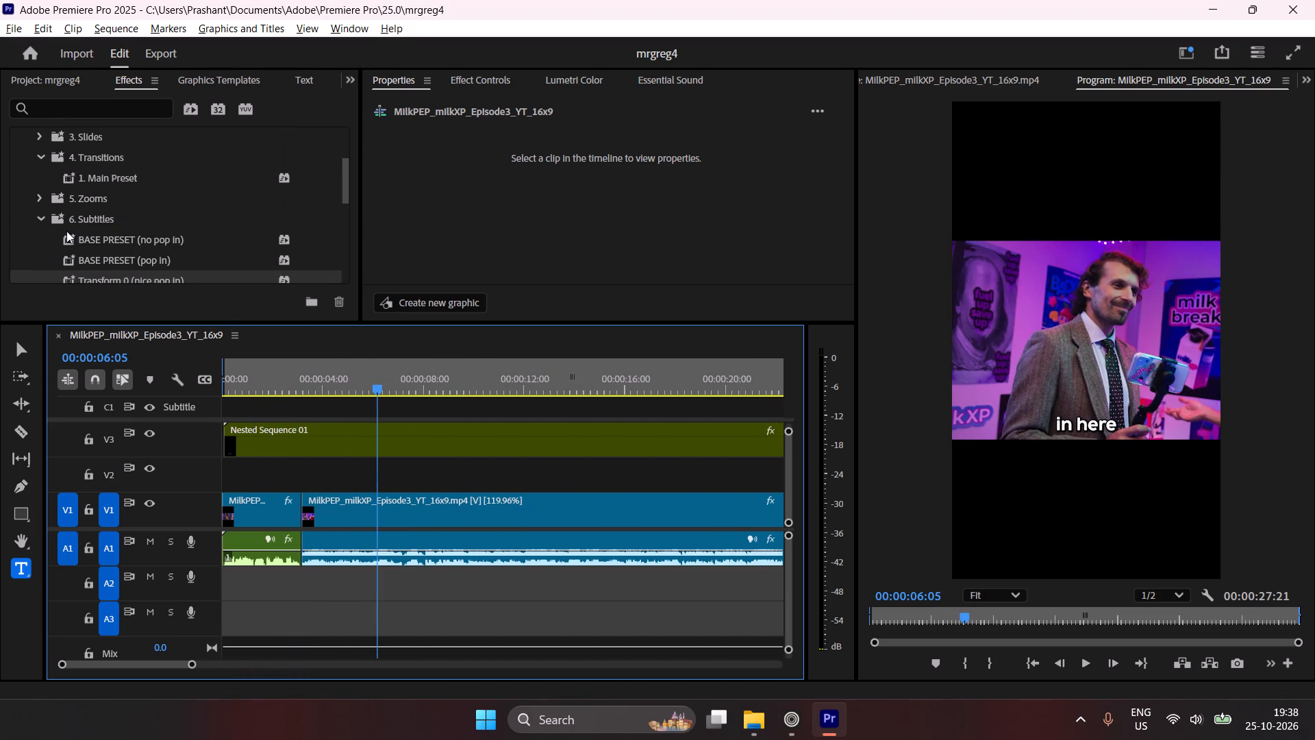
scroll(84, 197, "up", 1)
scroll(125, 206, "down", 11)
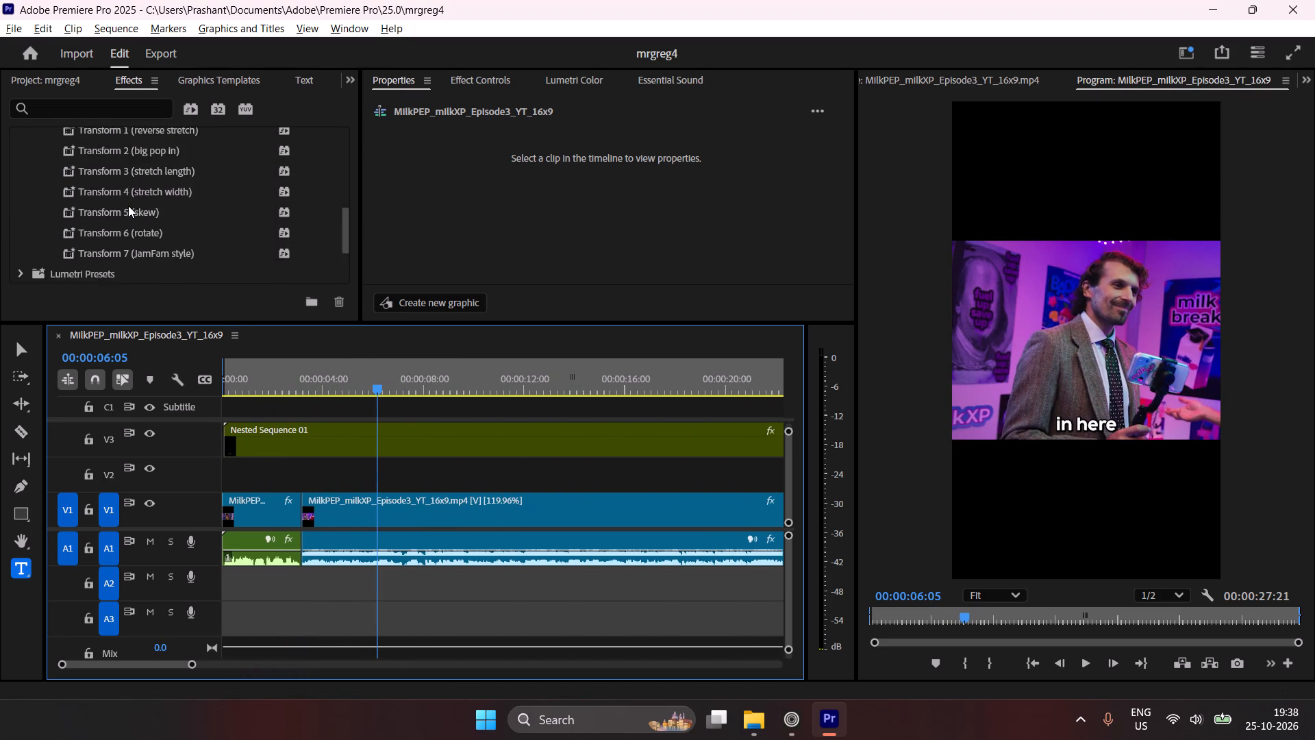
scroll(128, 206, "down", 3)
scroll(128, 206, "up", 1)
scroll(128, 206, "down", 2)
scroll(128, 206, "up", 1)
scroll(128, 206, "down", 5)
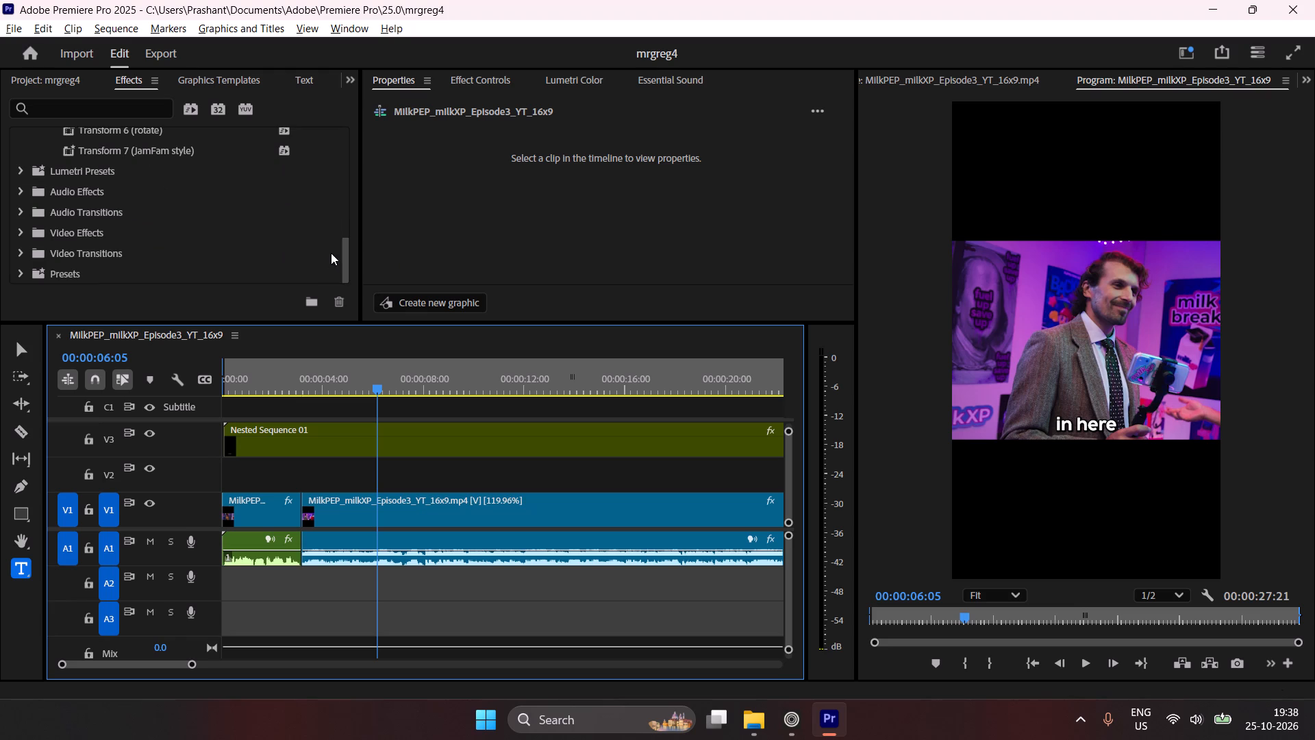
left_click_drag(347, 246, 351, 95)
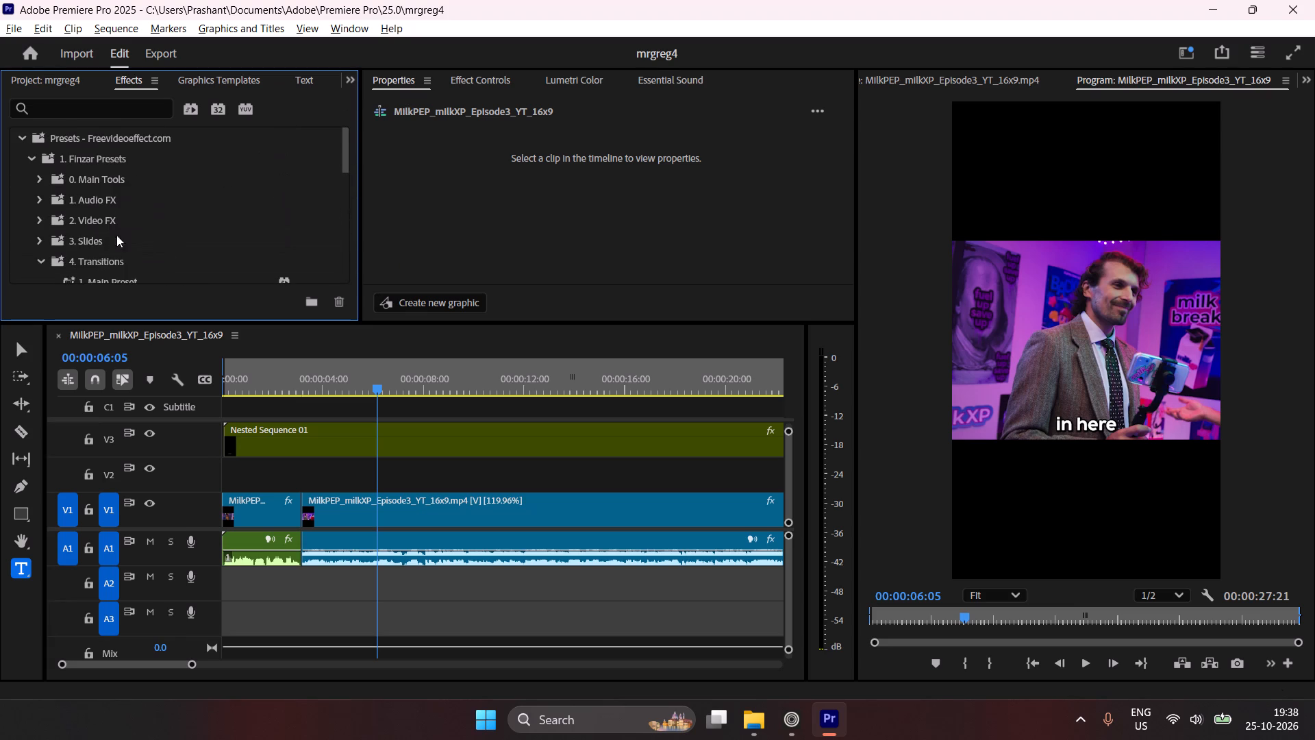
left_click(39, 260)
scroll(111, 225, "down", 5)
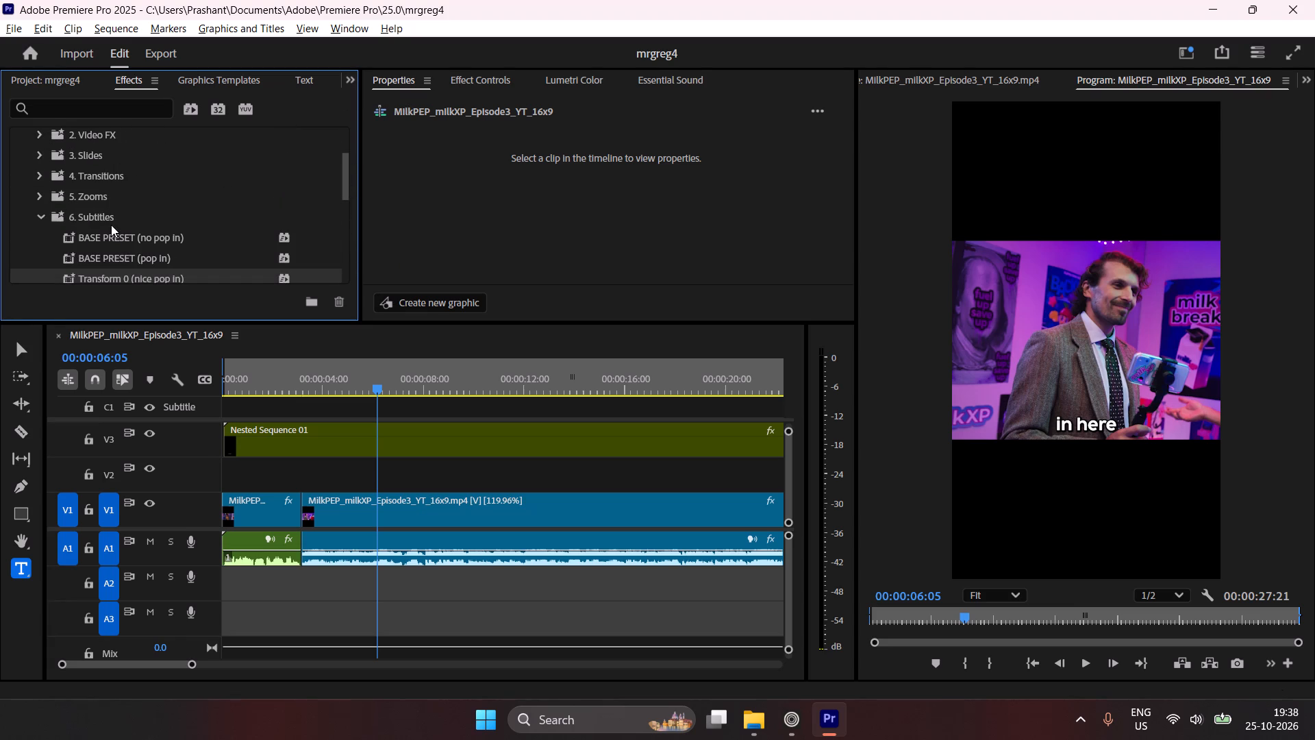
left_click(38, 217)
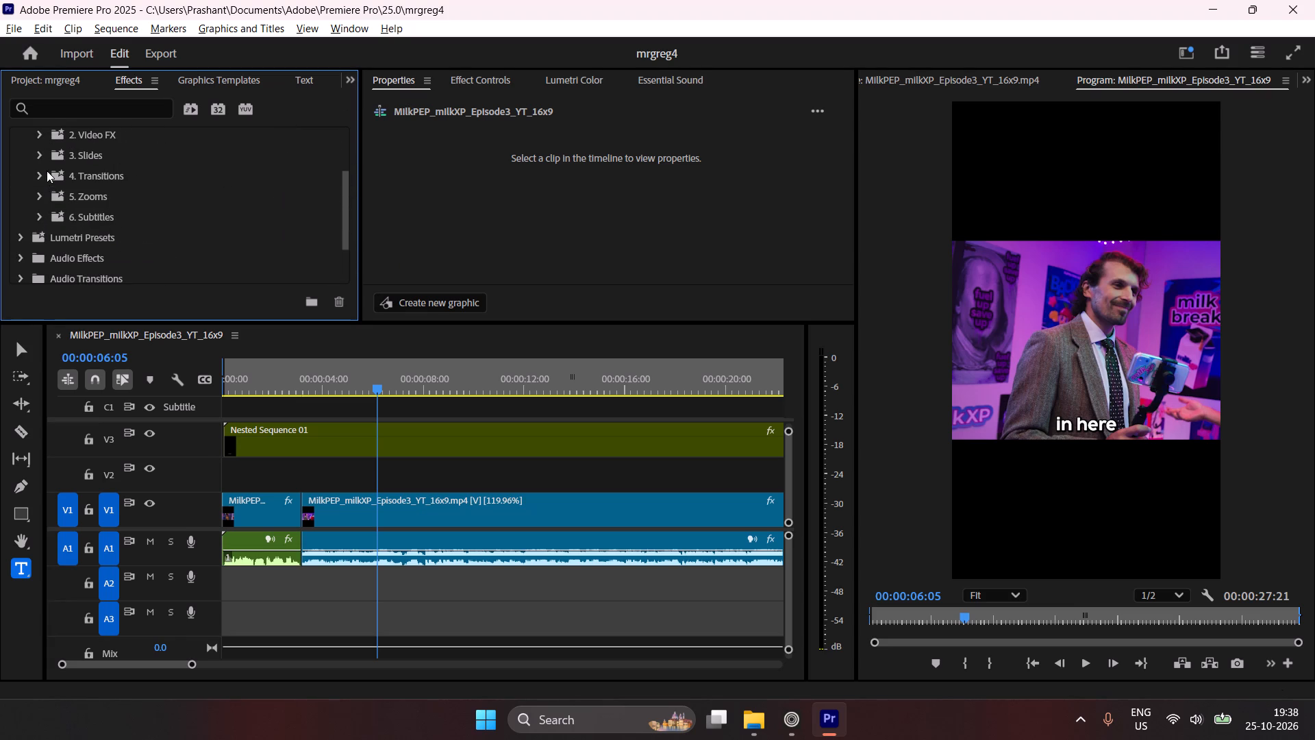
left_click(36, 175)
left_click(40, 173)
Examine the Video Transitions and Presets folders for a suitable transition, collapsing them and the Finzar Presets folder.
scroll(153, 225, "down", 2)
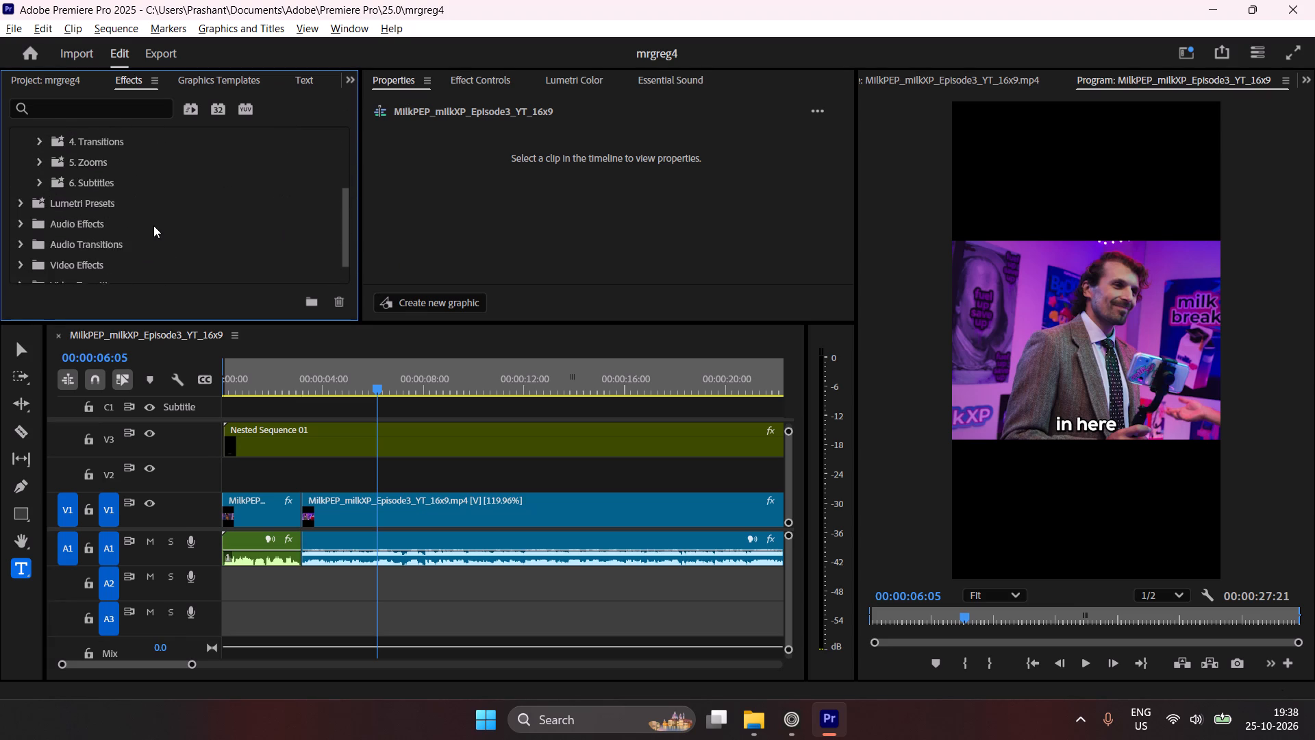
scroll(153, 225, "down", 3)
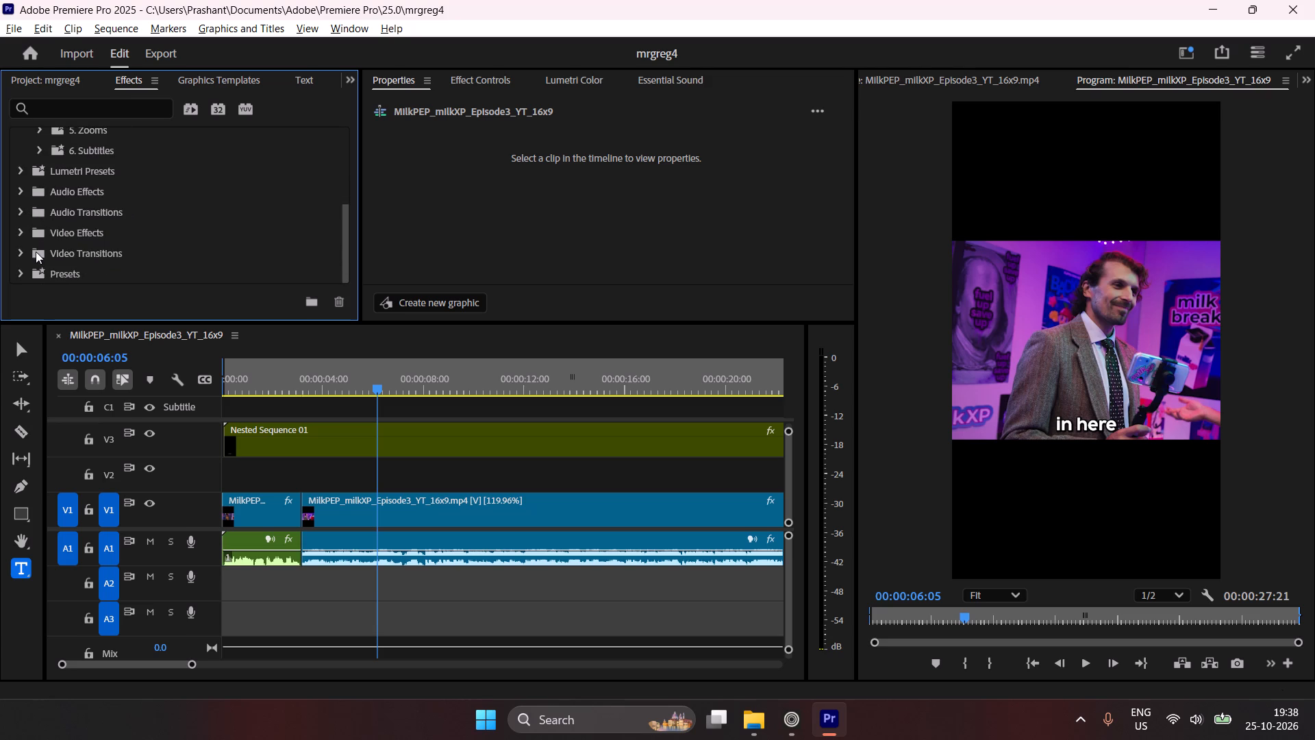
scroll(58, 245, "down", 1)
left_click(22, 249)
scroll(160, 217, "down", 4)
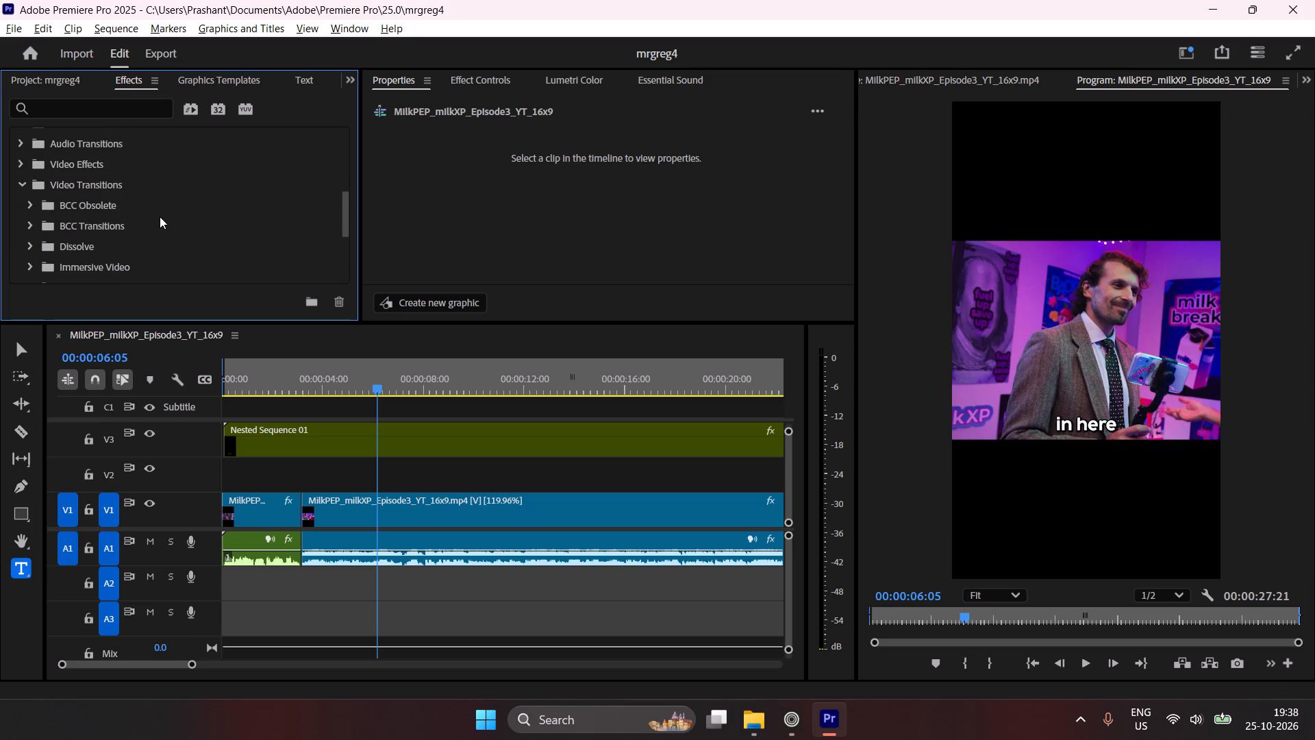
left_click(25, 186)
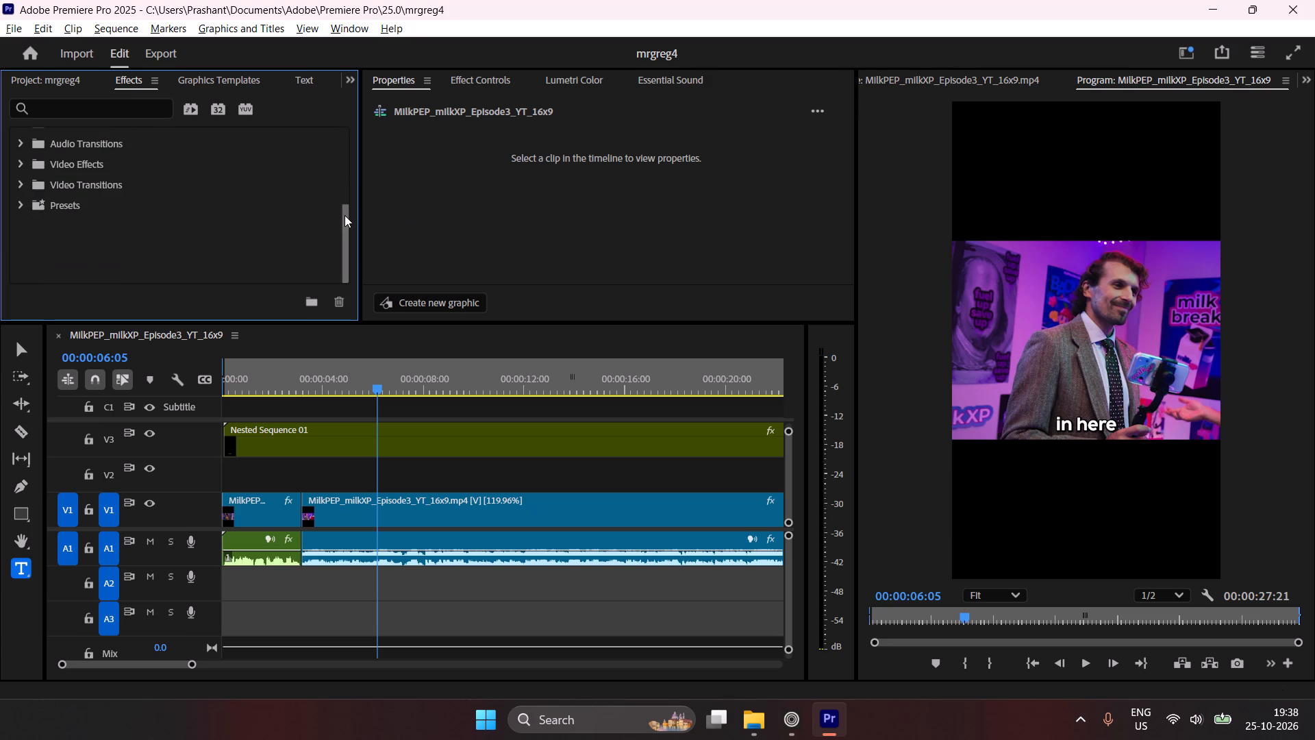
left_click_drag(345, 215, 351, 126)
left_click(29, 160)
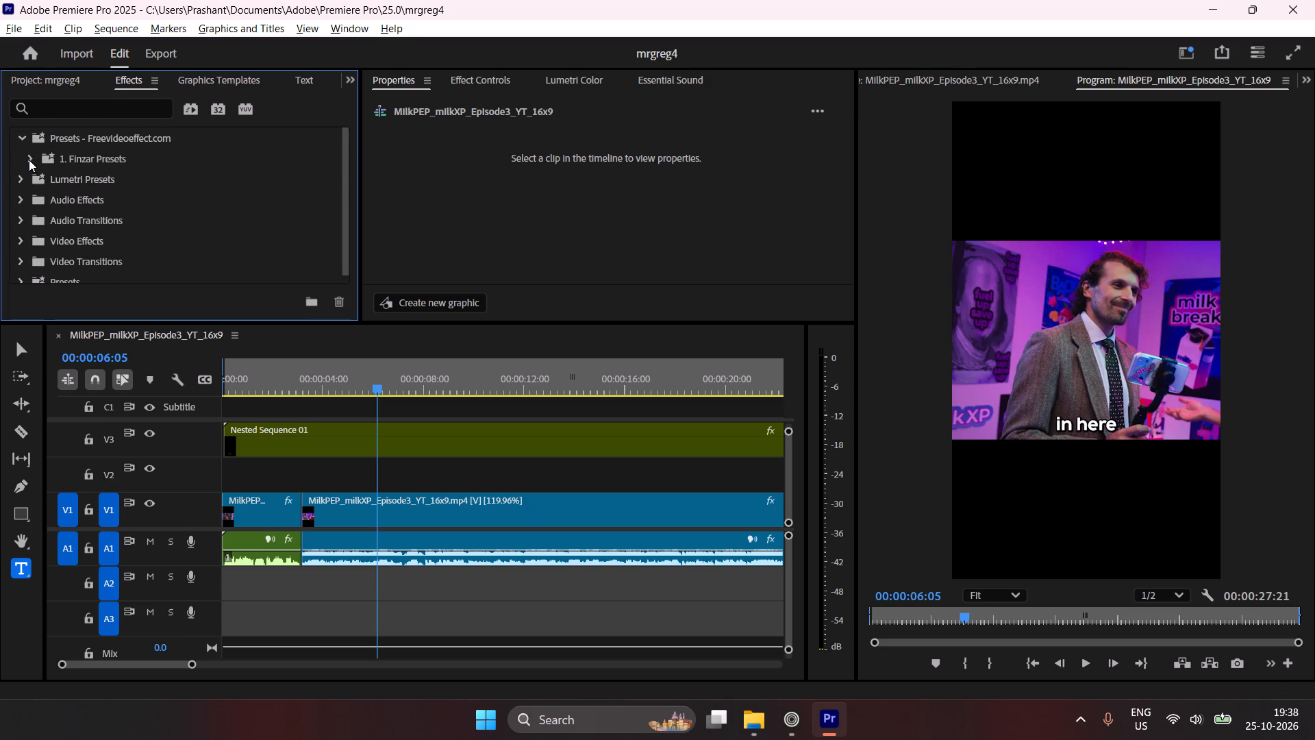
scroll(142, 192, "down", 4)
scroll(143, 195, "up", 1)
scroll(106, 255, "down", 4)
left_click(23, 272)
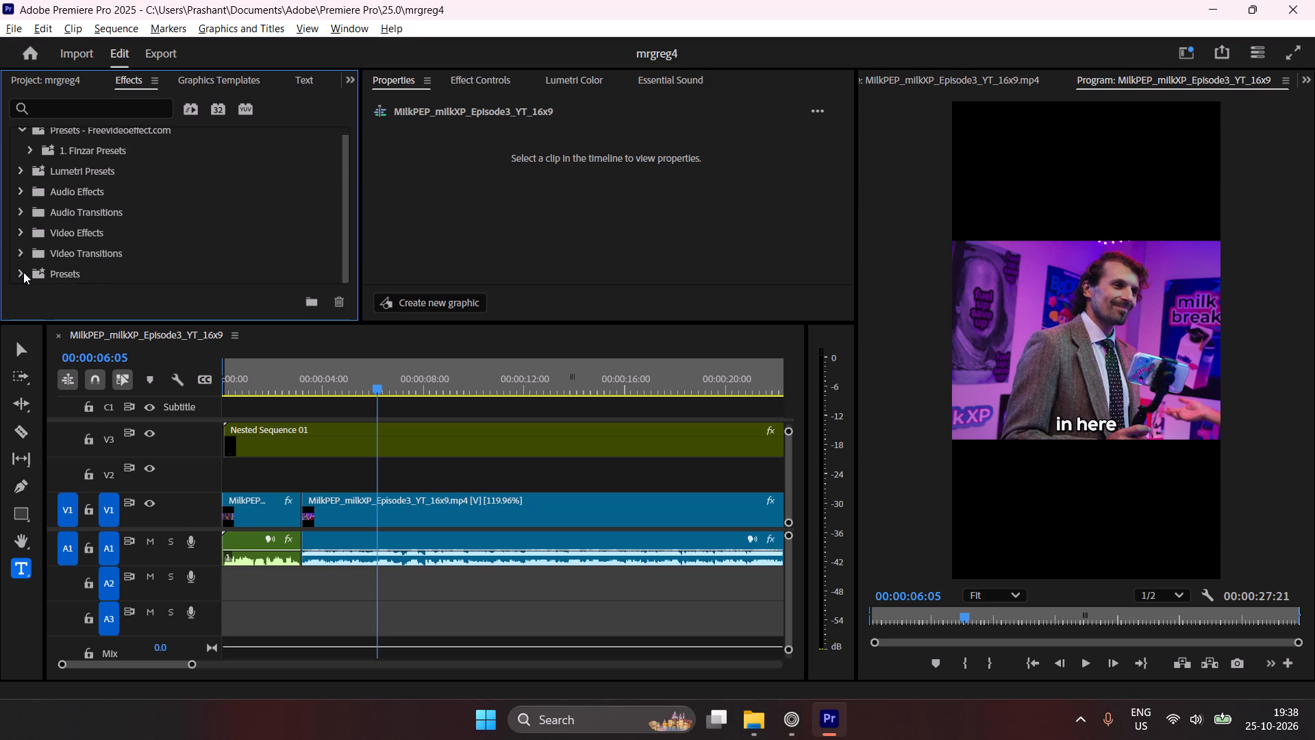
scroll(153, 226, "down", 5)
left_click(19, 186)
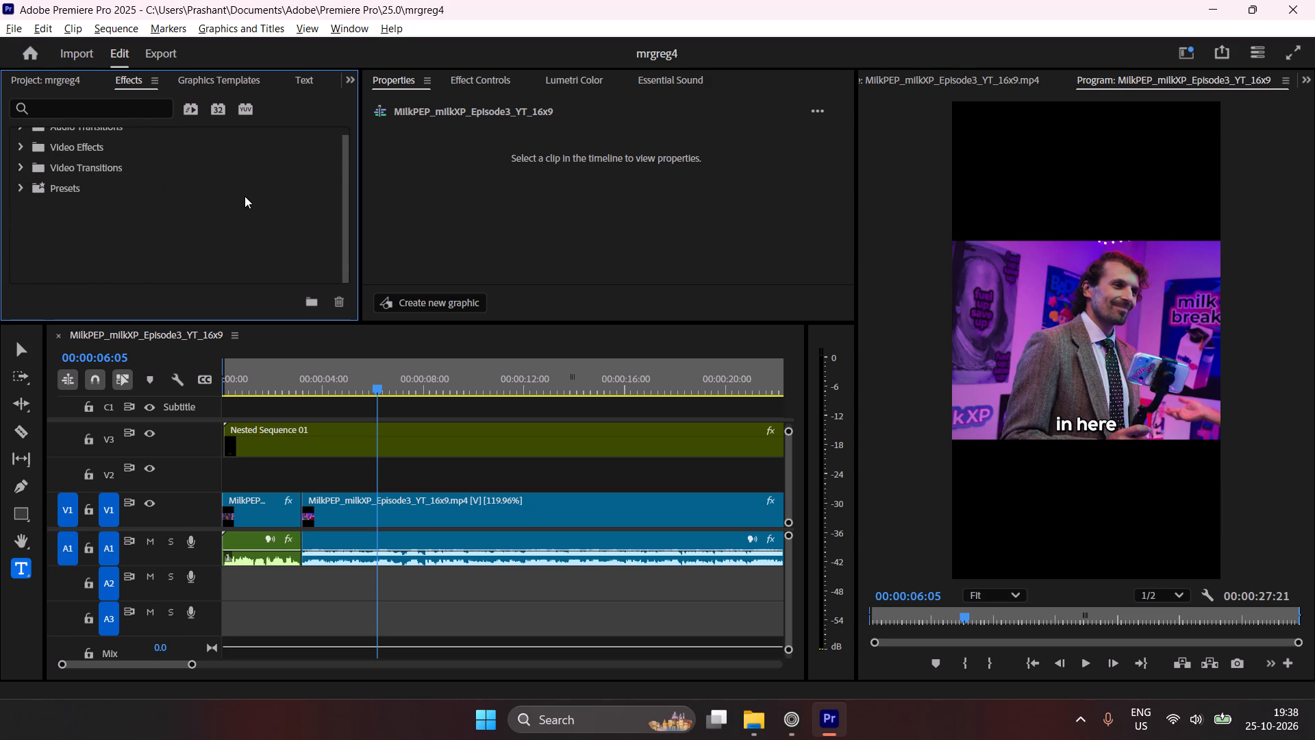
scroll(245, 196, "up", 3)
scroll(246, 196, "down", 1)
scroll(246, 196, "up", 1)
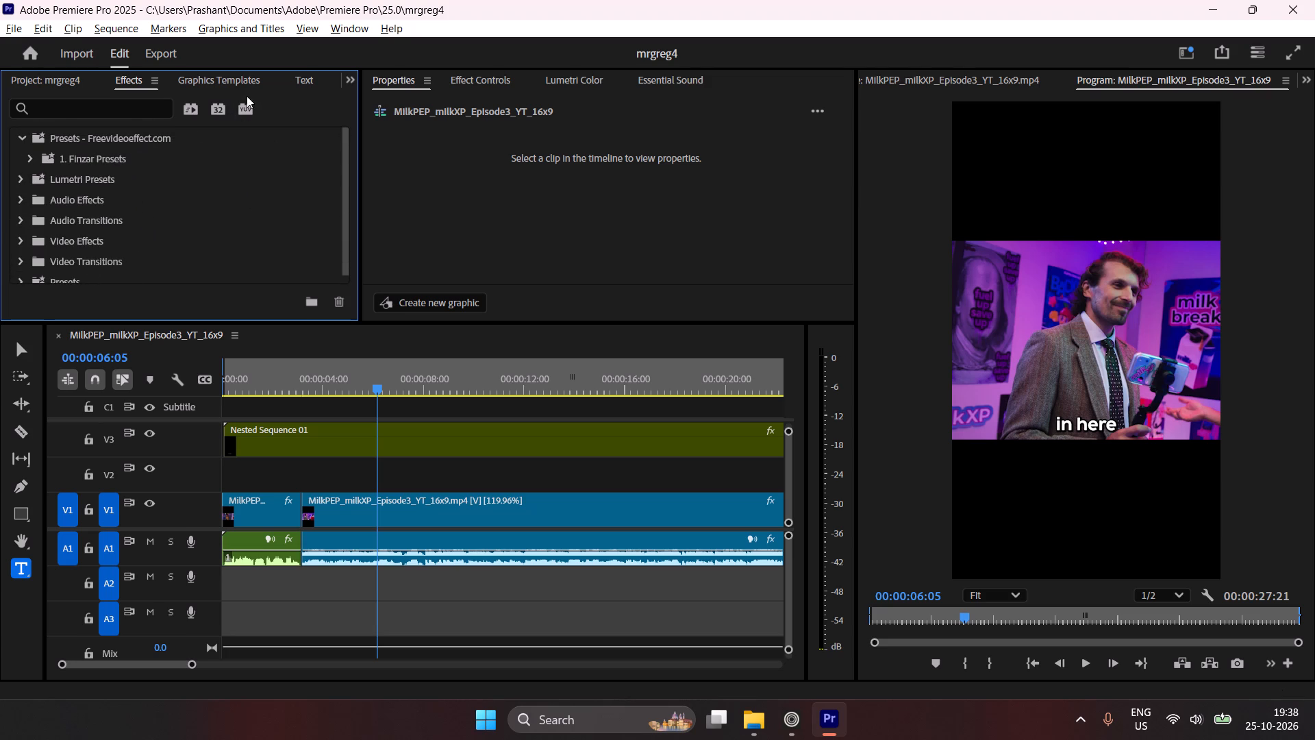
Import the Finzar transitions preset file into the effects library and expand the 1. Finzar Transitions folder.
right_click(135, 86)
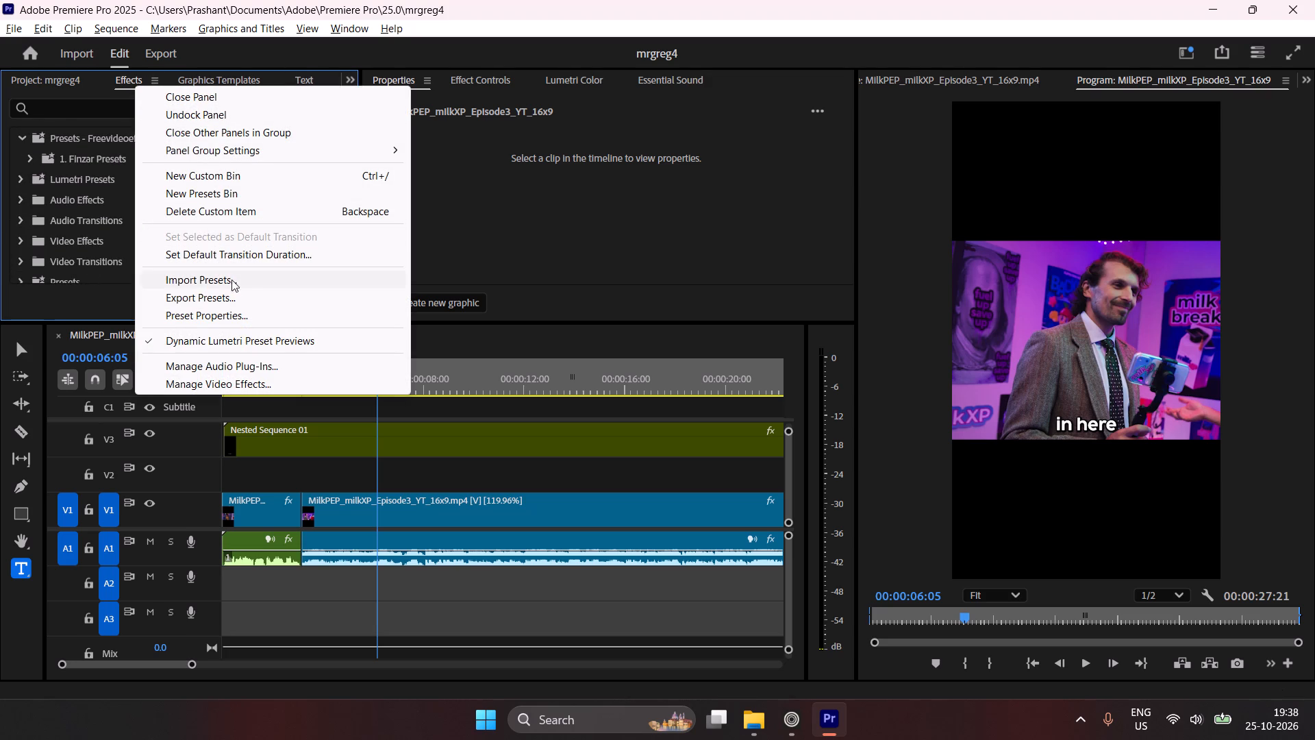
left_click(236, 284)
double_click(249, 194)
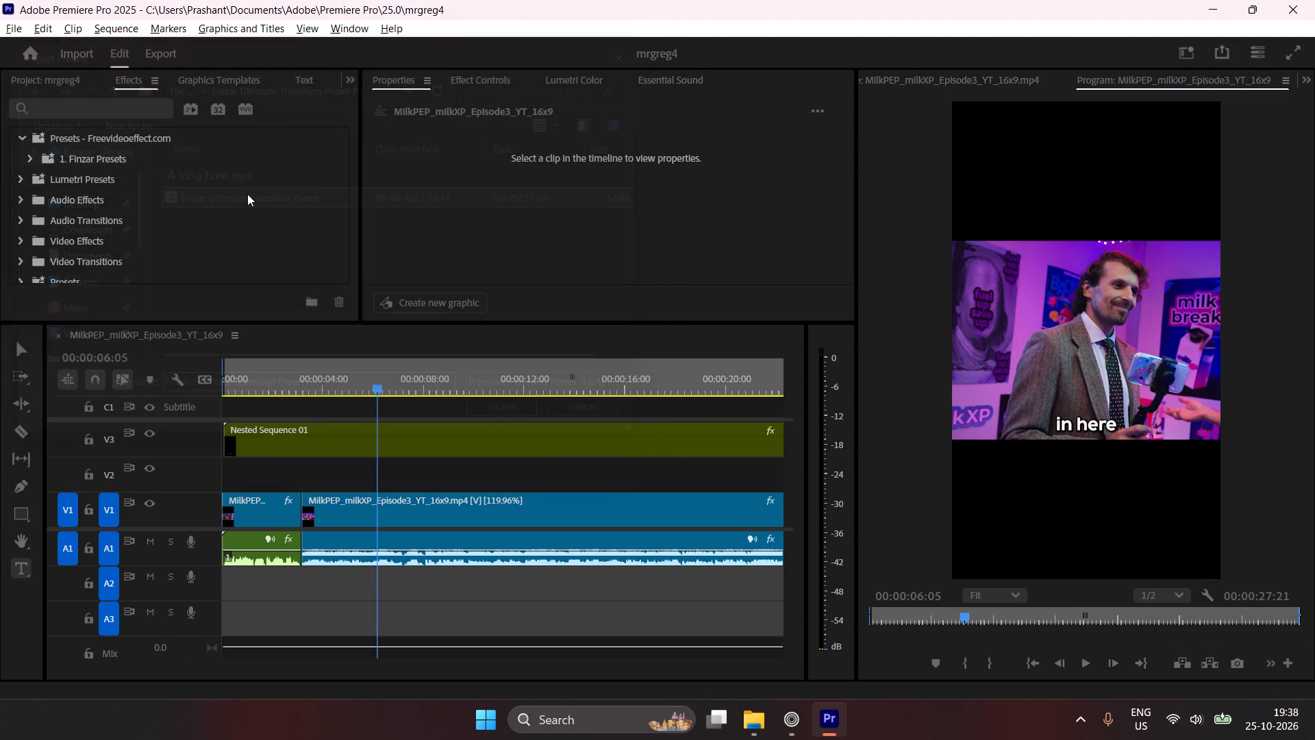
scroll(247, 194, "up", 2)
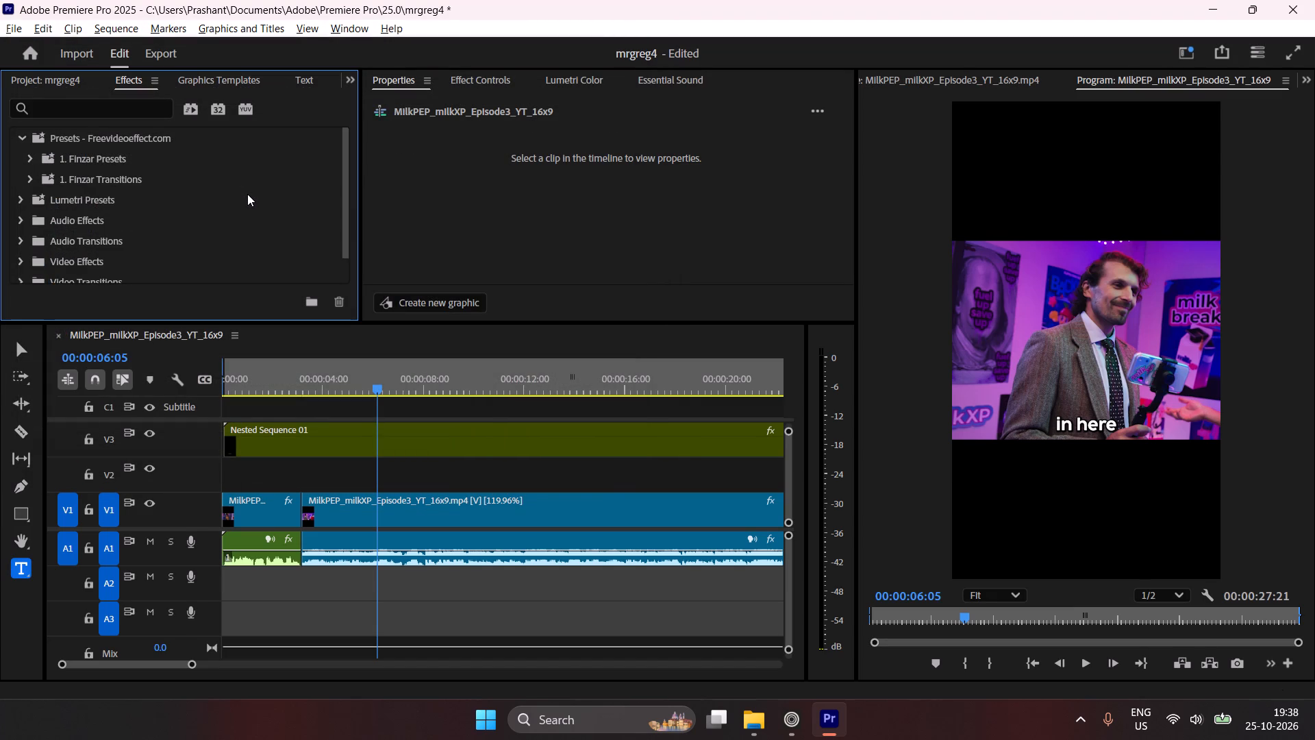
scroll(247, 194, "up", 1)
left_click(26, 174)
scroll(147, 234, "down", 2)
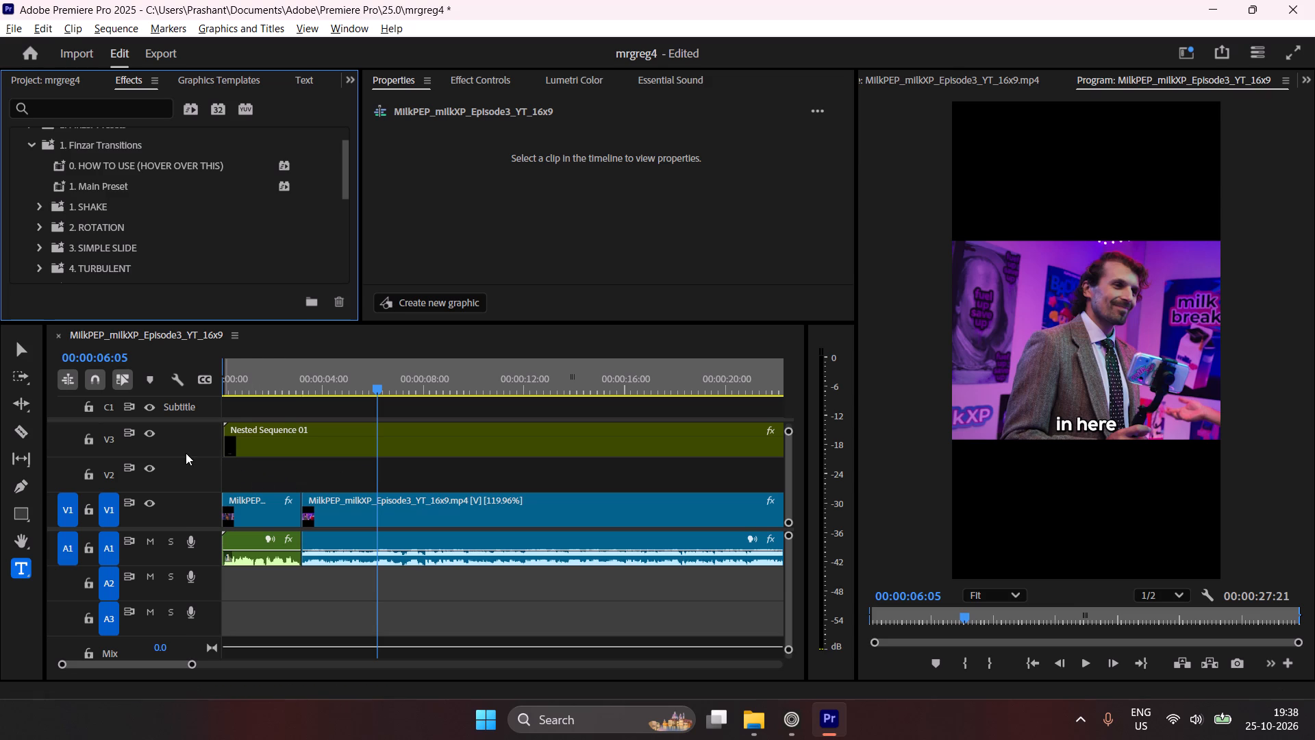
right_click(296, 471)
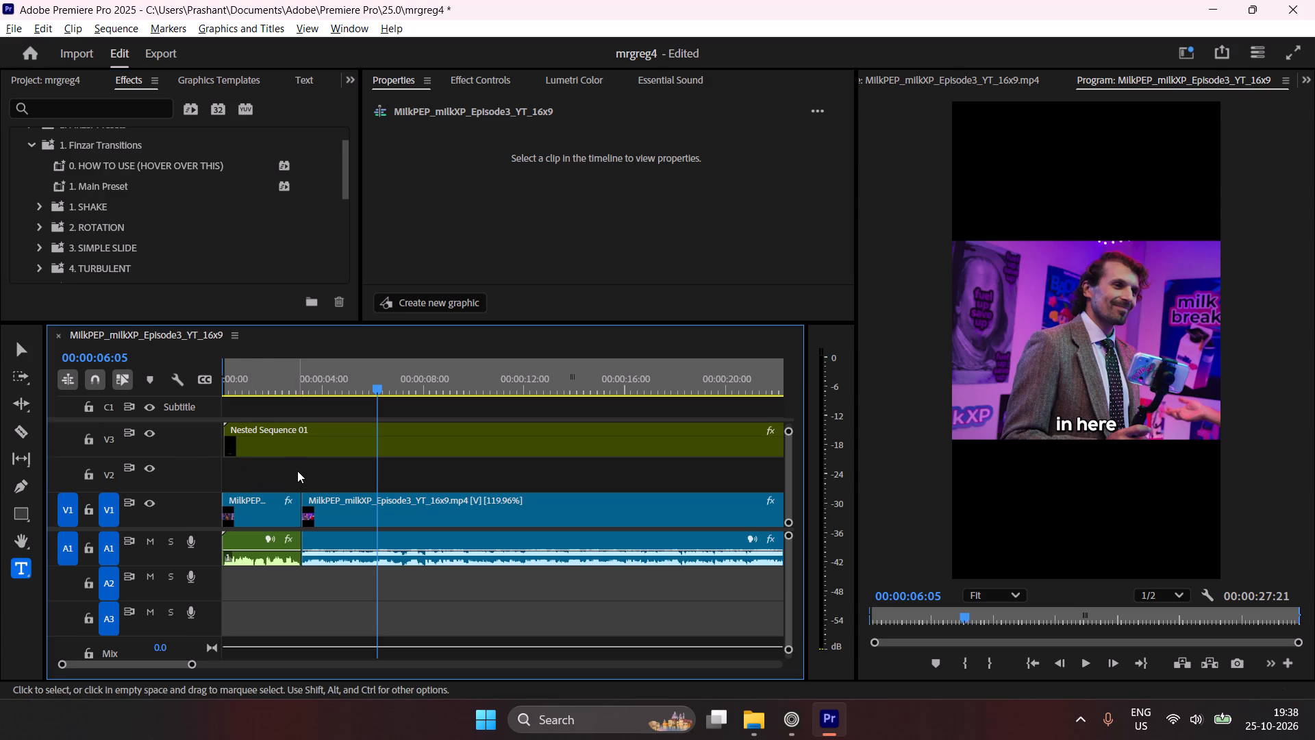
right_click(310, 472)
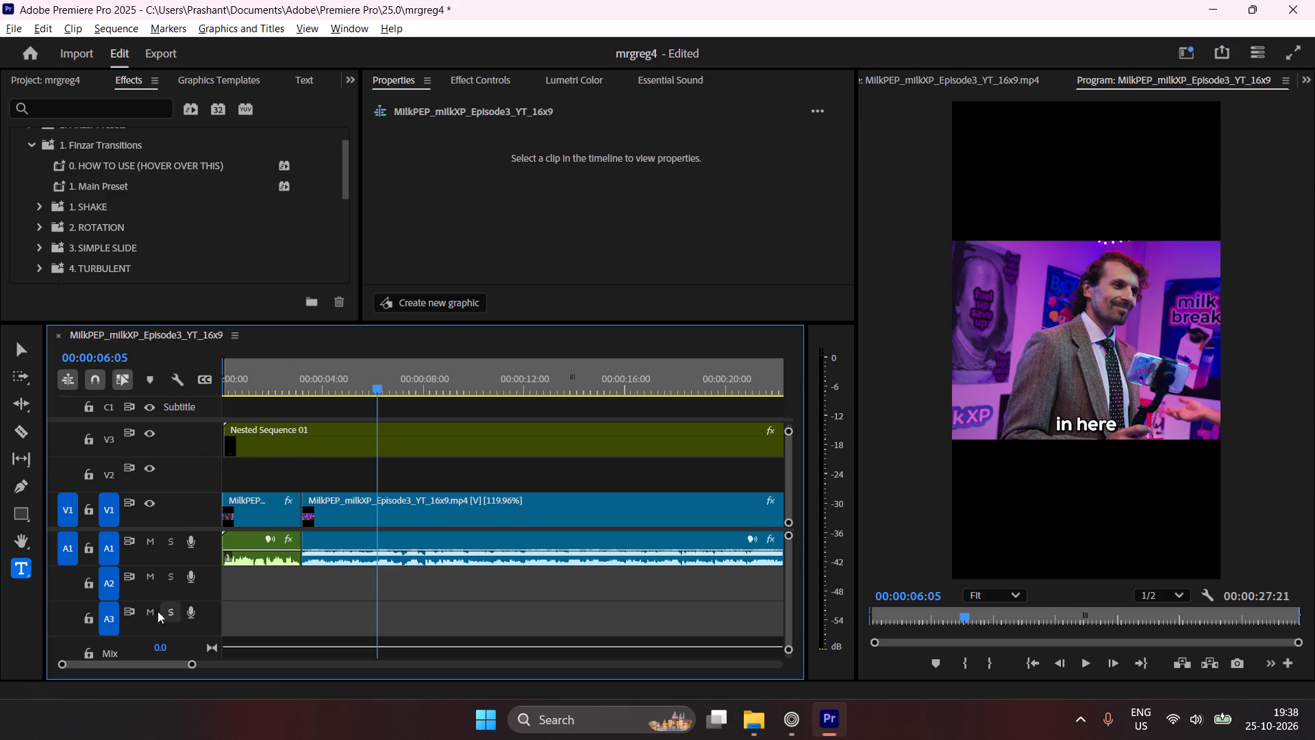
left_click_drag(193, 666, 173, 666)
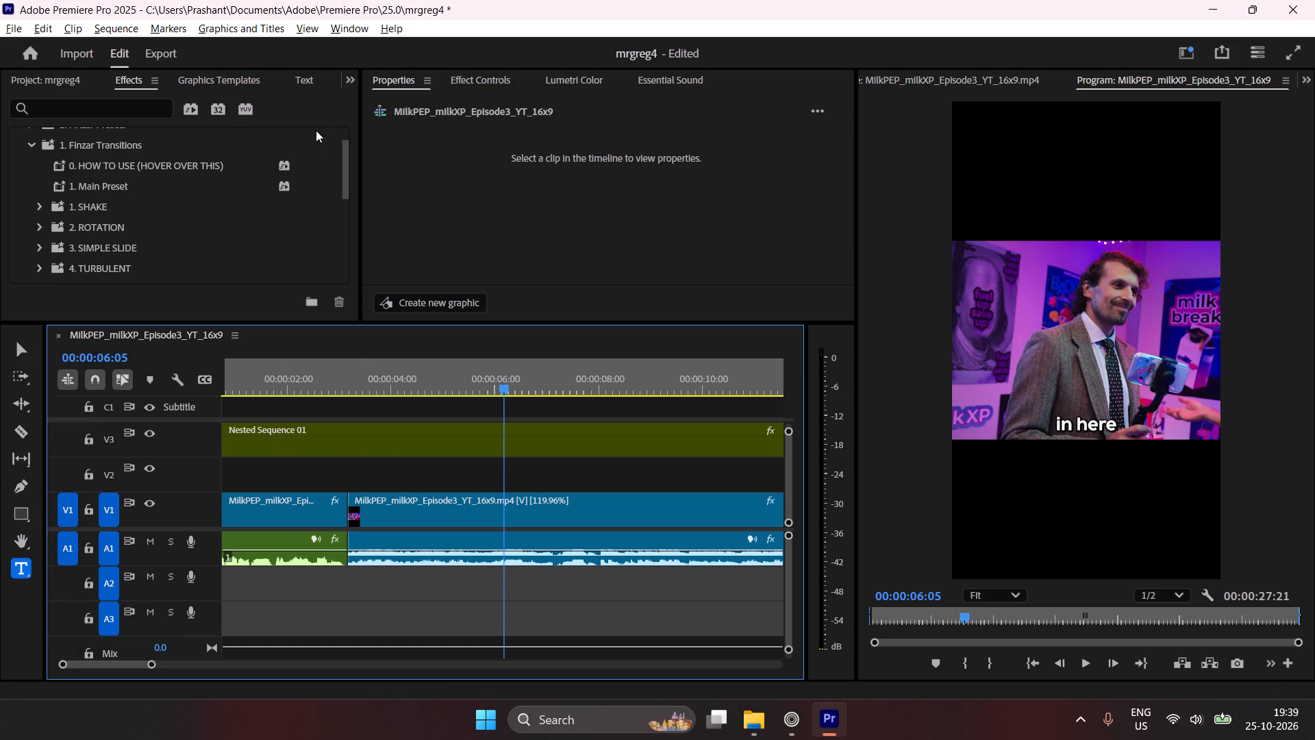
Search the effects library for an adjustment layer, clearing the search.
left_click(143, 102)
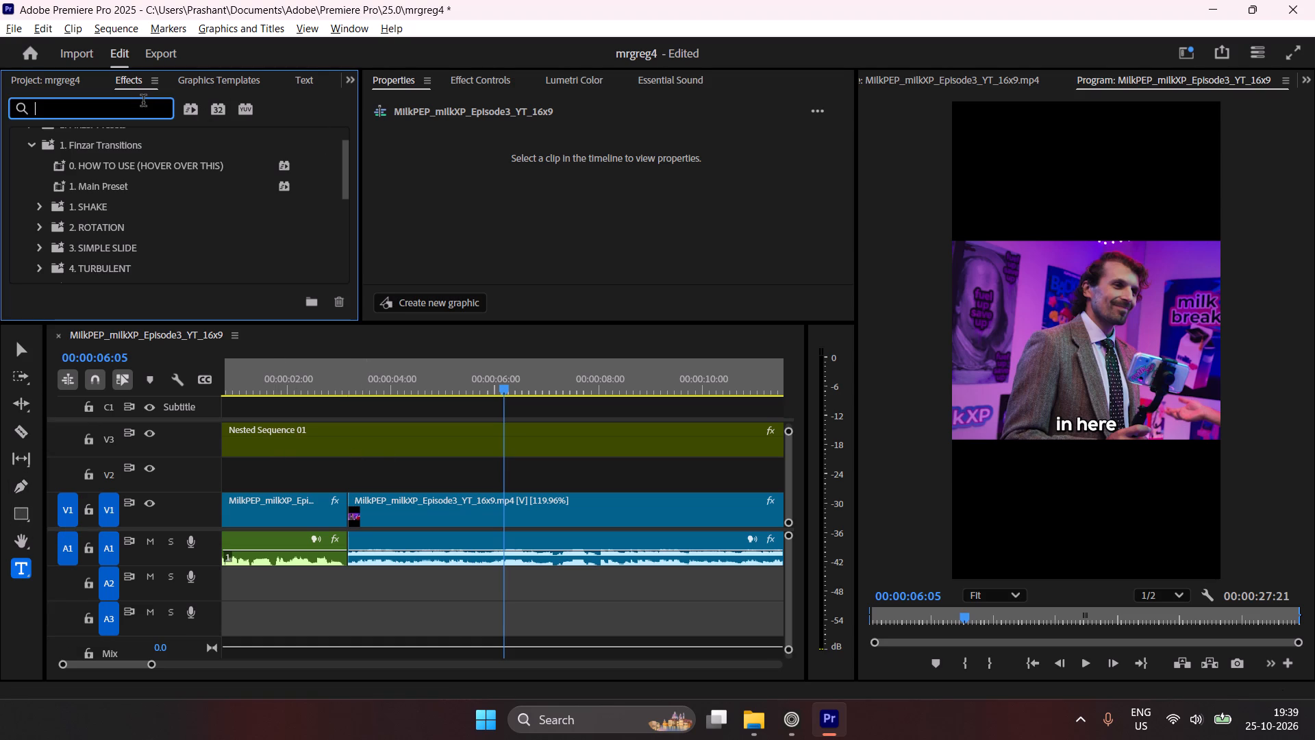
type("adjus")
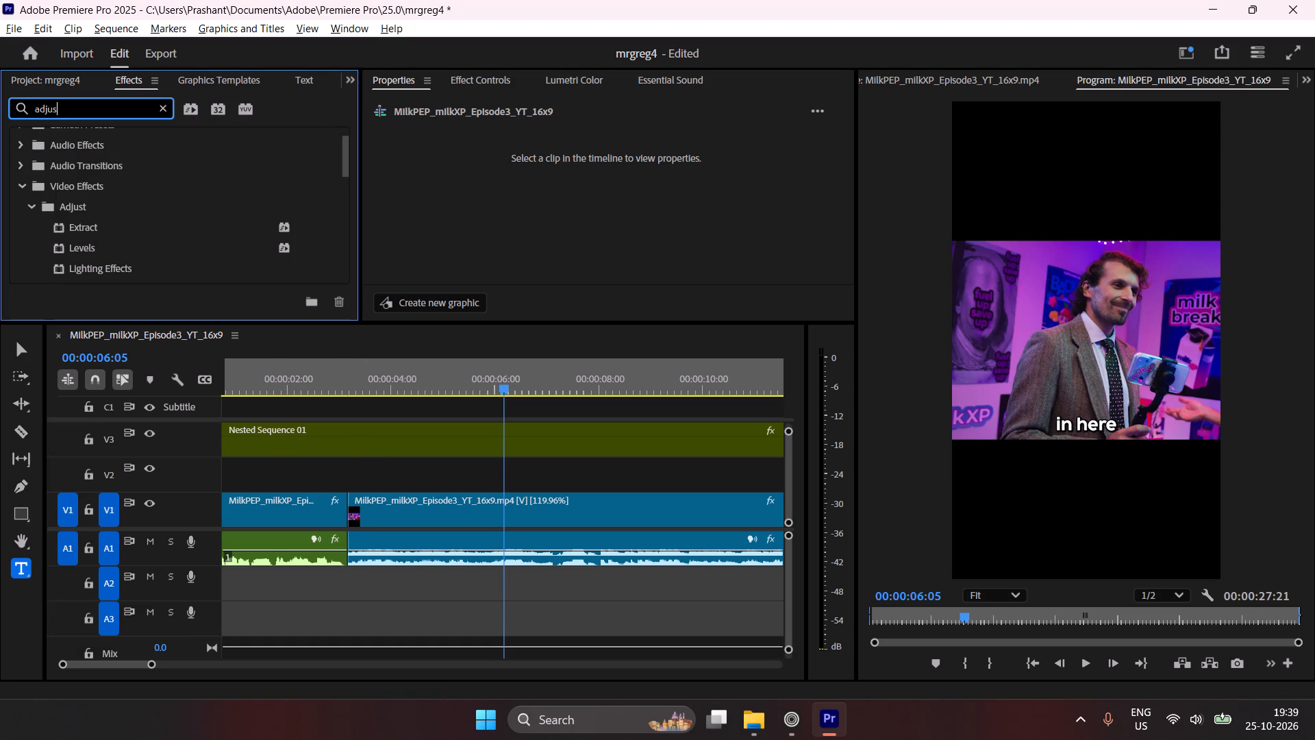
type("rme")
key("BackSpace")
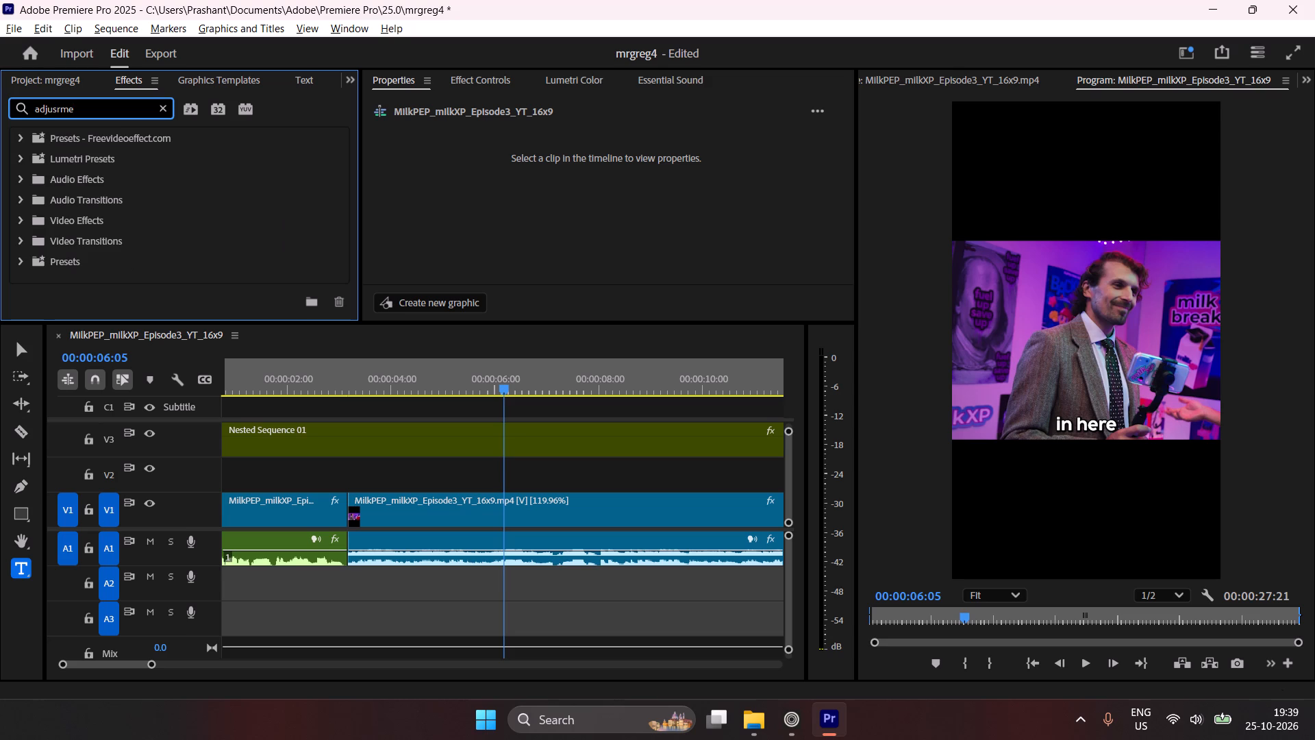
key("BackSpace")
key("BackSpace")
type("tmw")
key("BackSpace")
key("e")
key("BackSpace")
key("BackSpace")
key("BackSpace")
key("BackSpace")
key("BackSpace")
key("BackSpace")
key("BackSpace")
key("BackSpace")
key("BackSpace")
key("BackSpace")
key("BackSpace")
key("BackSpace")
key("BackSpace")
key("BackSpace")
key("BackSpace")
key("BackSpace")
scroll(164, 225, "down", 5)
scroll(687, 484, "up", 1)
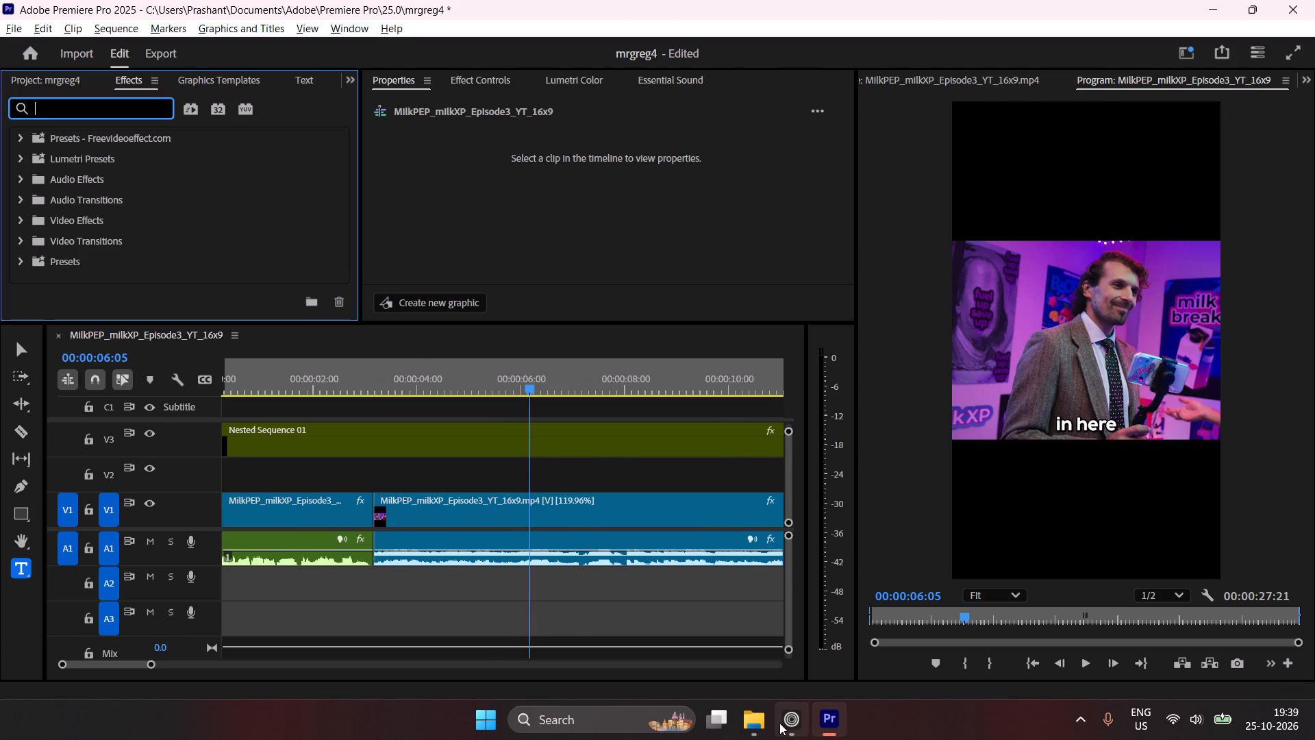
Switch to the browser, search the web for "where is adjustment layer in premiere pro", expand the answer, and return to Premiere Pro.
left_click(779, 723)
left_click(95, 256)
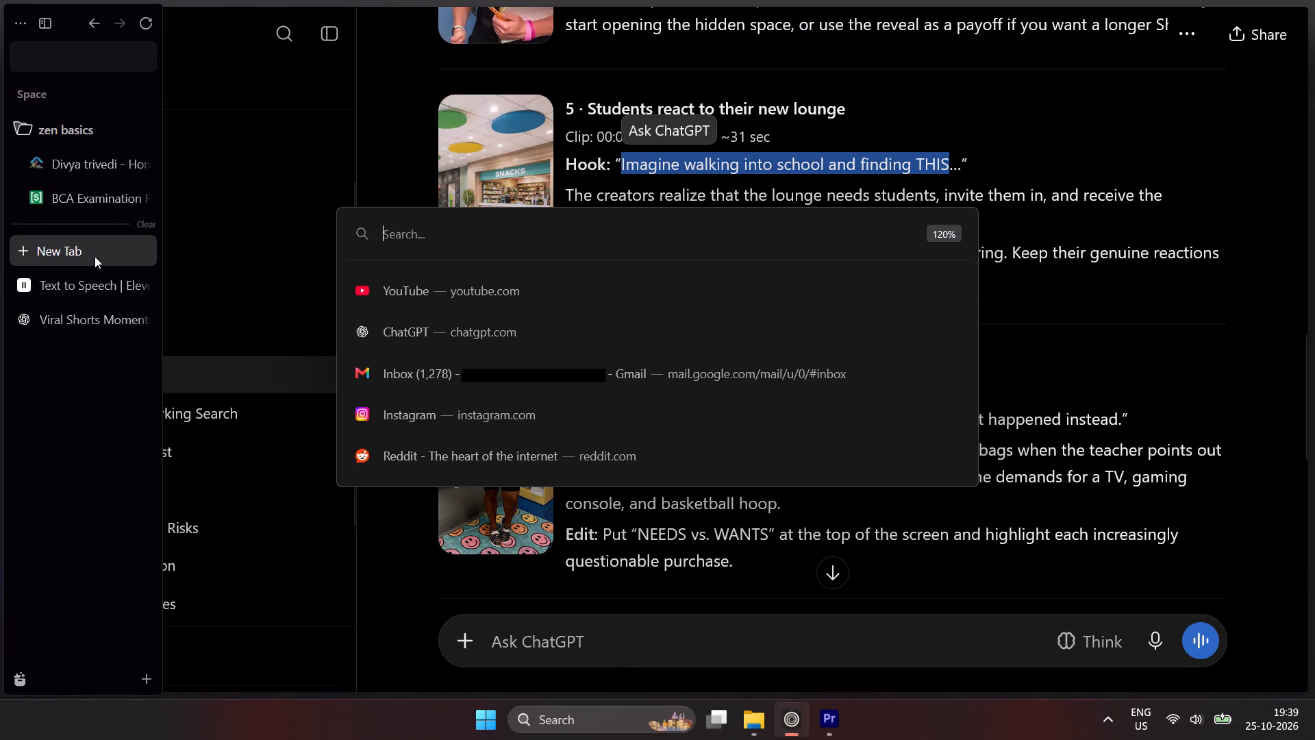
type("where is adm")
key("BackSpace")
type("justment layer in")
key("space")
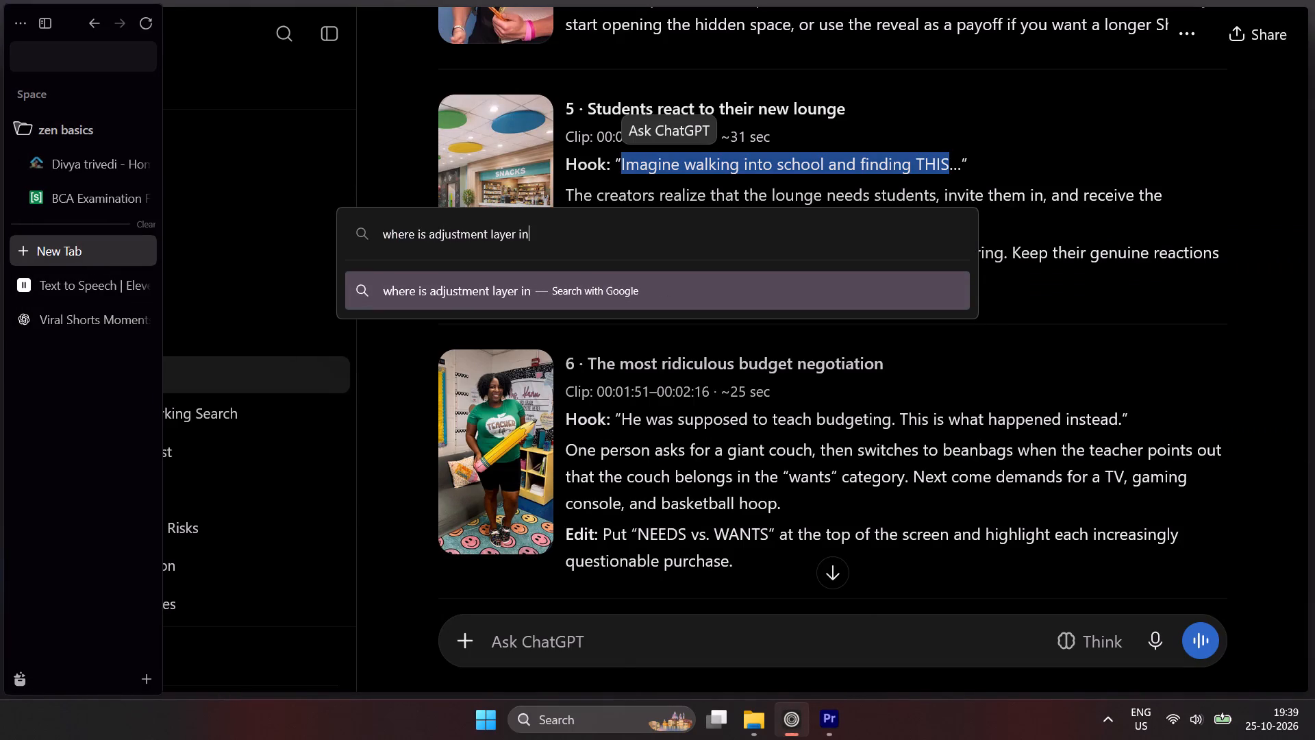
type("aftr")
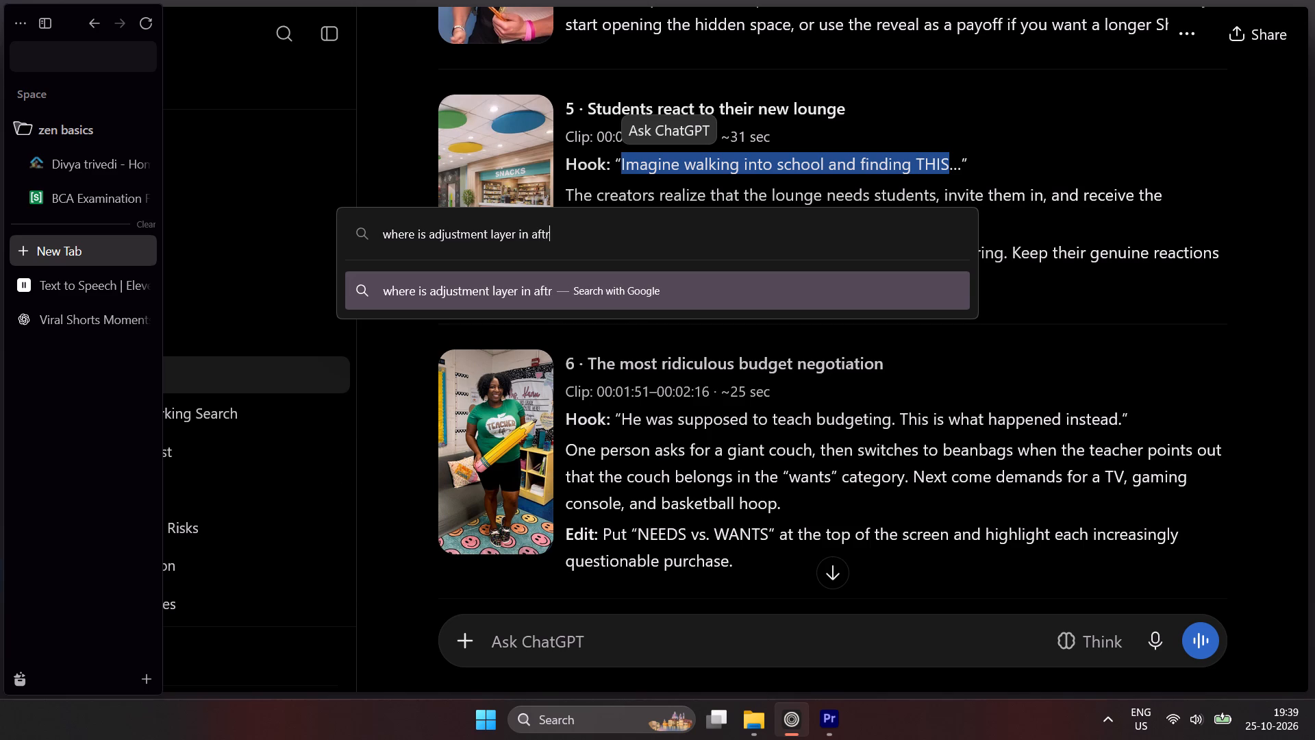
key("BackSpace")
key("BackSpace")
key("BackSpace")
key("BackSpace")
type("premiere or")
key("BackSpace")
key("BackSpace")
type("pro")
key("Return")
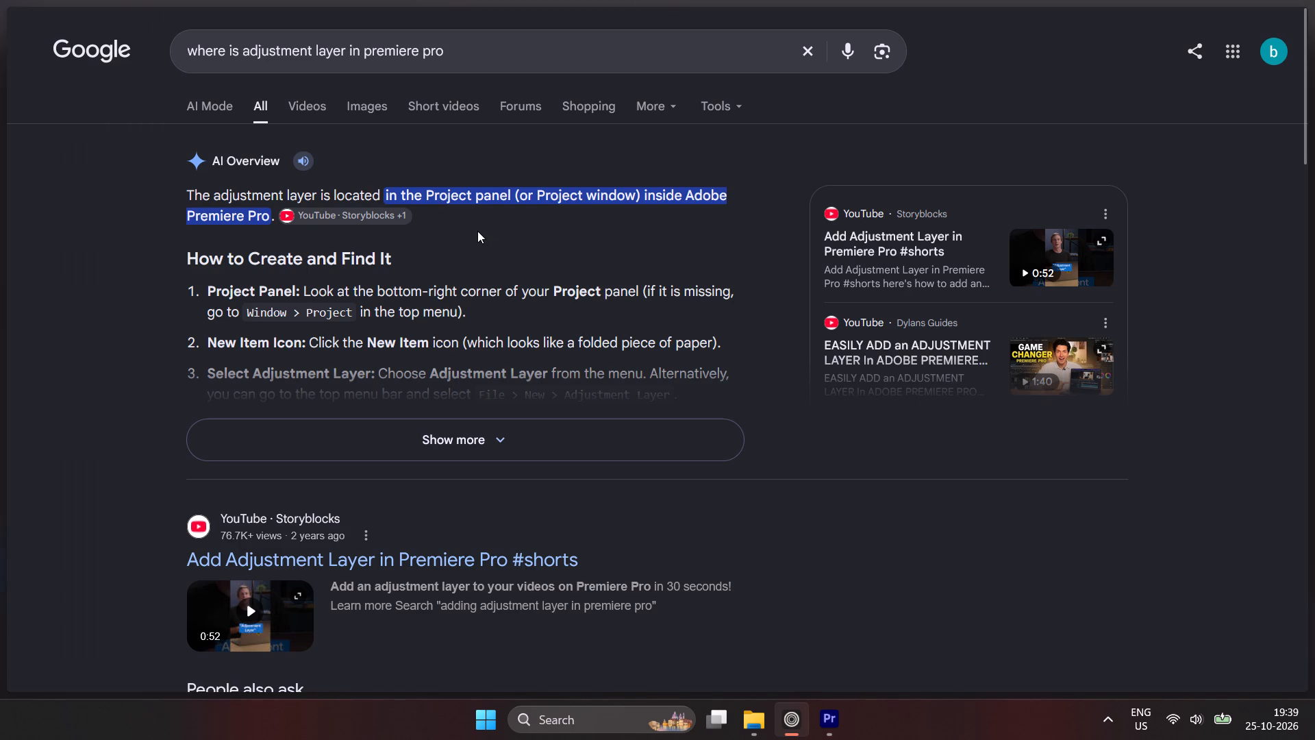
left_click(403, 439)
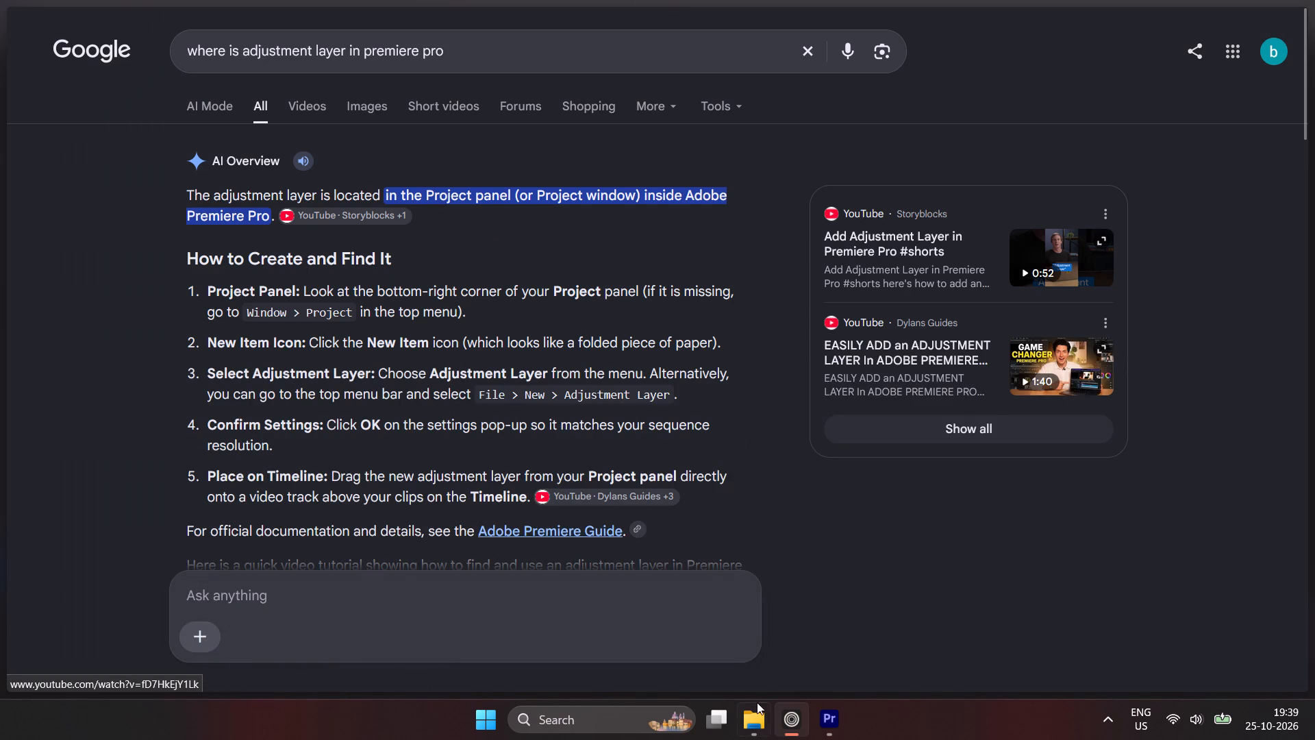
left_click(810, 724)
left_click(782, 726)
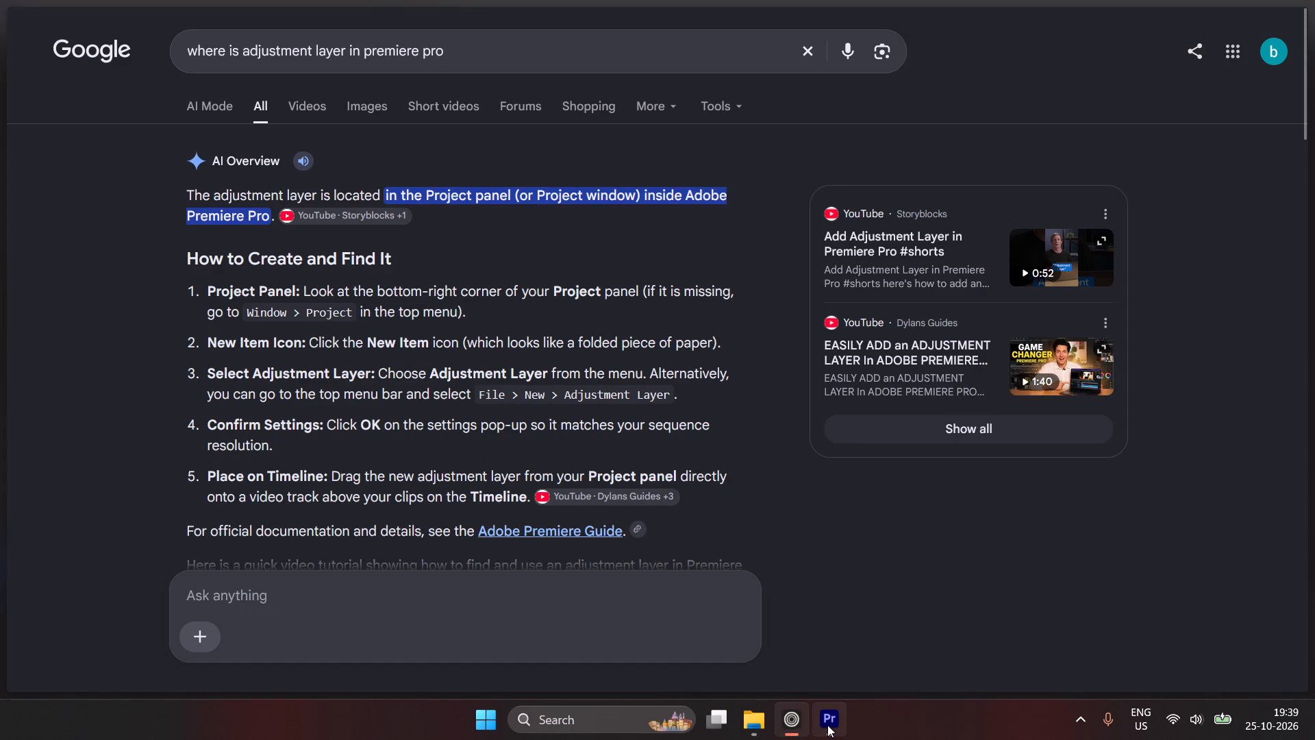
left_click(827, 725)
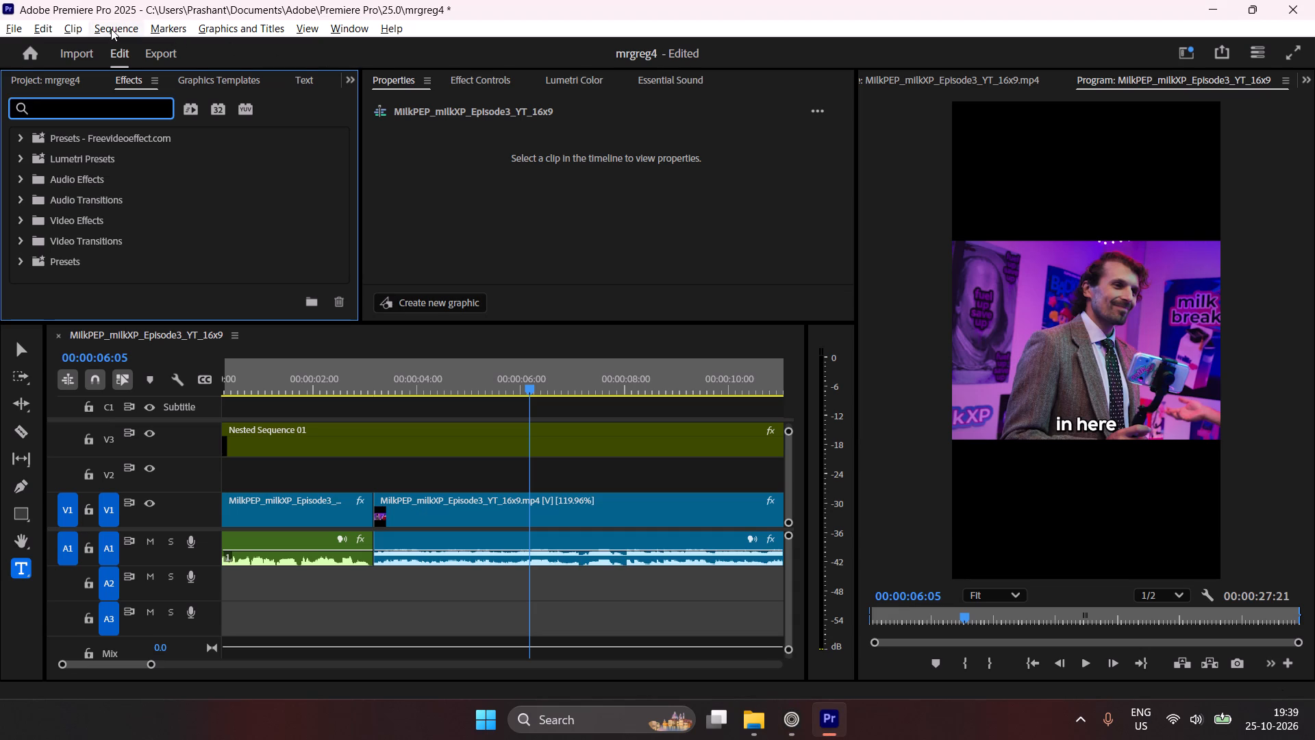
Create a new adjustment layer in the project at 1080 x 1920, 29.97 fps, with square pixels.
left_click(0, 23)
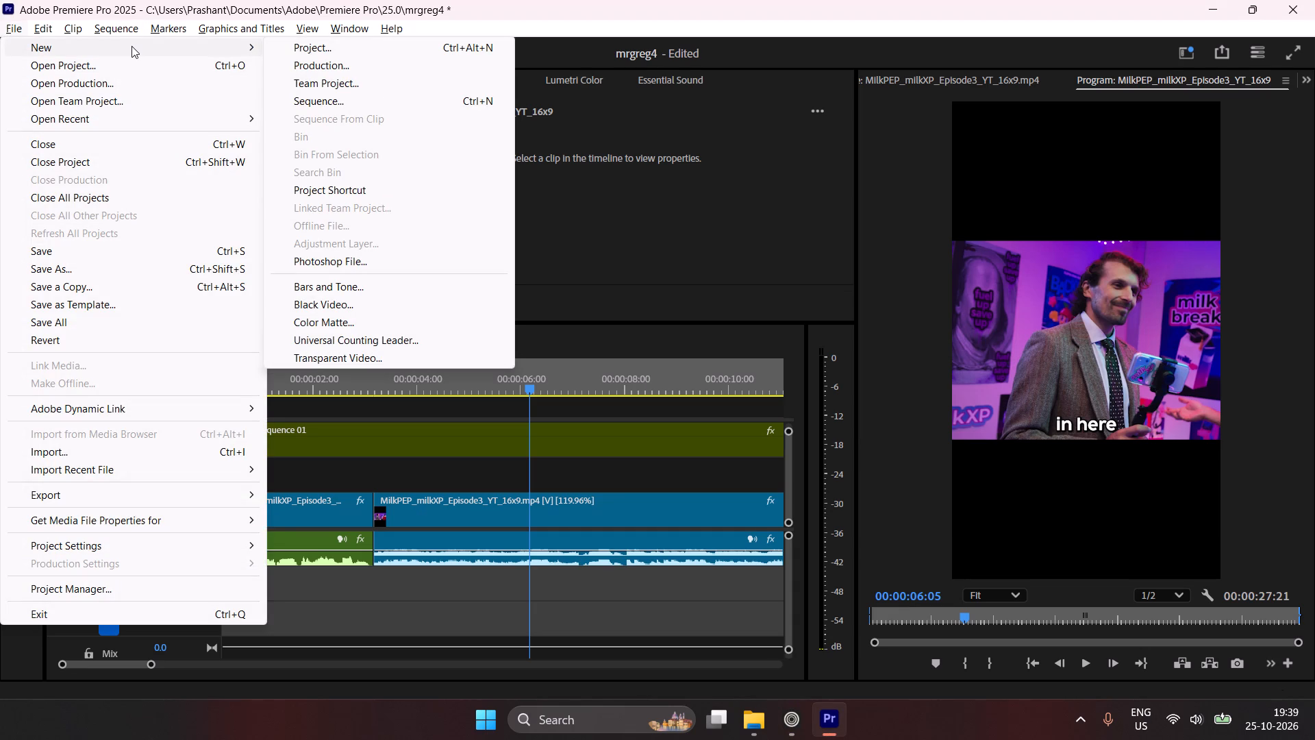
left_click(801, 726)
left_click(821, 725)
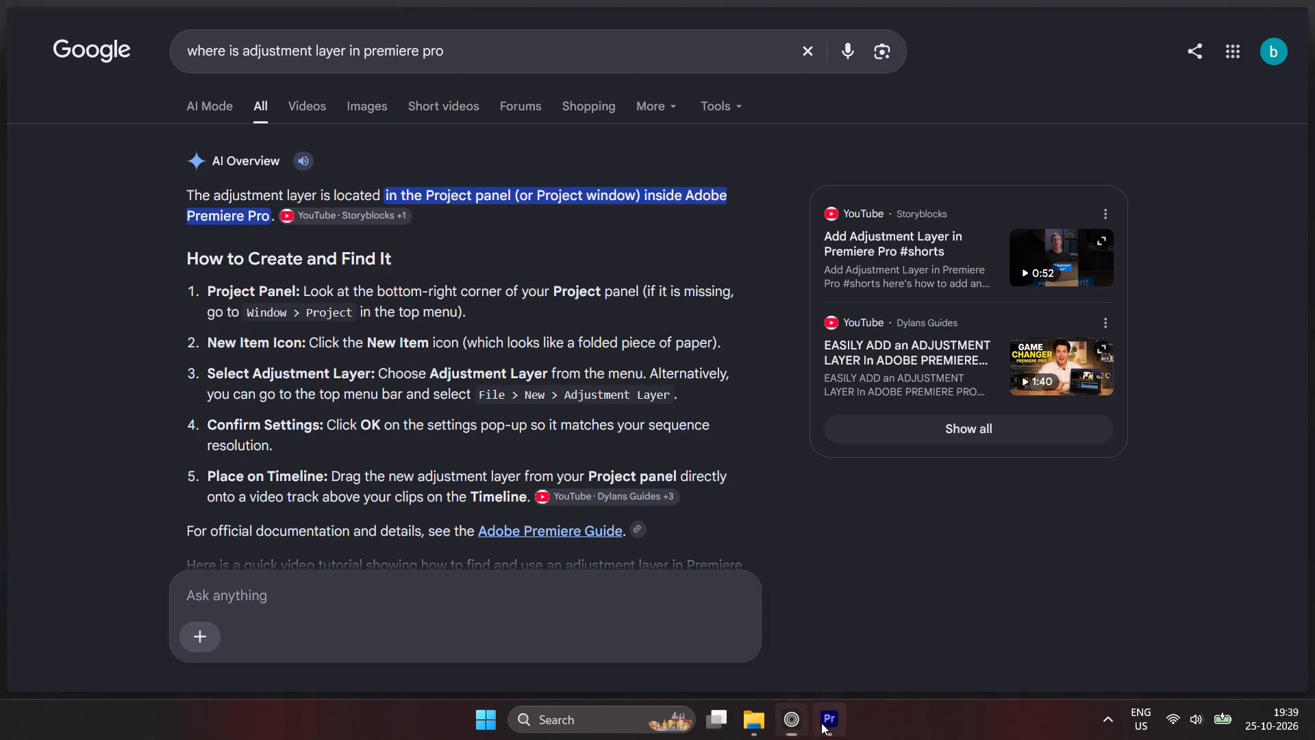
left_click(61, 77)
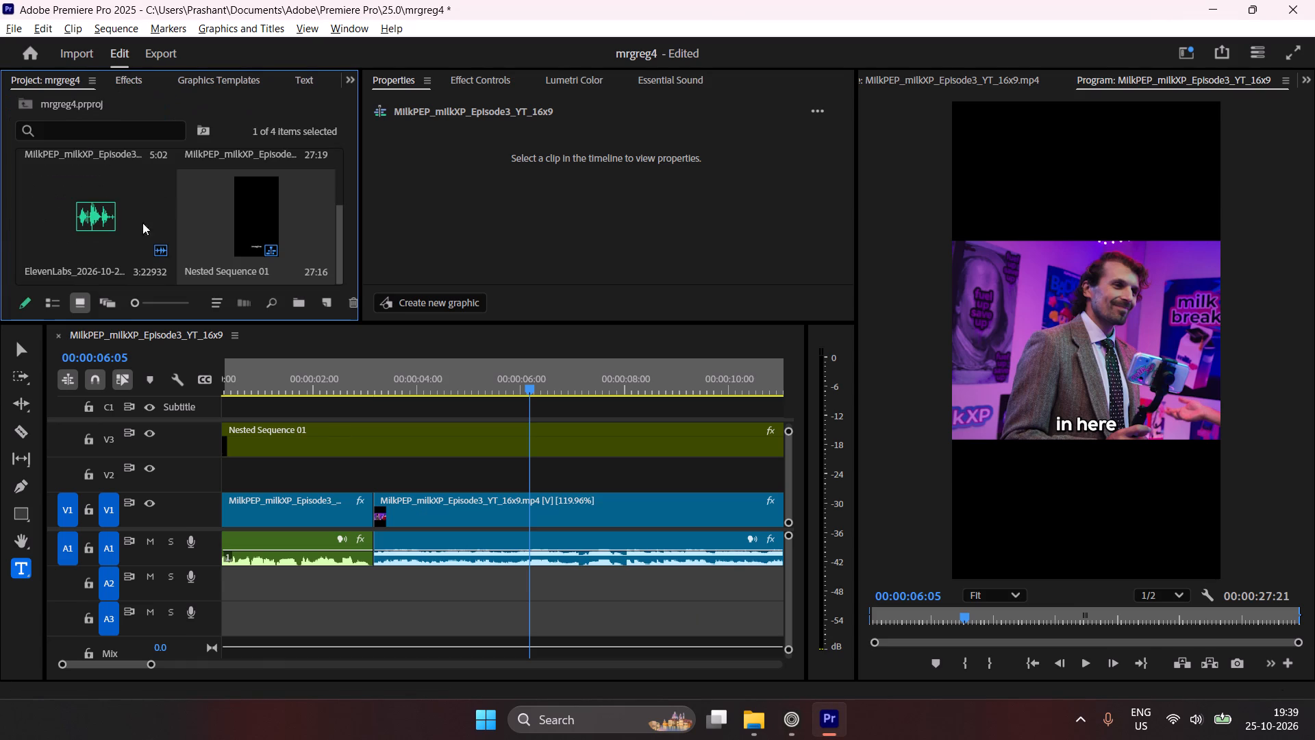
scroll(323, 249, "down", 4)
right_click(339, 169)
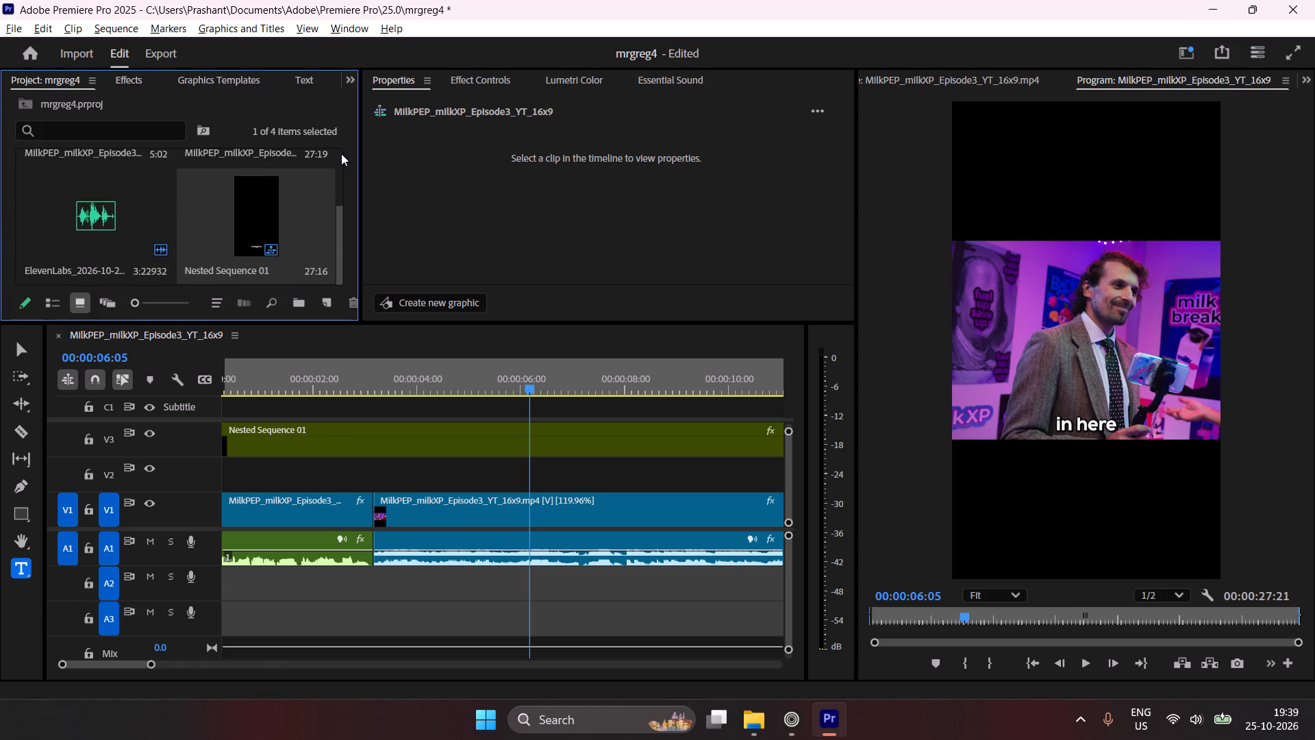
right_click(340, 153)
left_click_drag(340, 225, 340, 143)
right_click(314, 163)
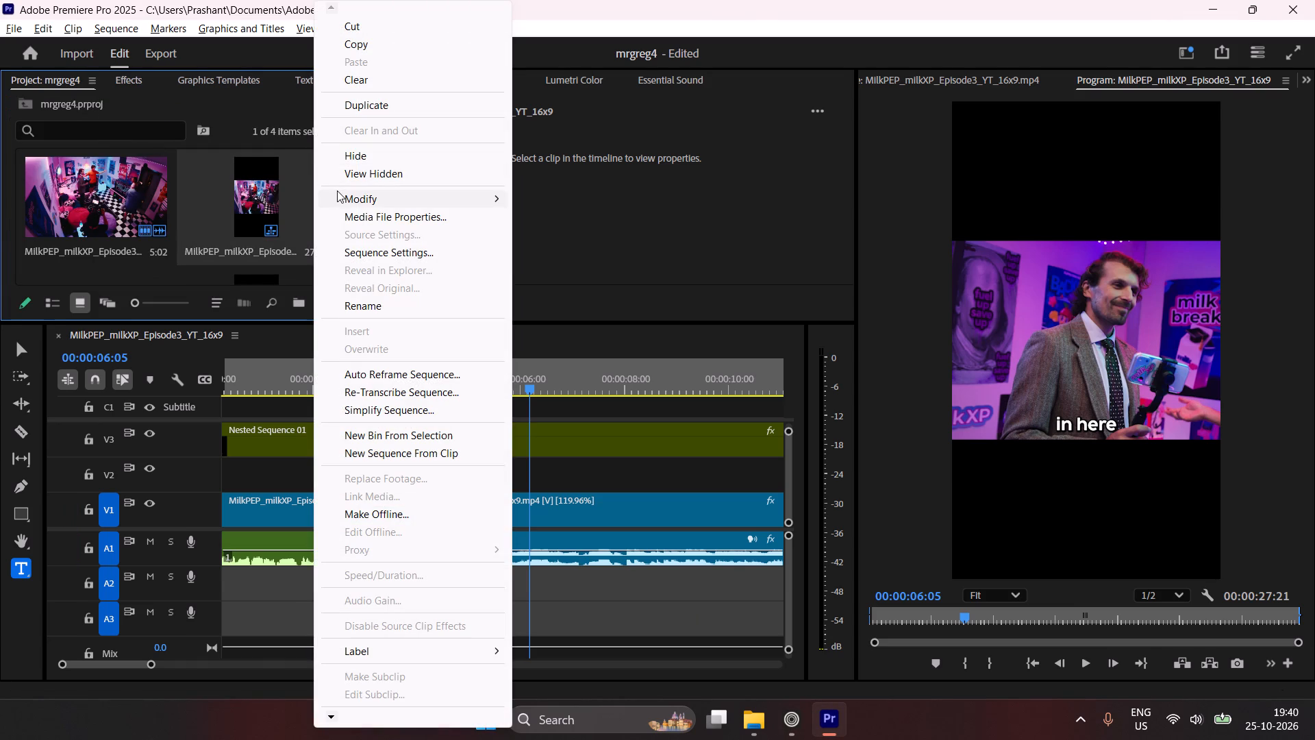
left_click(654, 478)
scroll(129, 226, "down", 4)
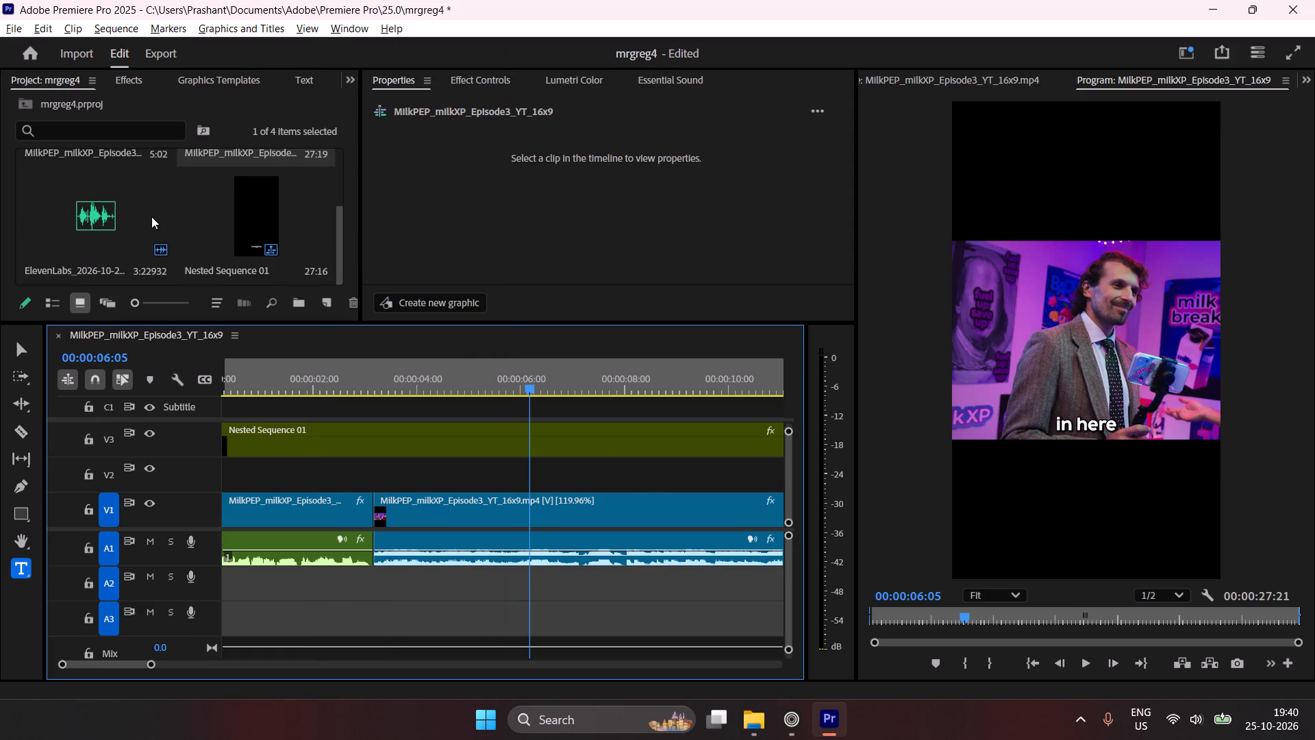
left_click(110, 309)
right_click(244, 241)
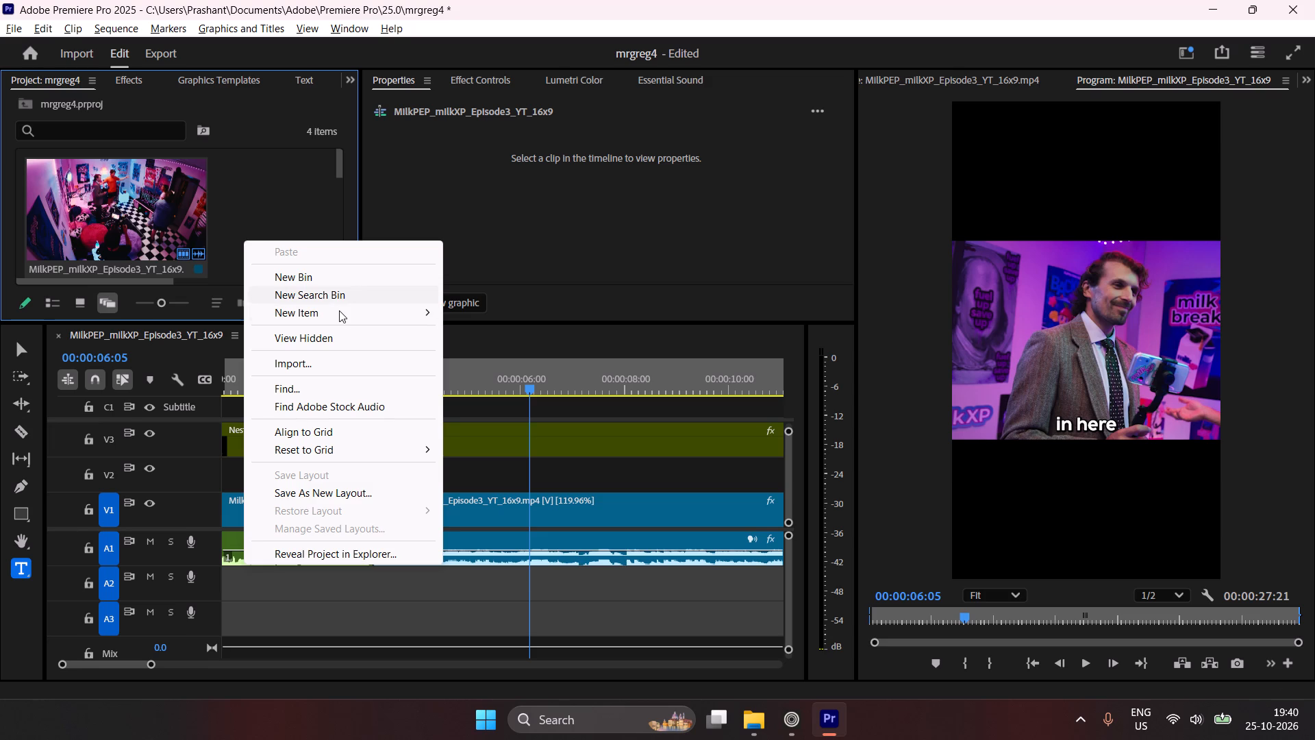
left_click(537, 366)
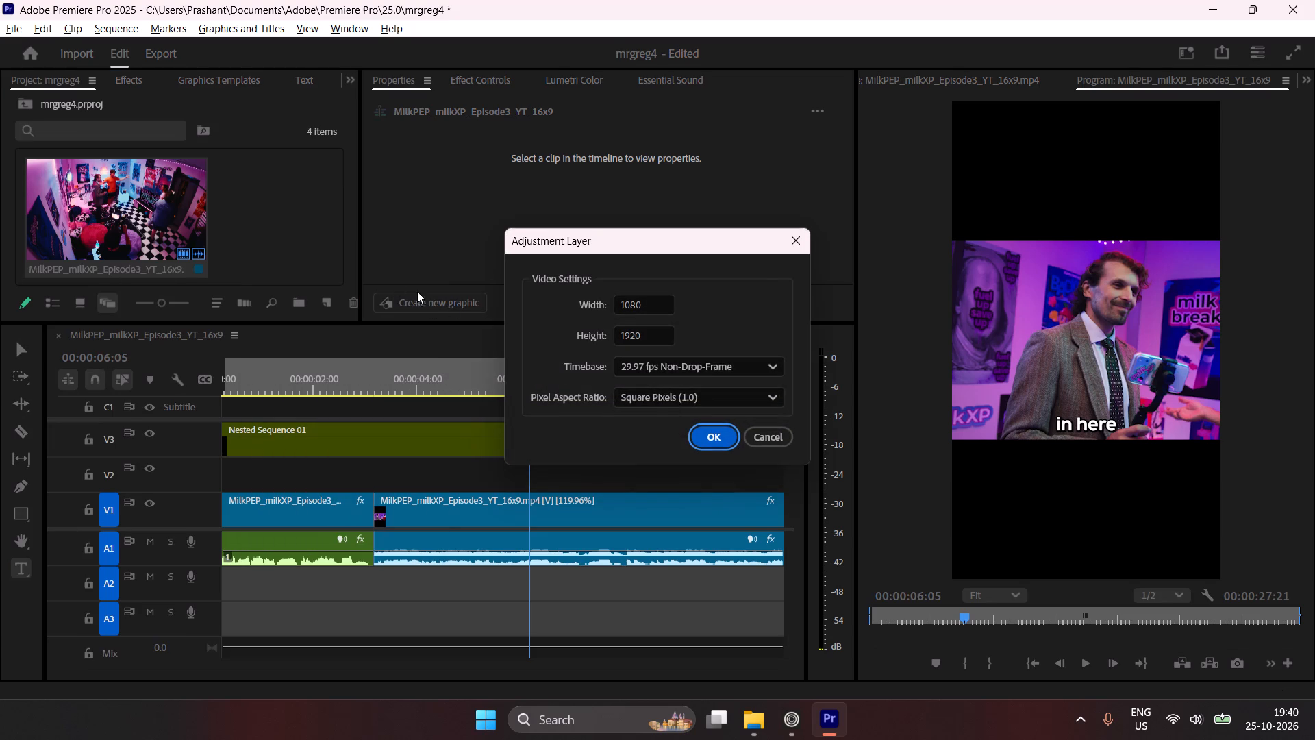
left_click(712, 439)
Place the adjustment layer on track V2, starting at the cut between the first two video clips.
scroll(296, 197, "down", 5)
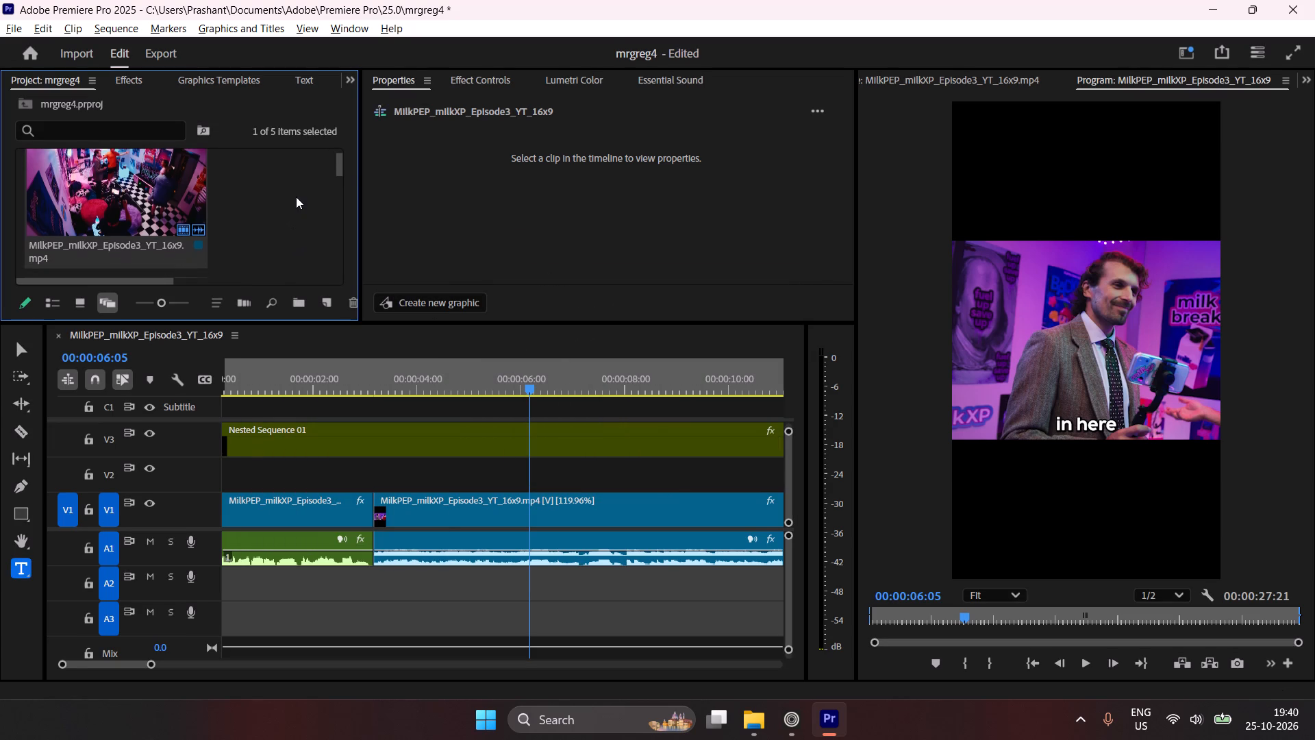
left_click_drag(339, 159, 341, 285)
left_click(284, 244)
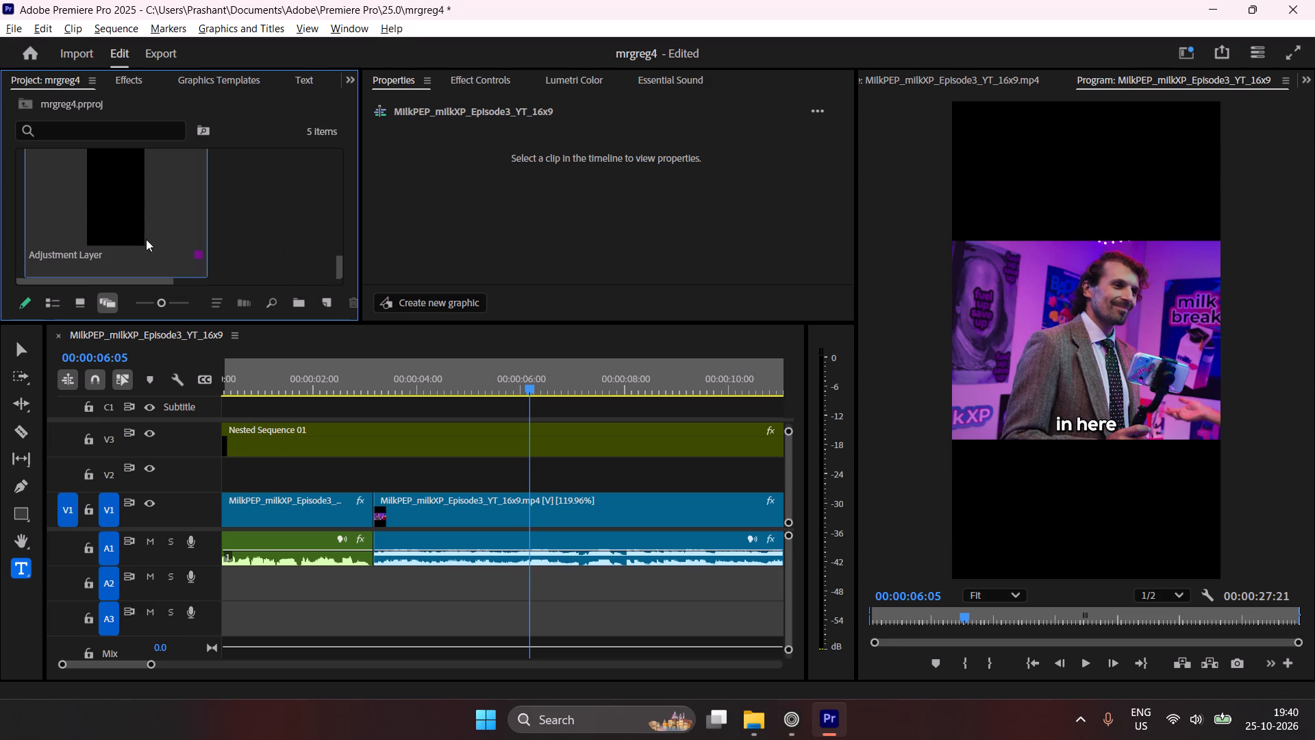
left_click_drag(130, 231, 373, 477)
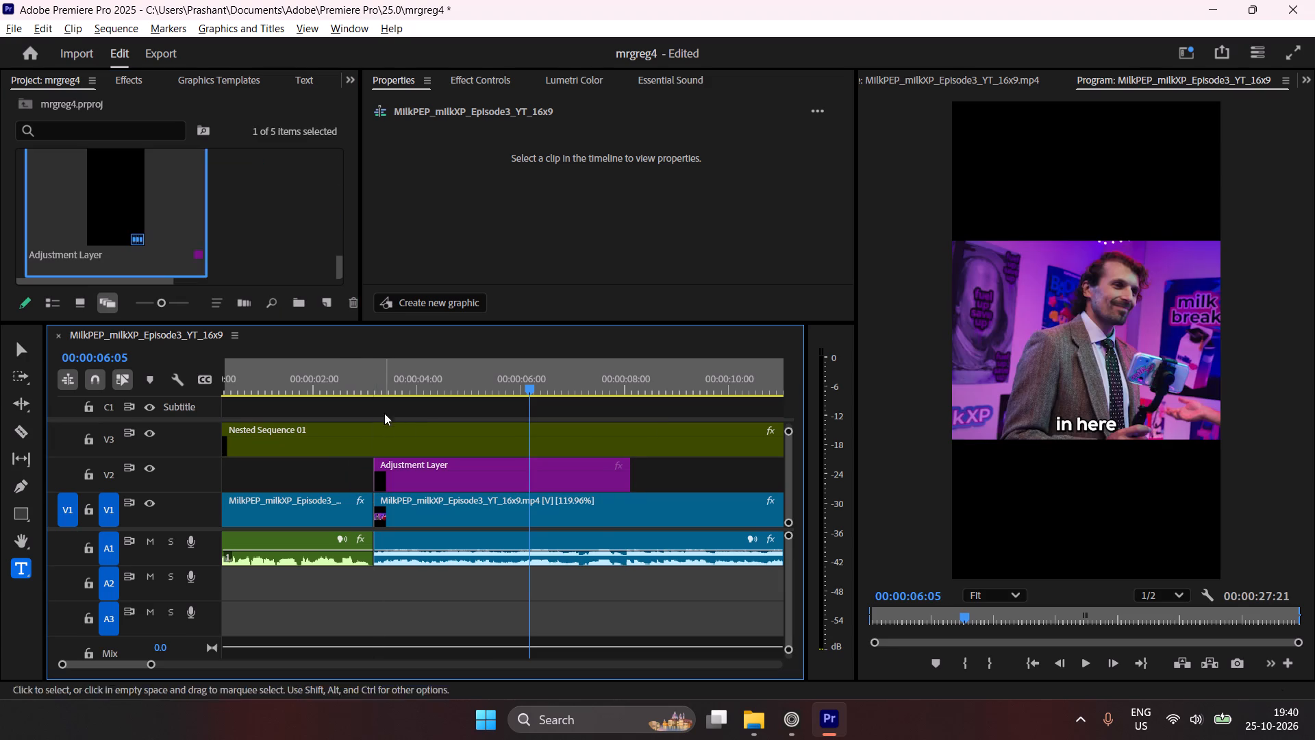
Split the adjustment layer on V2 at 00:00:03:09 and delete the part after the split.
left_click_drag(400, 382, 380, 403)
left_click_drag(151, 667, 129, 673)
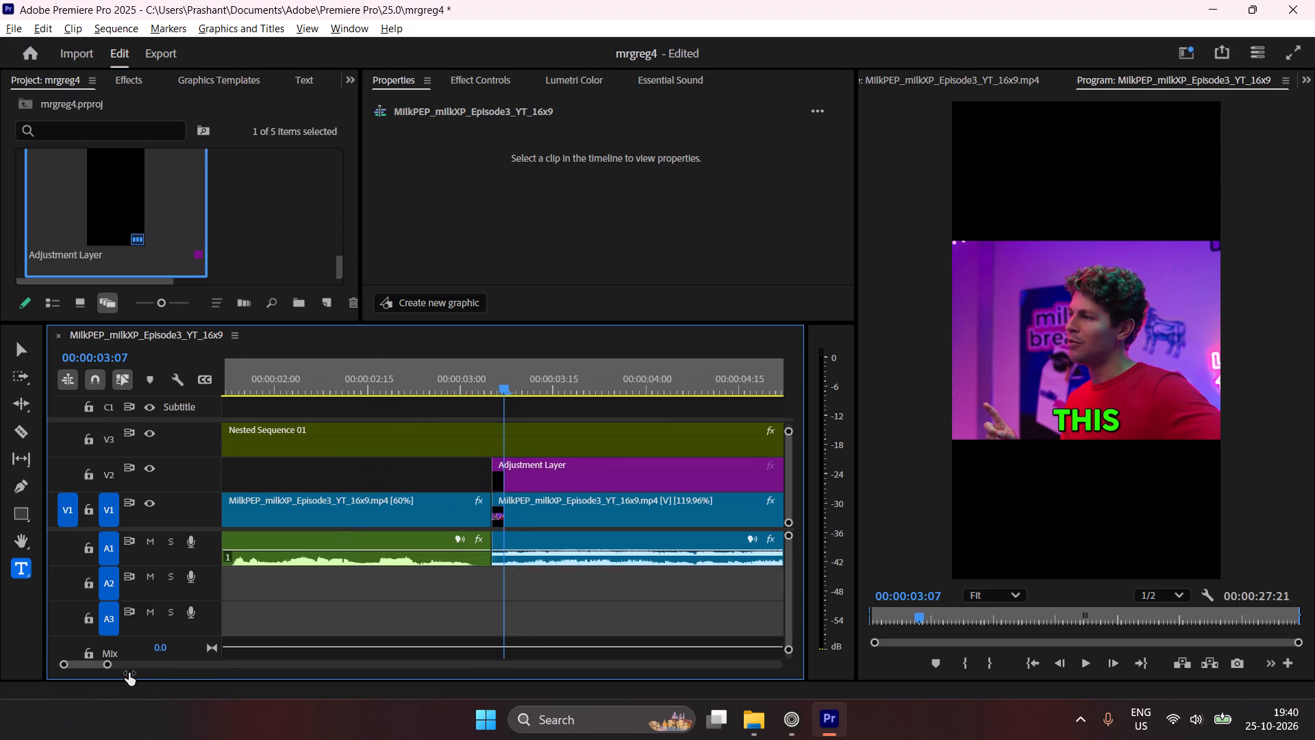
left_click_drag(129, 673, 144, 671)
left_click_drag(509, 388, 499, 401)
key("Right")
key("Right")
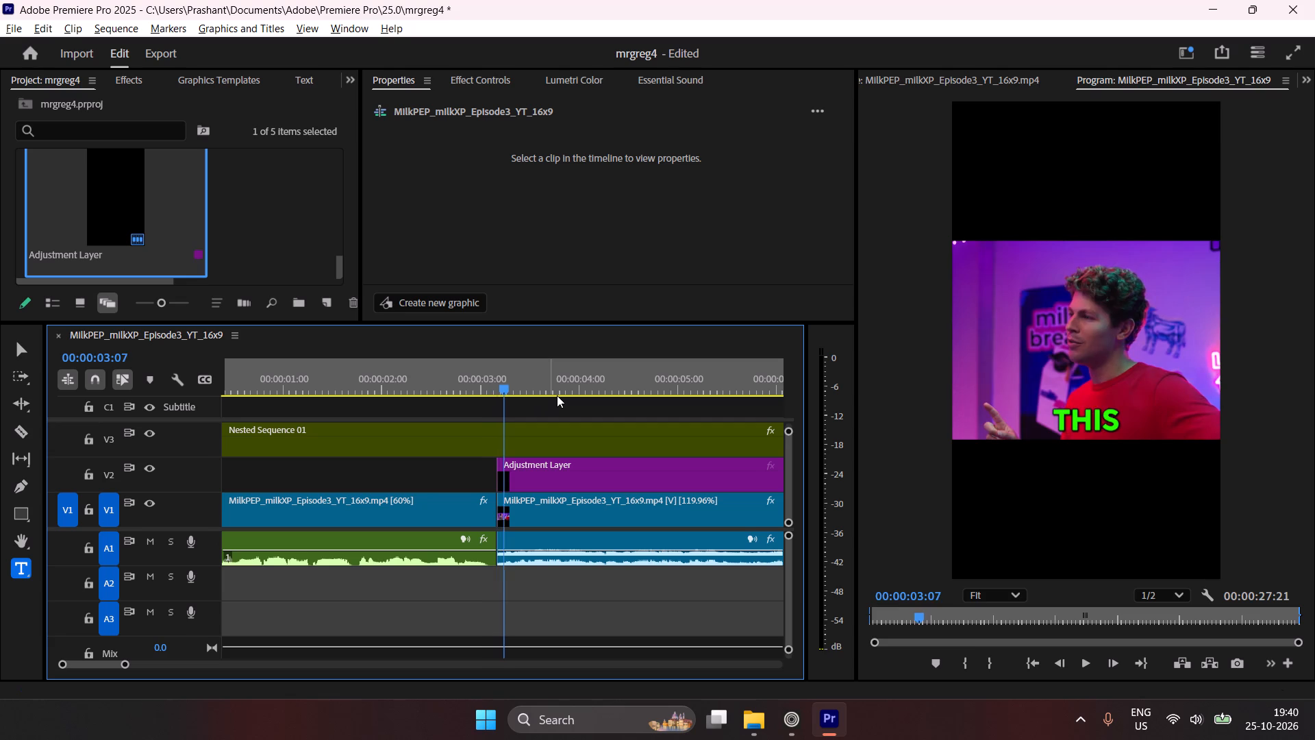
key("Right")
key("Right")
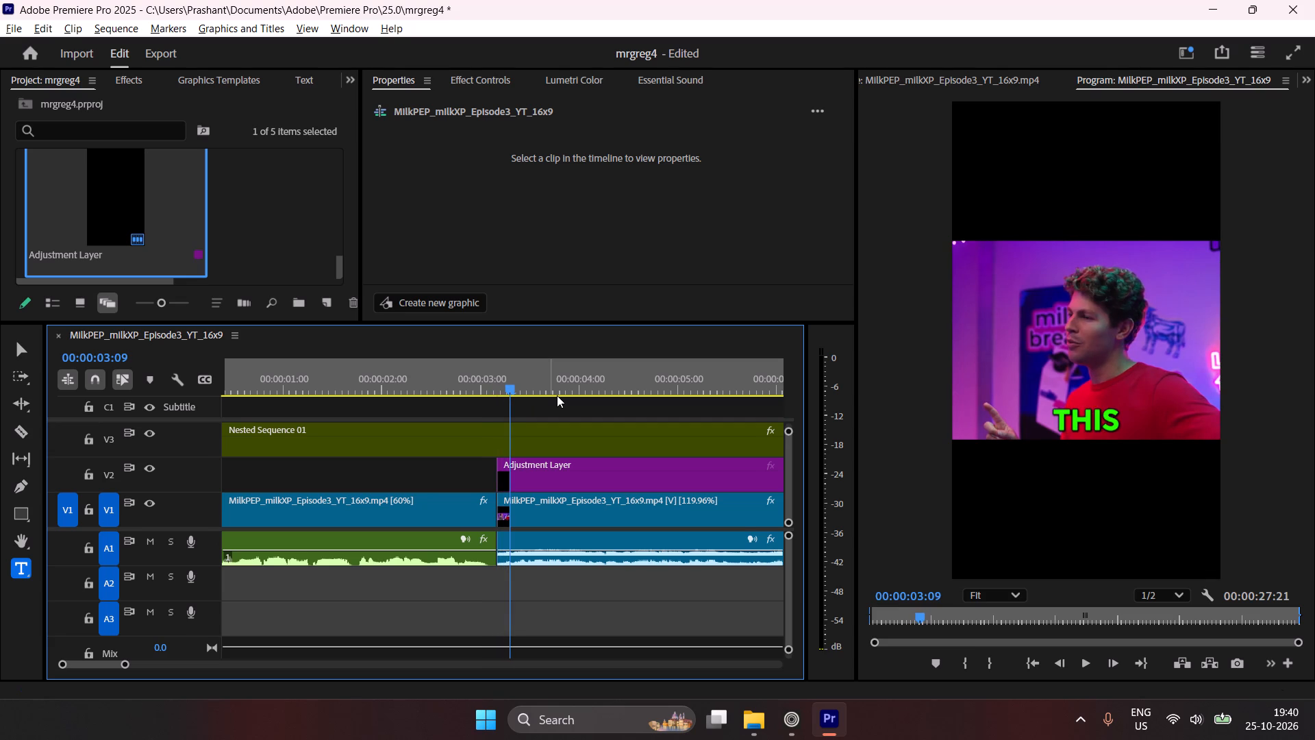
key("c")
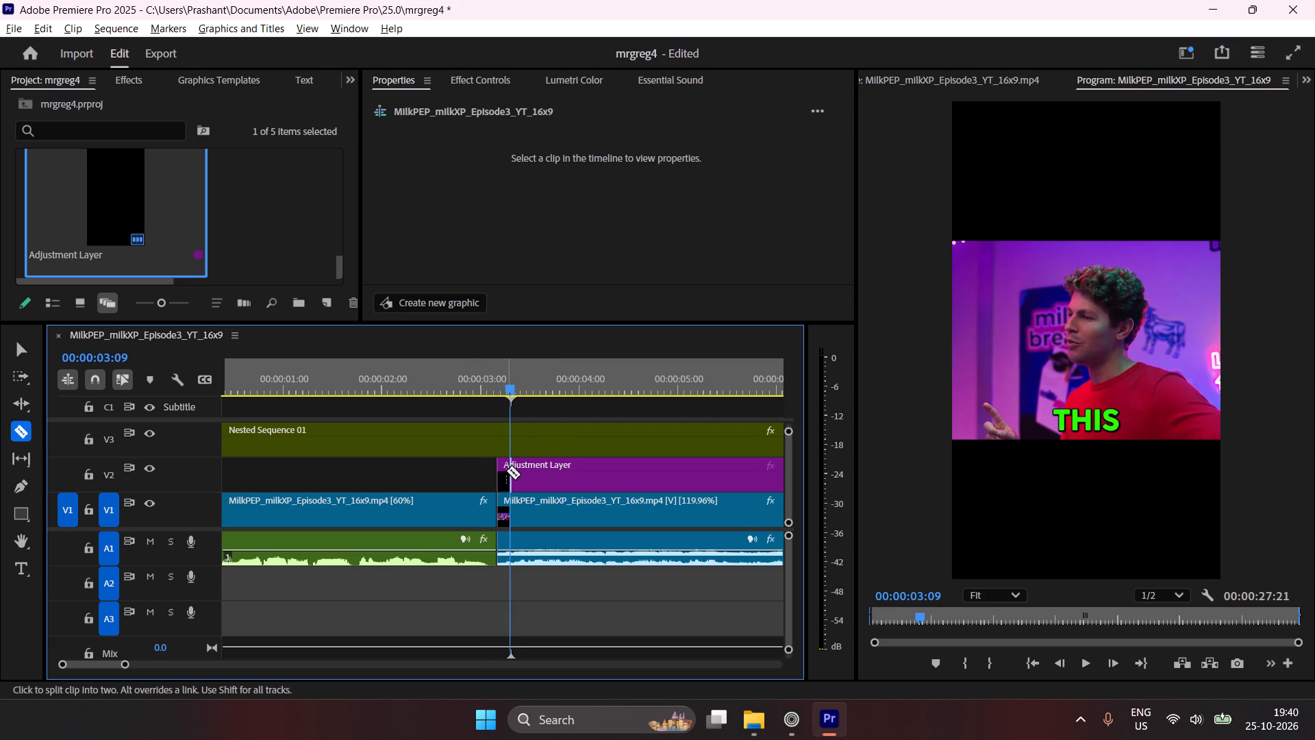
left_click(506, 471)
key("v")
left_click(539, 471)
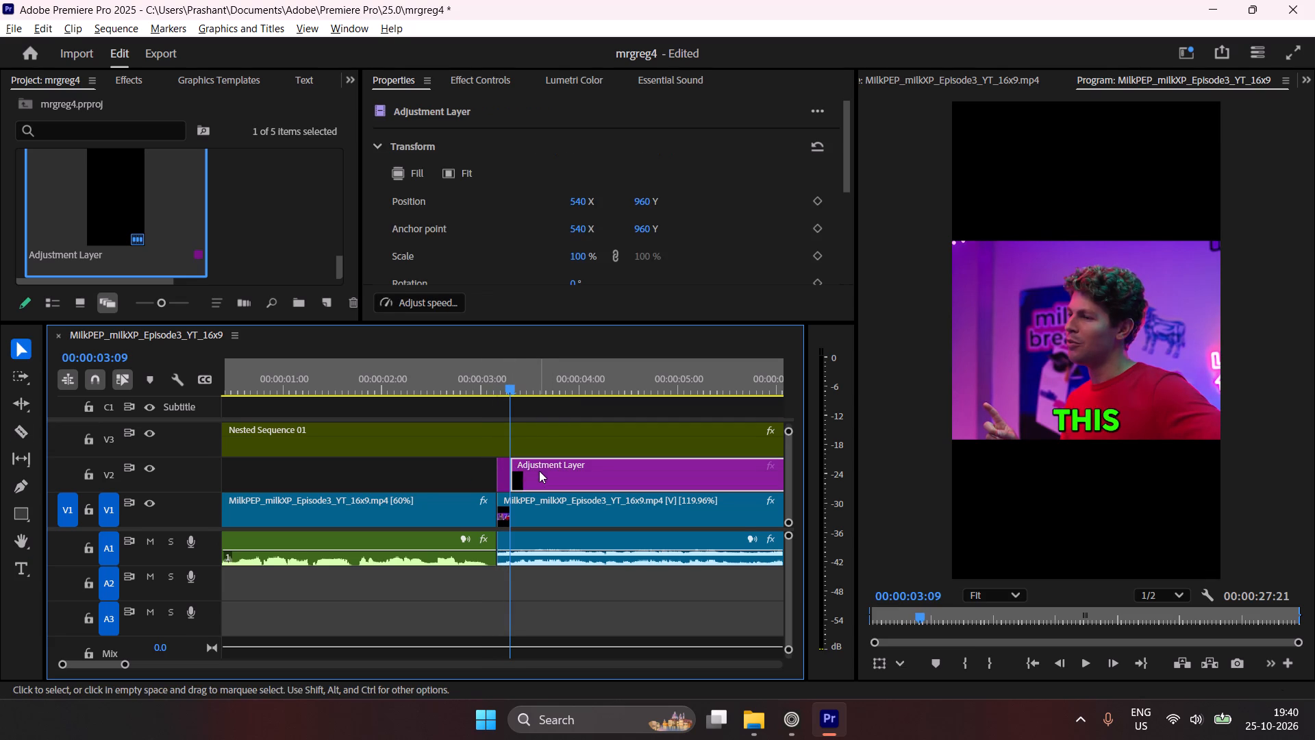
key("Delete")
Duplicate the shortened adjustment layer on V2 and position the copy so it ends exactly at the cut between the two clips.
left_click(501, 475)
key("ctrl+c")
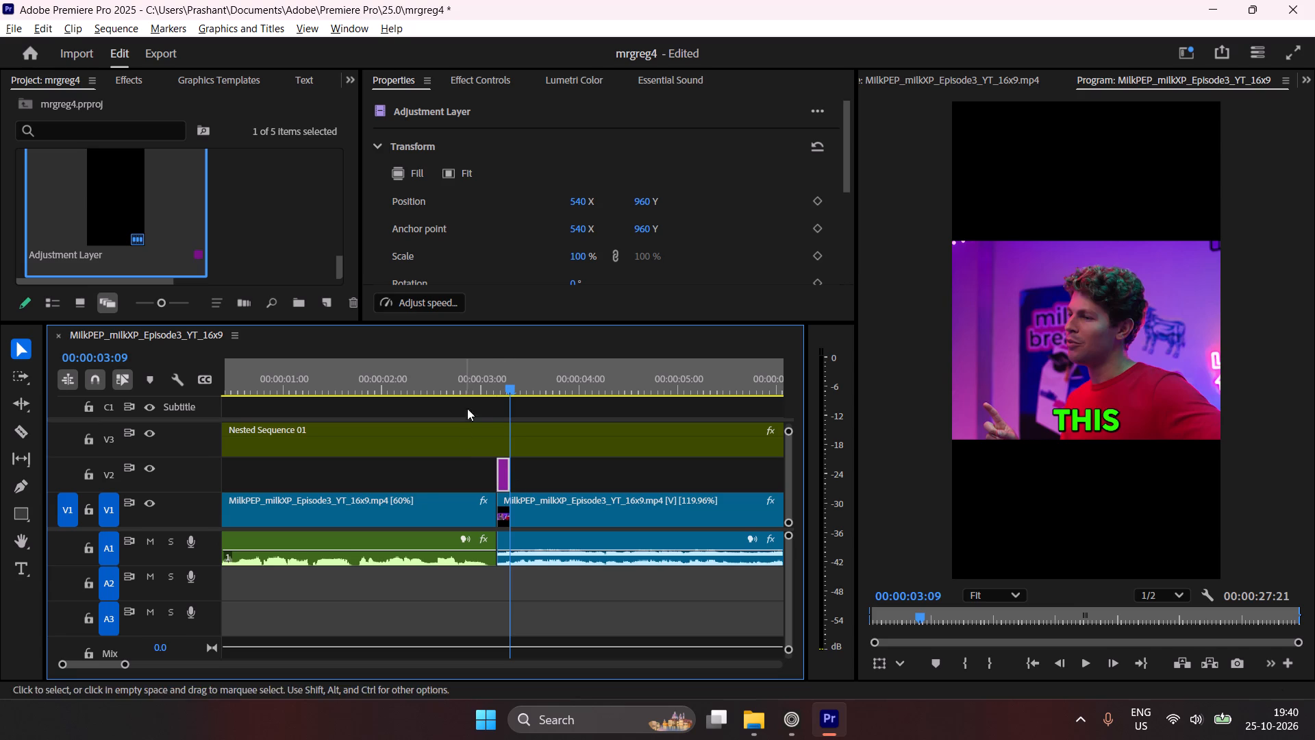
left_click_drag(476, 391, 466, 400)
key("ctrl+v")
left_click_drag(471, 476, 488, 476)
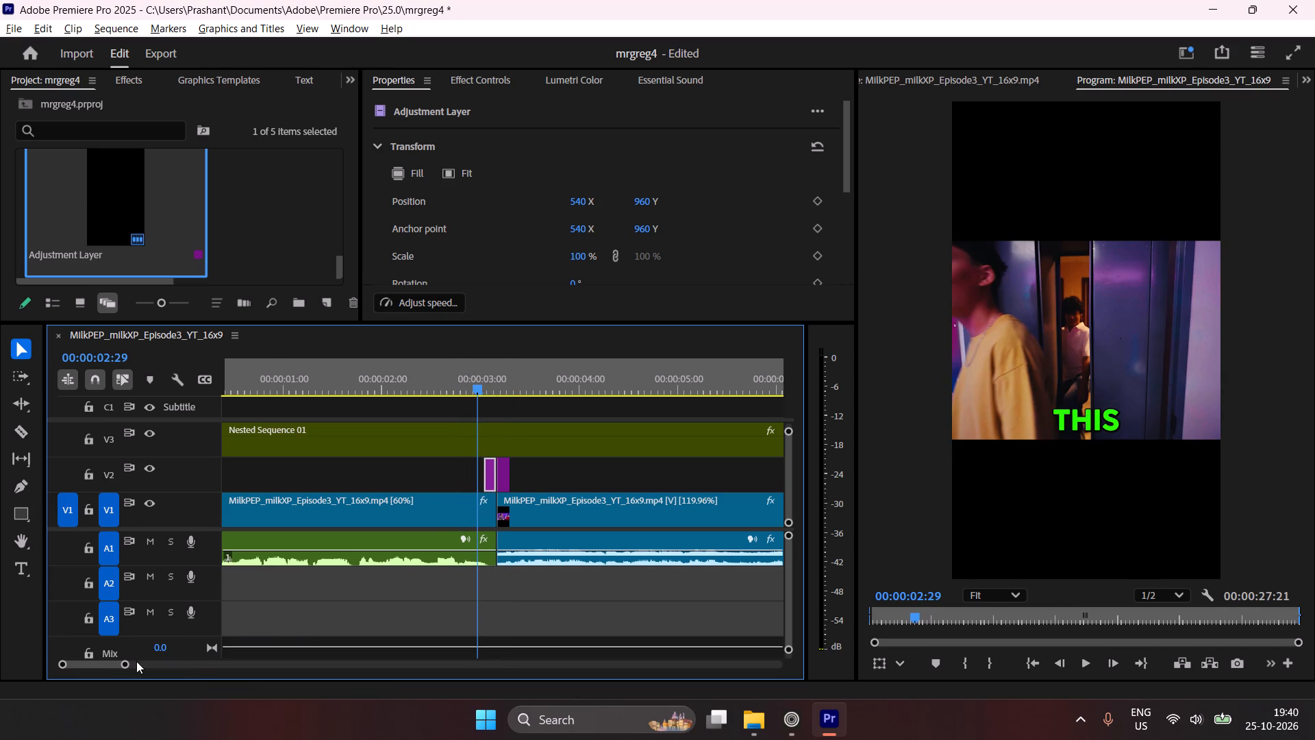
Add an empty video track directly above V2, beneath the nested caption sequence.
left_click_drag(123, 664, 109, 671)
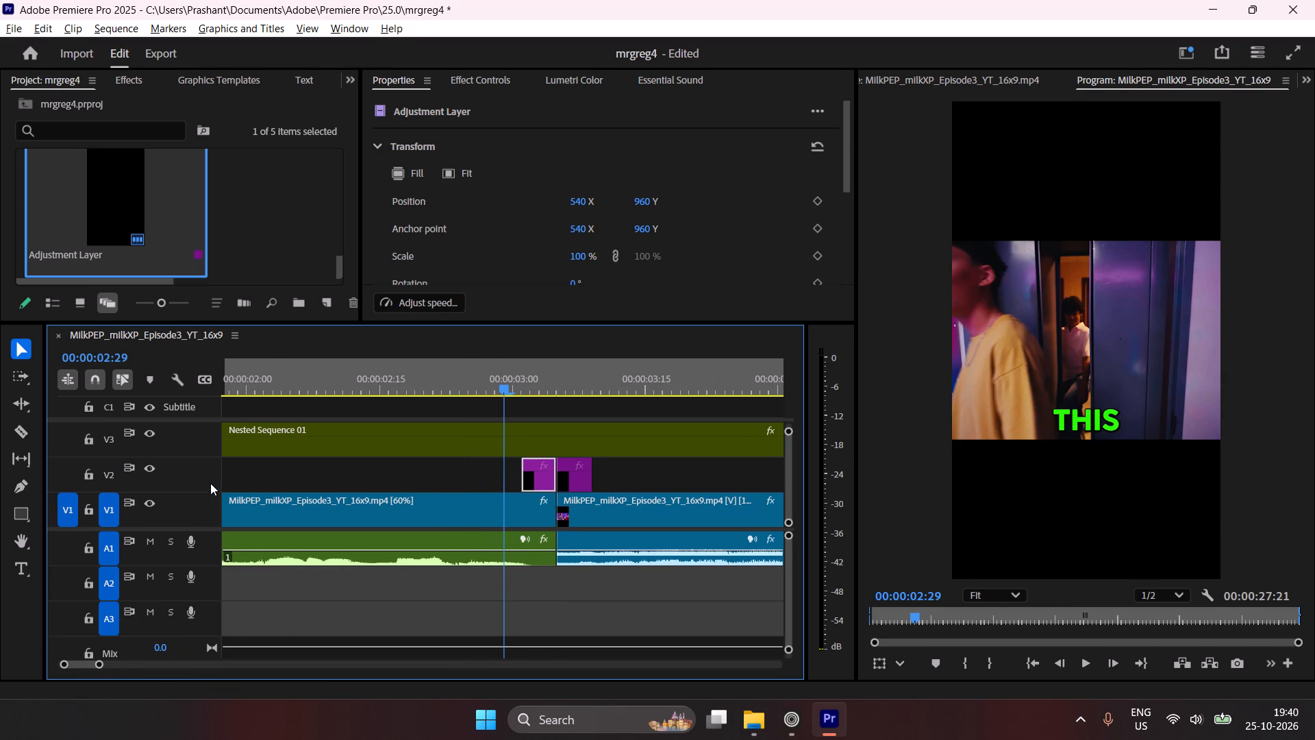
right_click(210, 475)
left_click(301, 512)
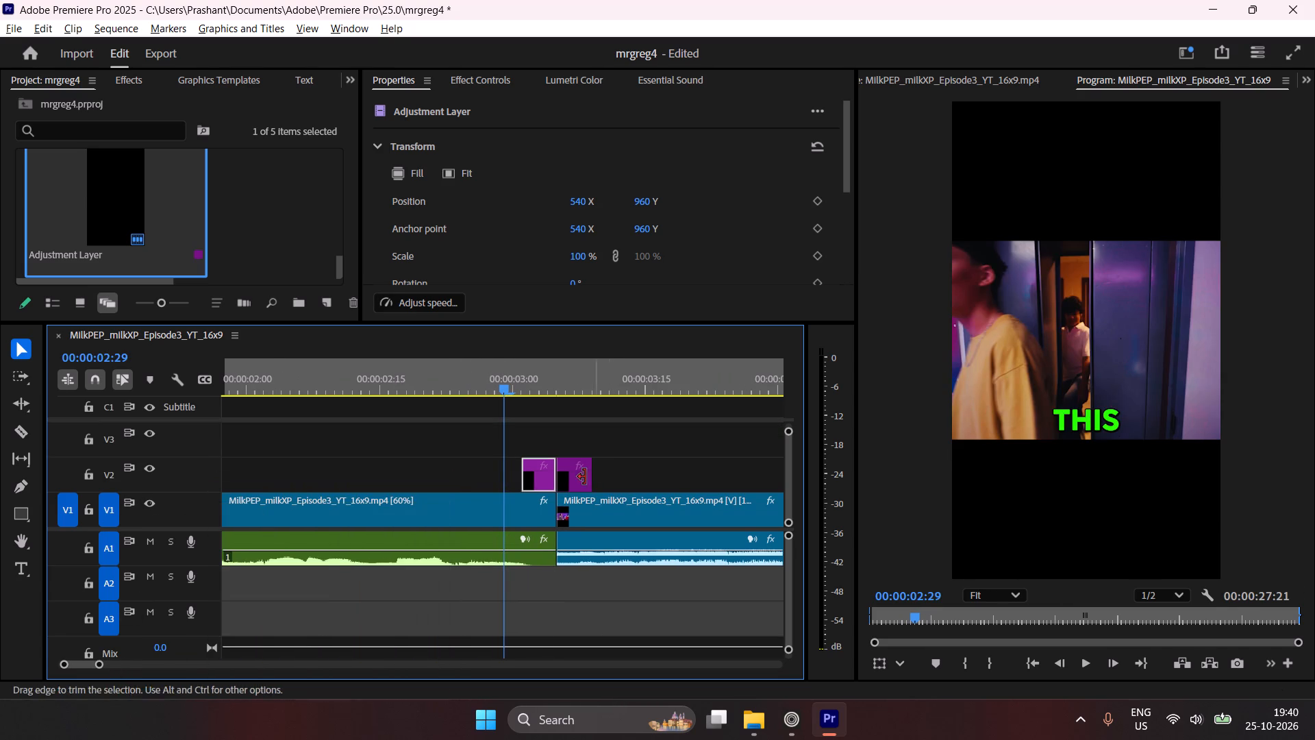
Copy the adjustment layer after the cut and paste it at 00:00:03:03 so it straddles the cut.
left_click(574, 478)
key("ctrl+c")
left_click_drag(538, 373, 535, 388)
left_click(542, 439)
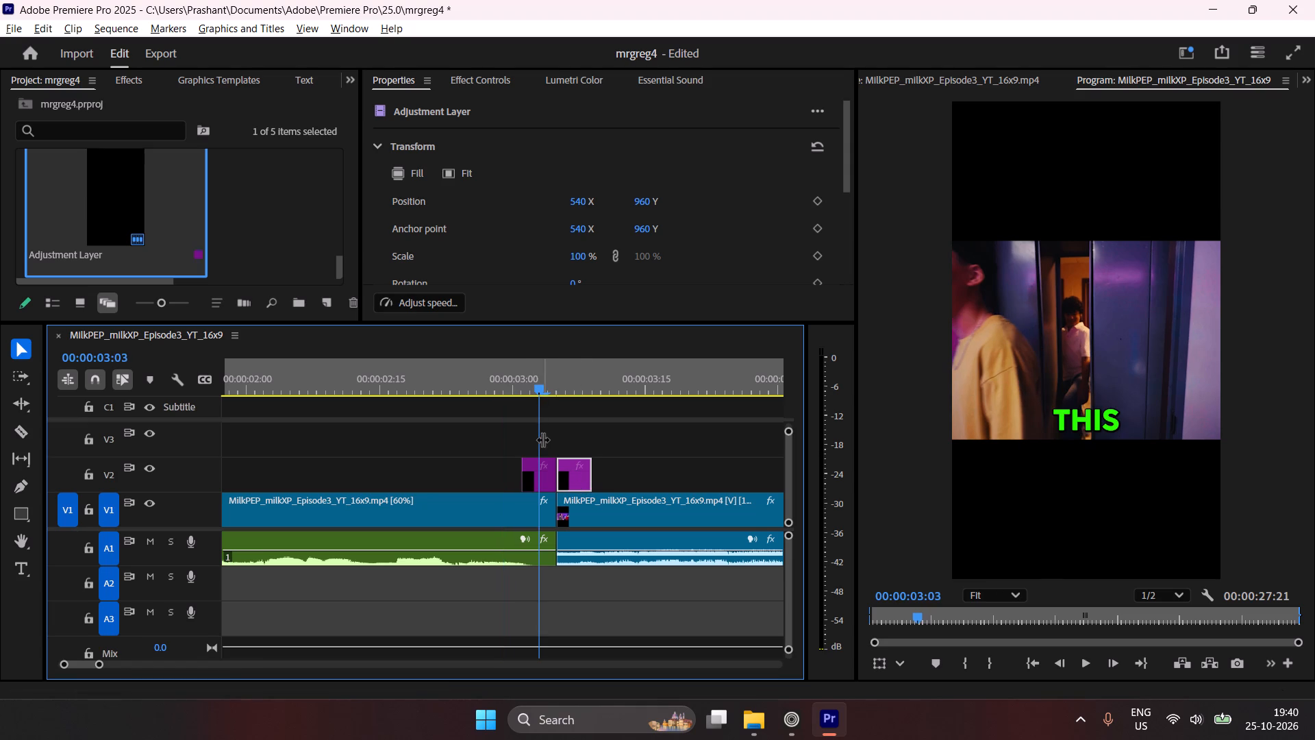
left_click(586, 430)
key("ctrl+v")
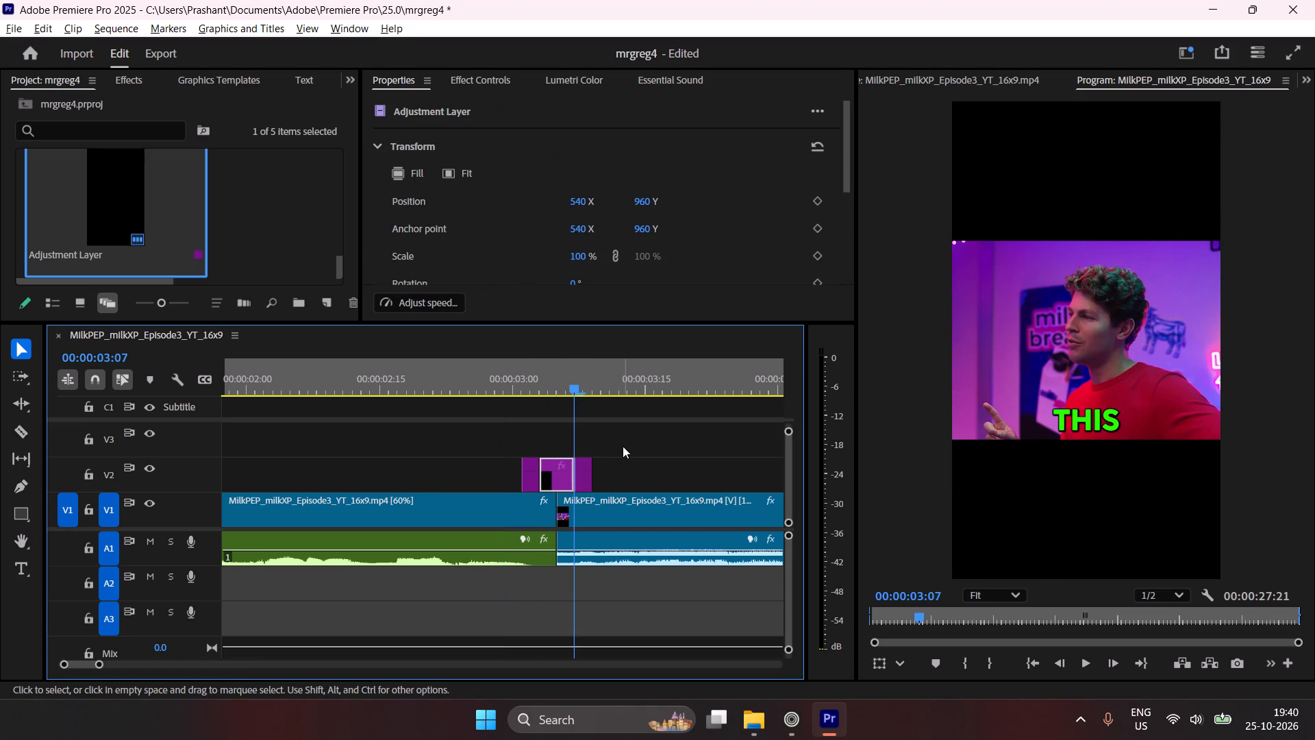
Undo the last paste, paste the adjustment layer again, and place it on V3, extended to span both V2 adjustment layers.
key("ctrl+z")
left_click_drag(506, 380, 453, 415)
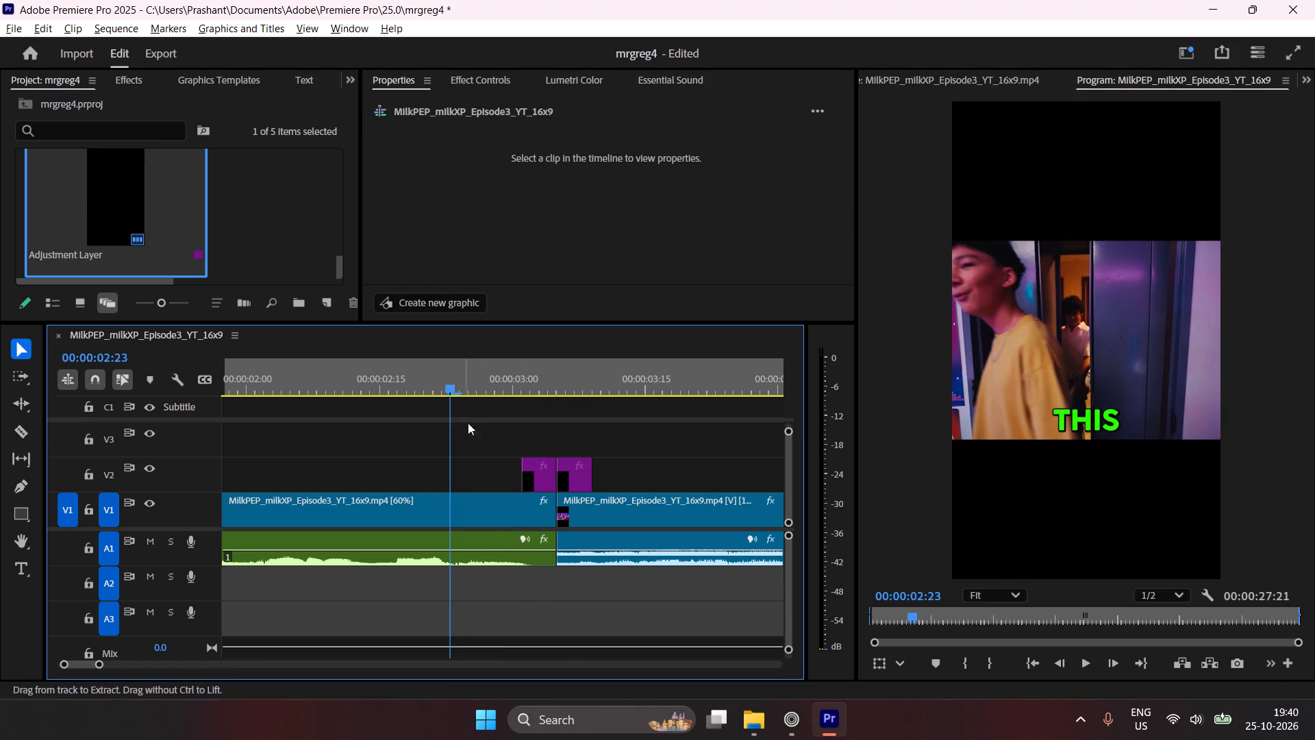
key("ctrl+v")
left_click_drag(469, 479, 546, 445)
left_click_drag(560, 437, 592, 439)
left_click(643, 441)
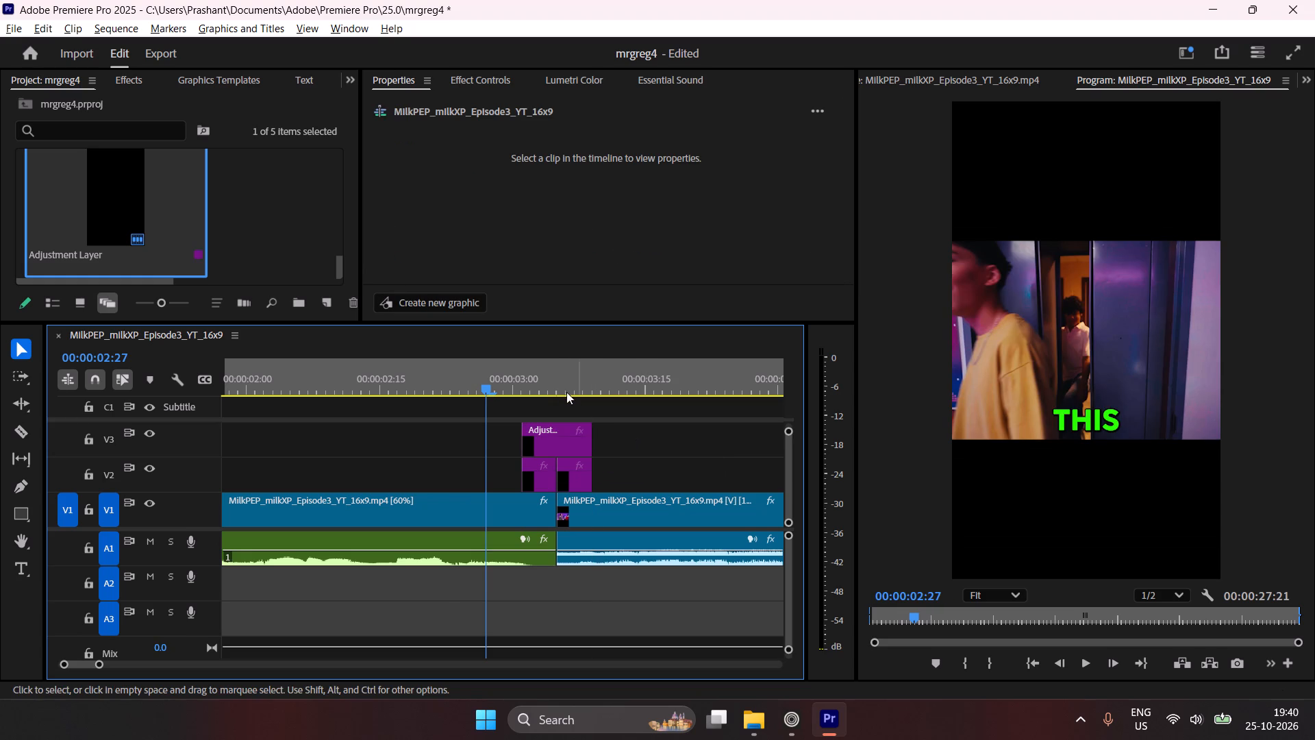
Apply the Main Preset from Finzar Transitions to both adjustment layers on V2.
left_click_drag(566, 369, 565, 381)
left_click(132, 84)
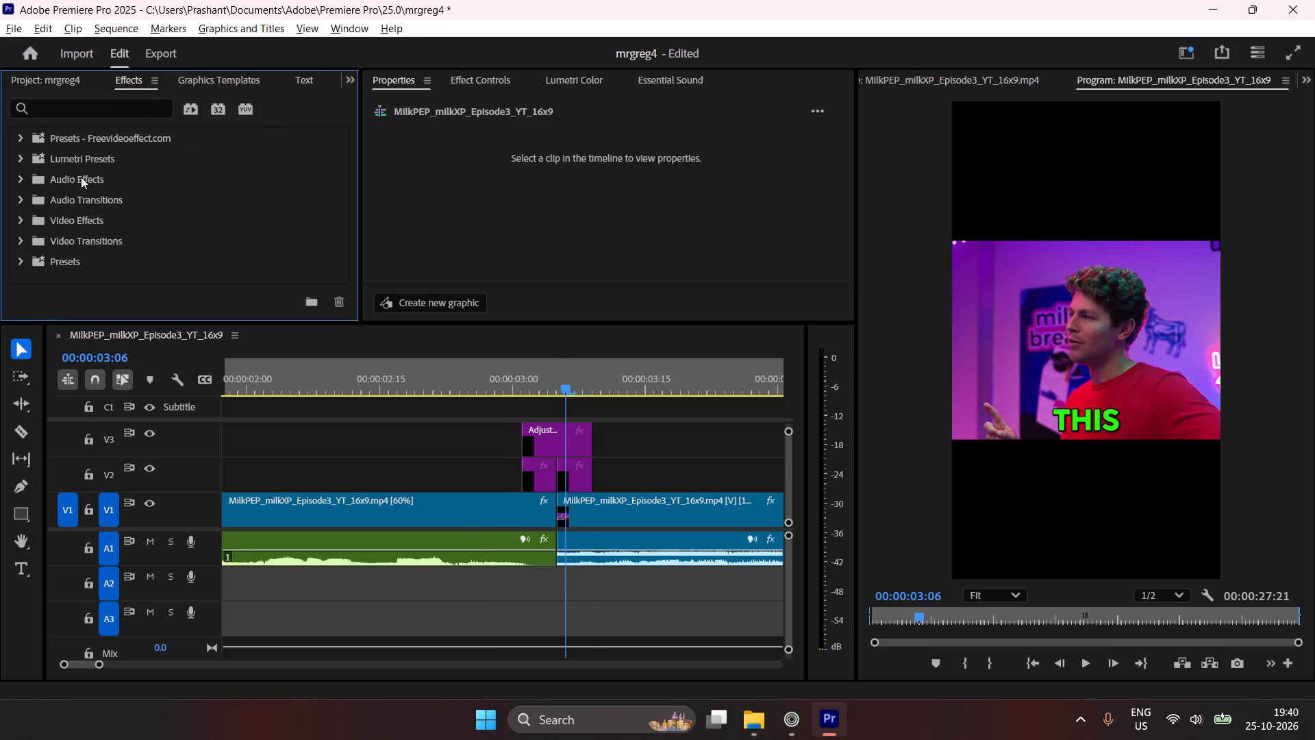
scroll(97, 176, "down", 1)
scroll(97, 176, "up", 3)
left_click(14, 136)
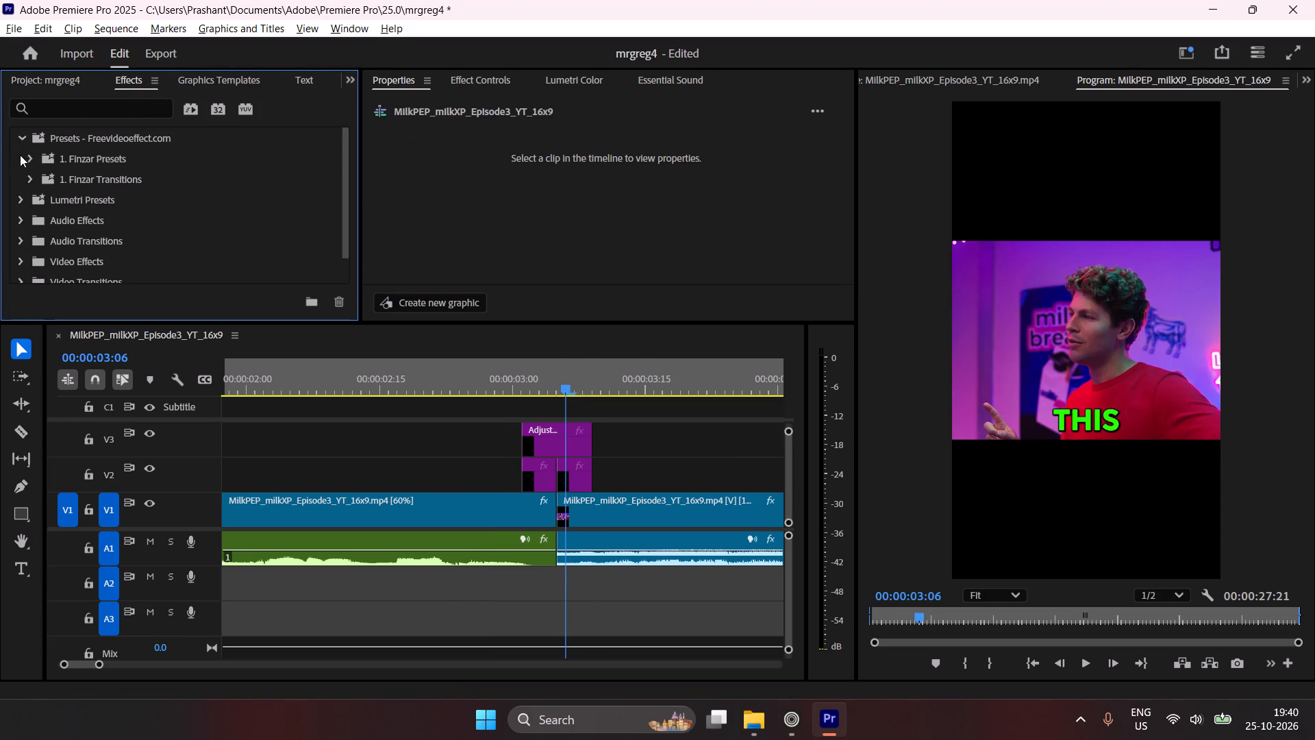
left_click(27, 176)
scroll(149, 212, "down", 2)
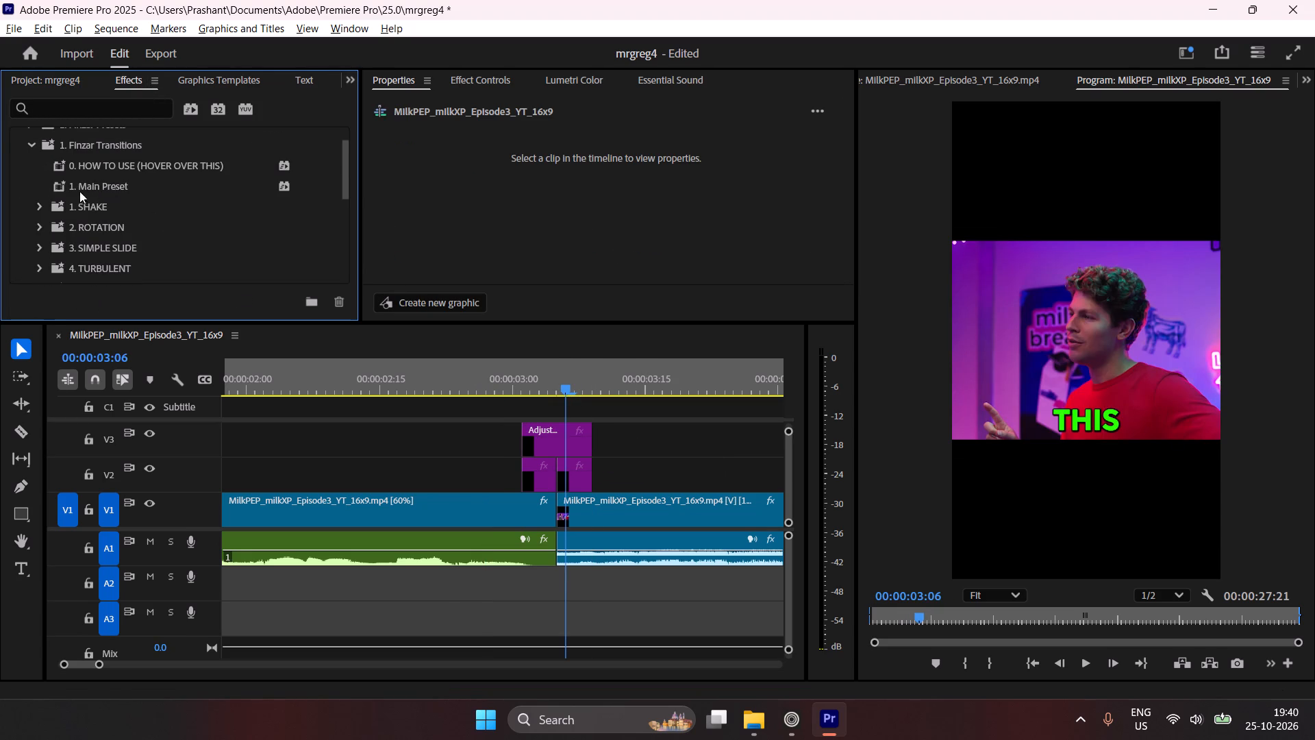
left_click_drag(99, 183, 531, 471)
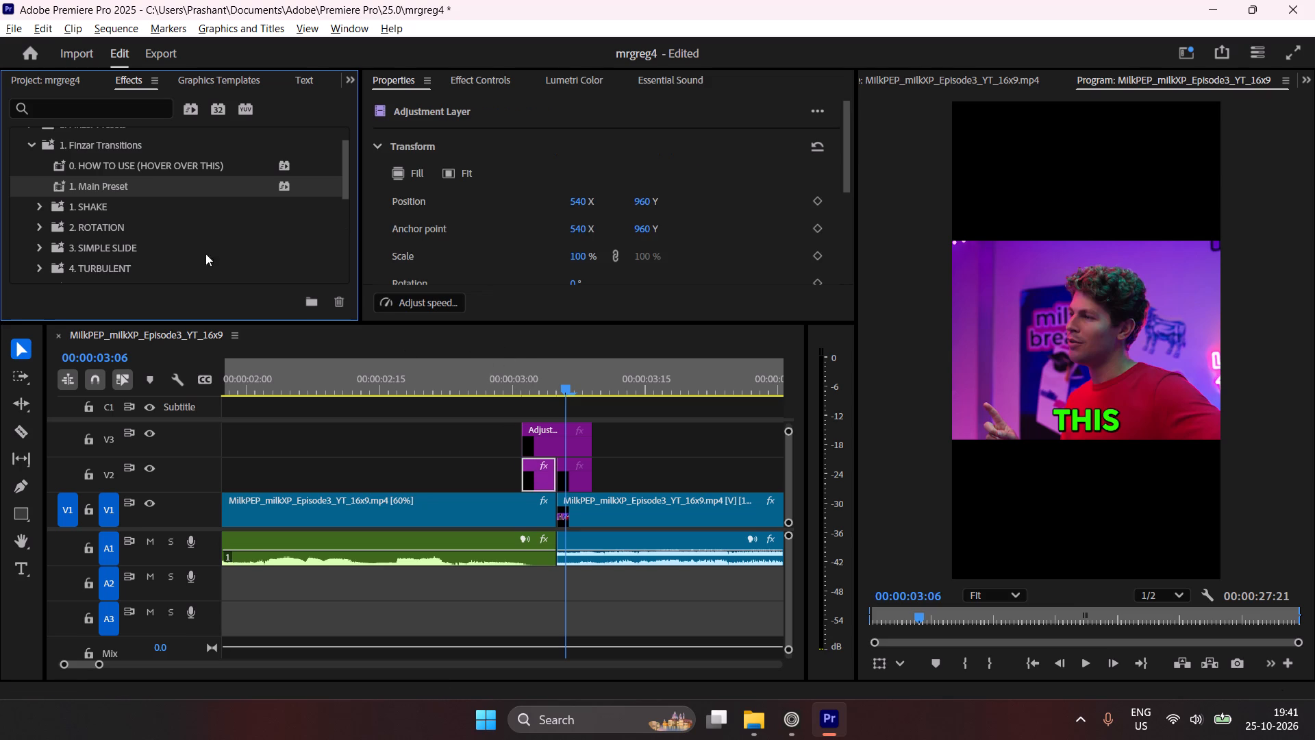
left_click_drag(111, 186, 575, 478)
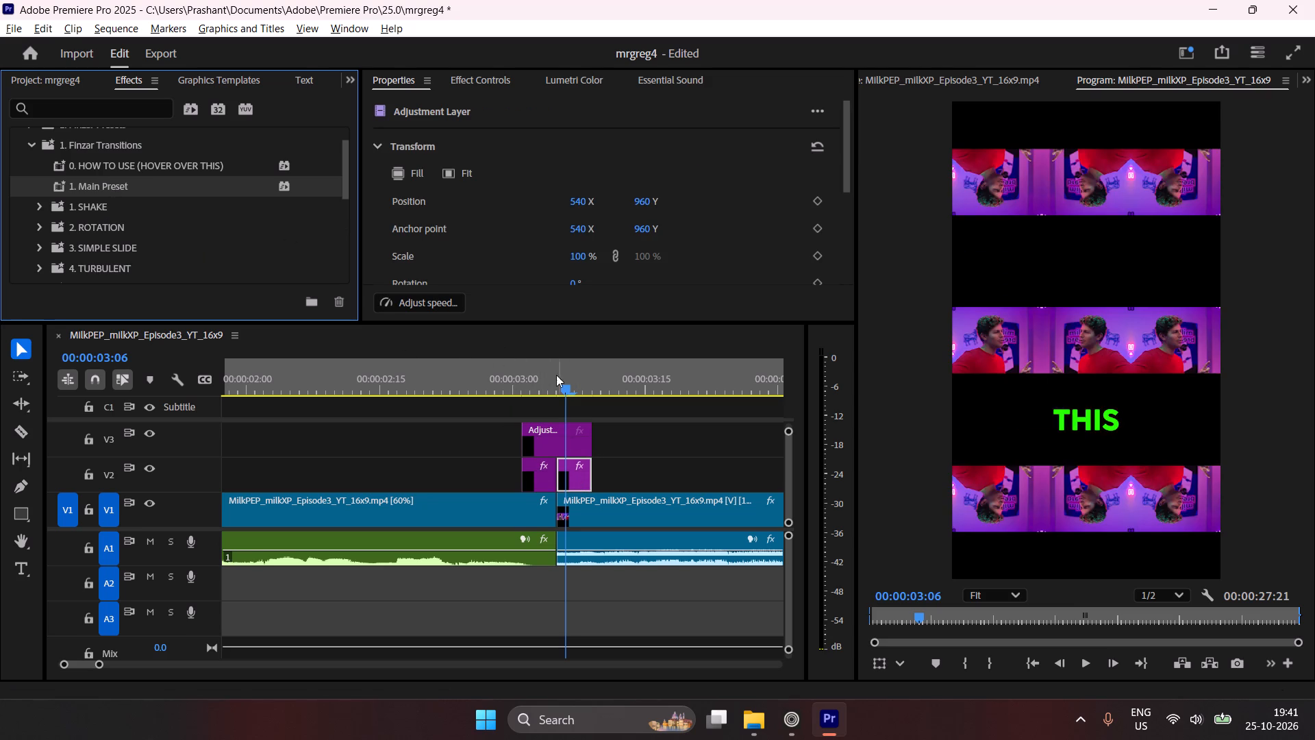
left_click_drag(556, 375, 560, 383)
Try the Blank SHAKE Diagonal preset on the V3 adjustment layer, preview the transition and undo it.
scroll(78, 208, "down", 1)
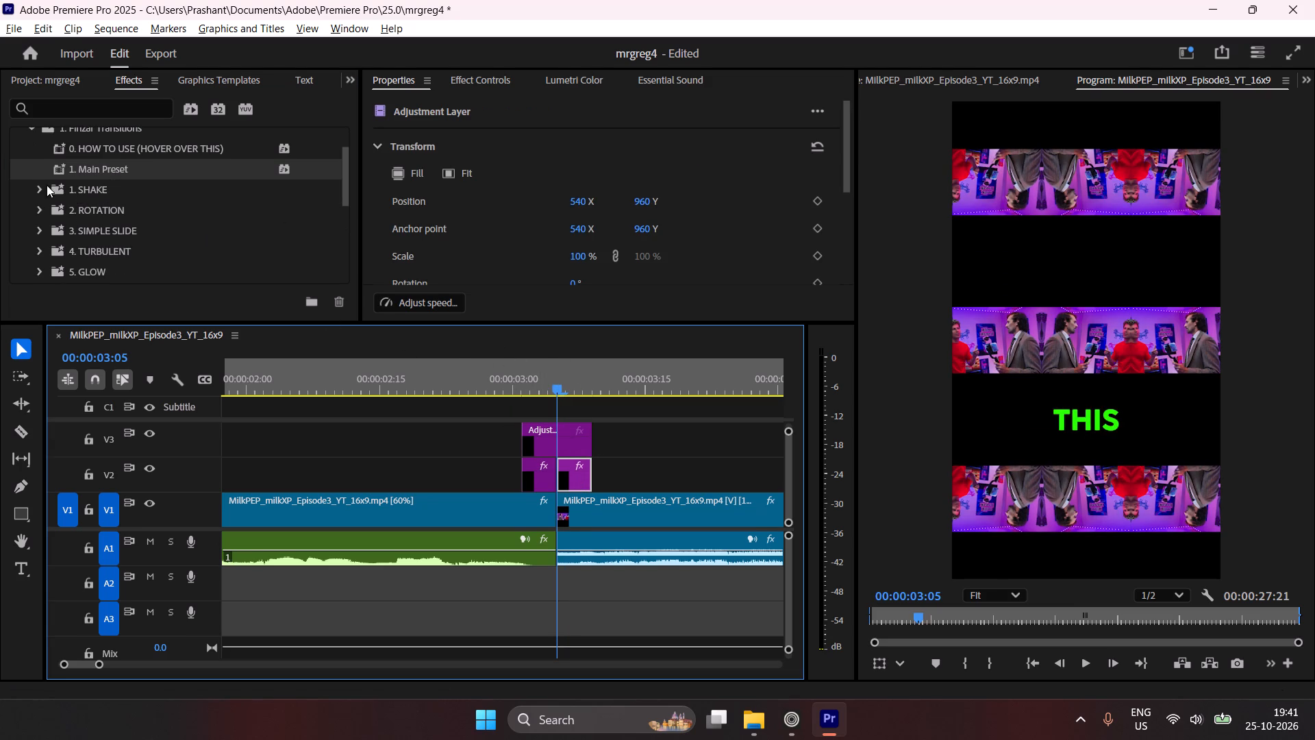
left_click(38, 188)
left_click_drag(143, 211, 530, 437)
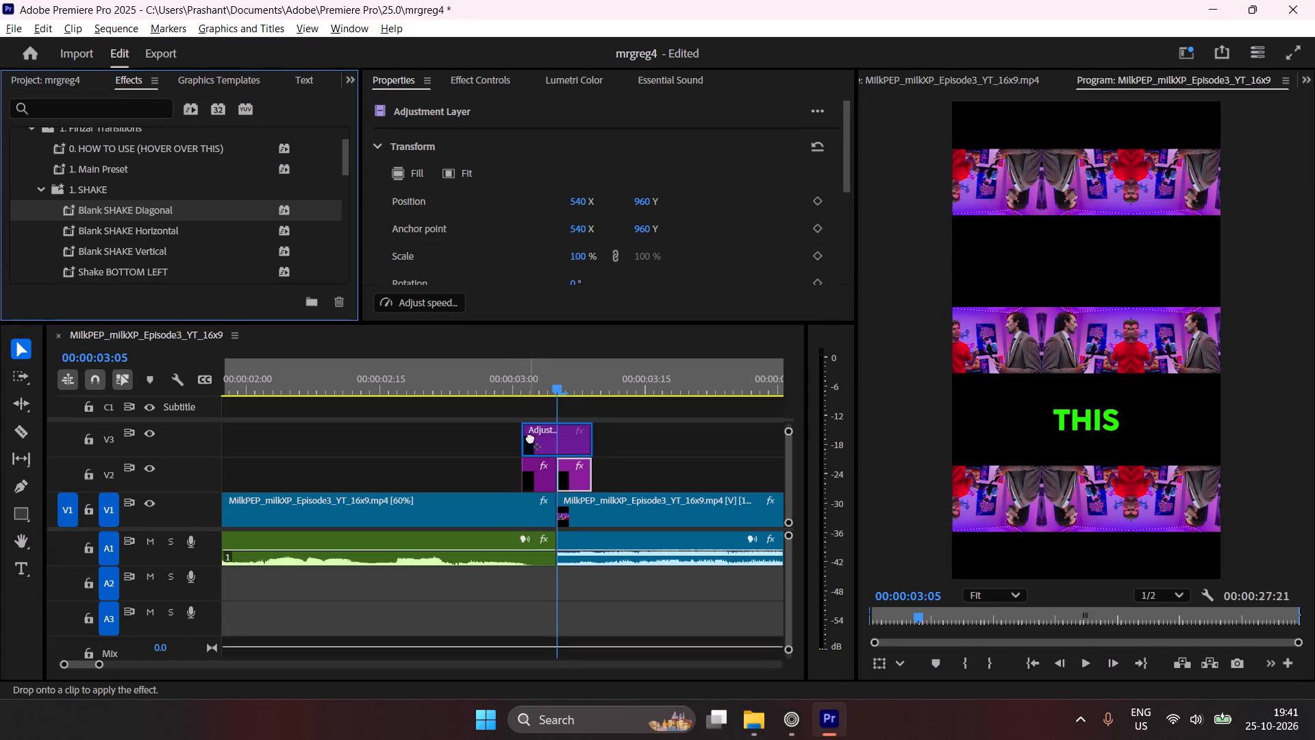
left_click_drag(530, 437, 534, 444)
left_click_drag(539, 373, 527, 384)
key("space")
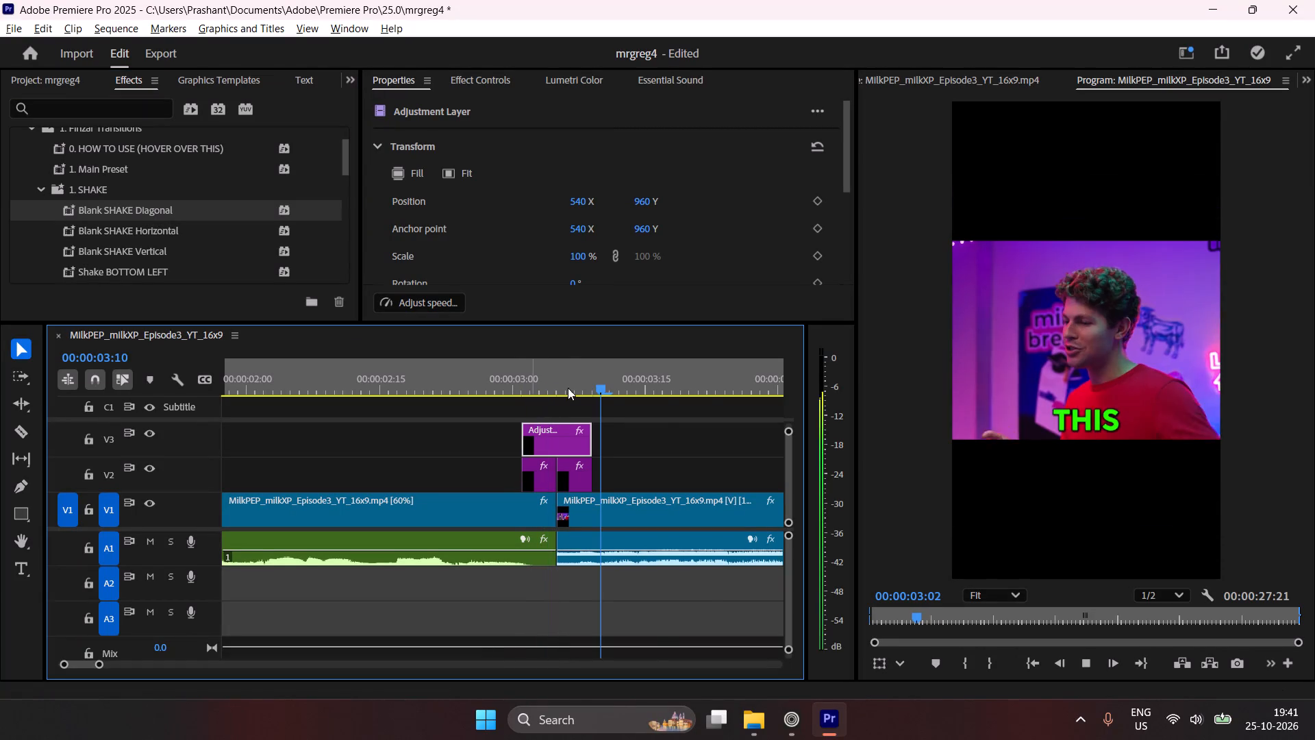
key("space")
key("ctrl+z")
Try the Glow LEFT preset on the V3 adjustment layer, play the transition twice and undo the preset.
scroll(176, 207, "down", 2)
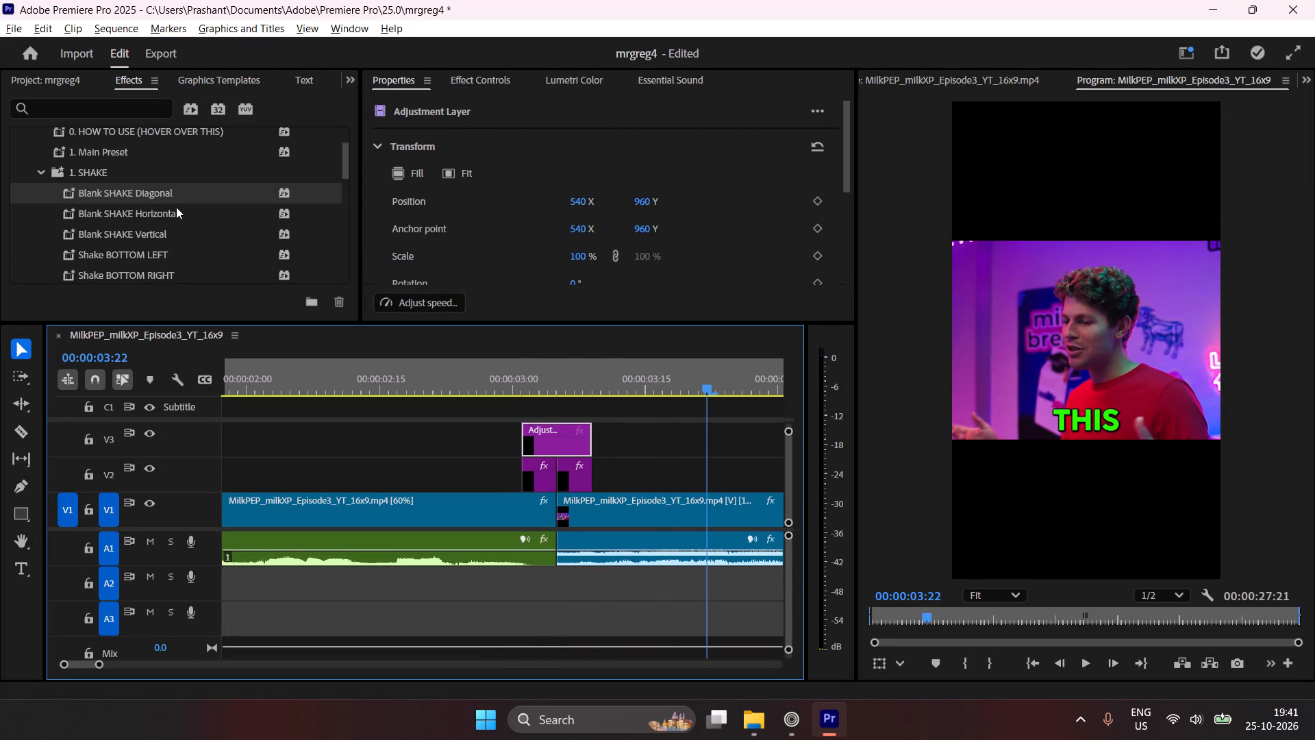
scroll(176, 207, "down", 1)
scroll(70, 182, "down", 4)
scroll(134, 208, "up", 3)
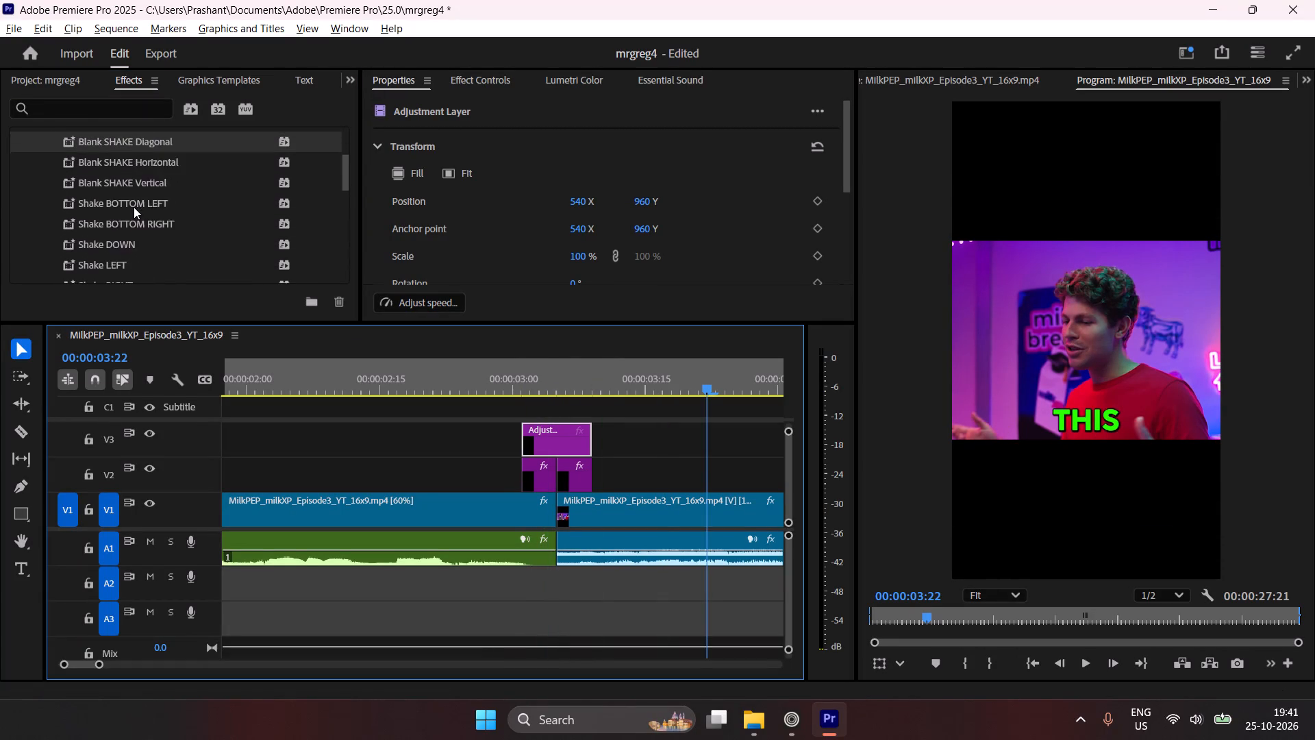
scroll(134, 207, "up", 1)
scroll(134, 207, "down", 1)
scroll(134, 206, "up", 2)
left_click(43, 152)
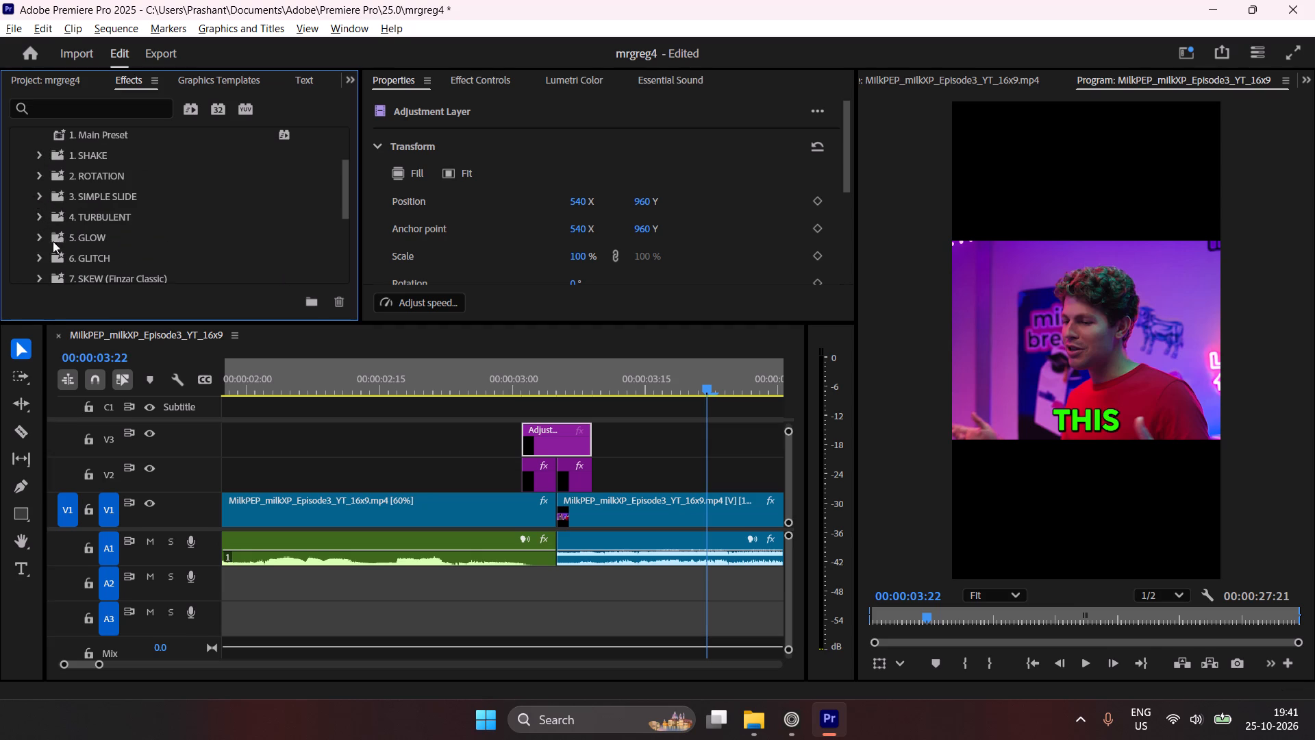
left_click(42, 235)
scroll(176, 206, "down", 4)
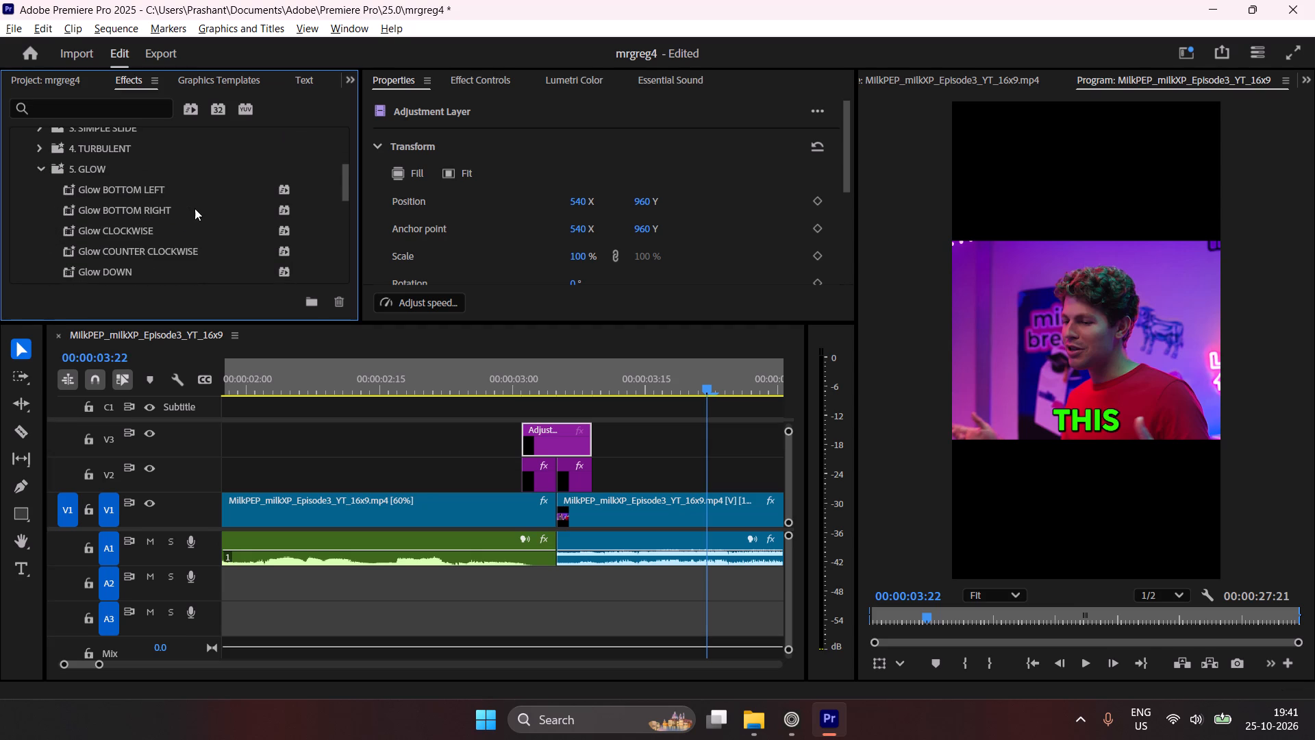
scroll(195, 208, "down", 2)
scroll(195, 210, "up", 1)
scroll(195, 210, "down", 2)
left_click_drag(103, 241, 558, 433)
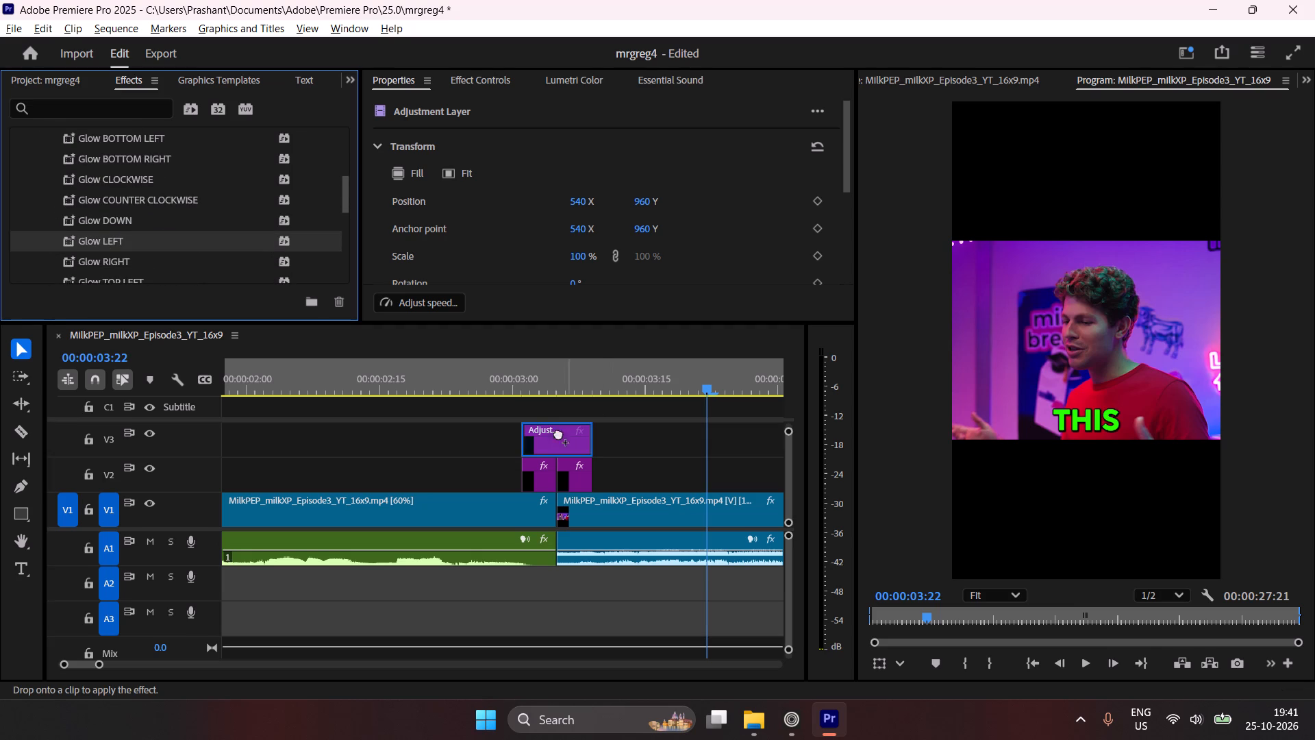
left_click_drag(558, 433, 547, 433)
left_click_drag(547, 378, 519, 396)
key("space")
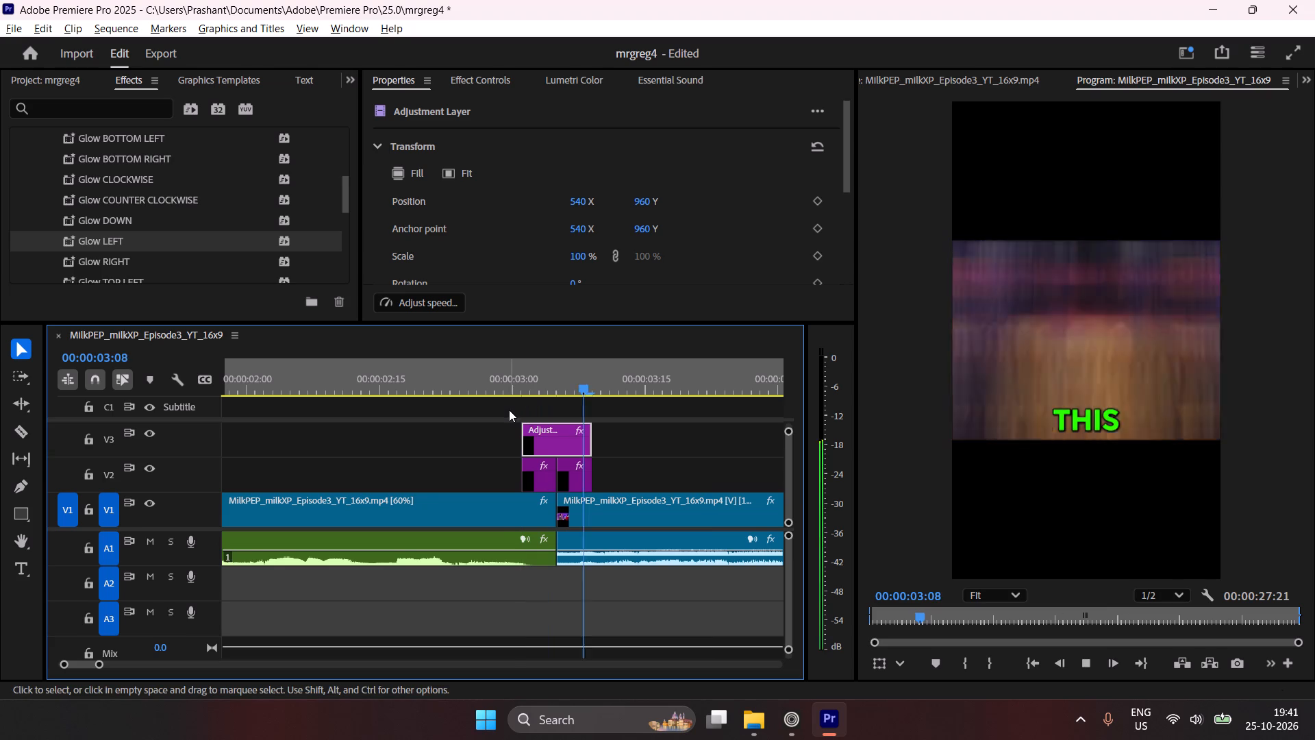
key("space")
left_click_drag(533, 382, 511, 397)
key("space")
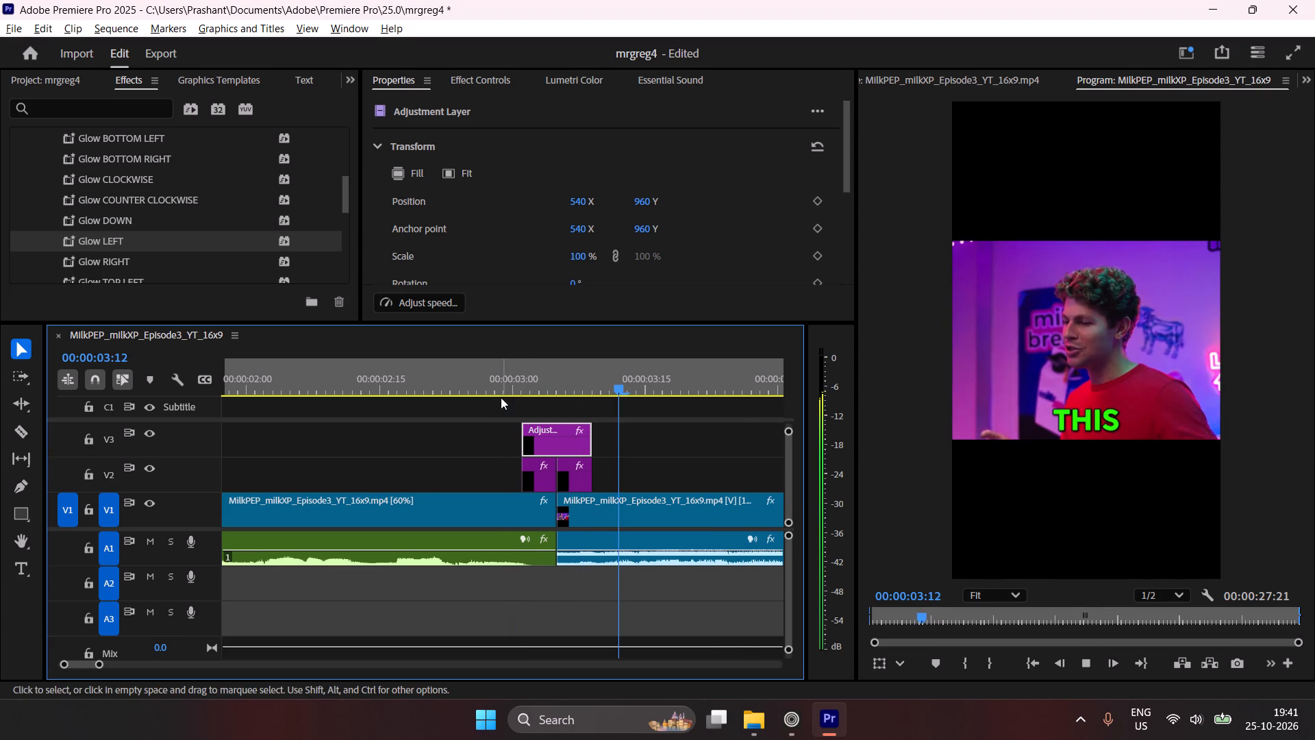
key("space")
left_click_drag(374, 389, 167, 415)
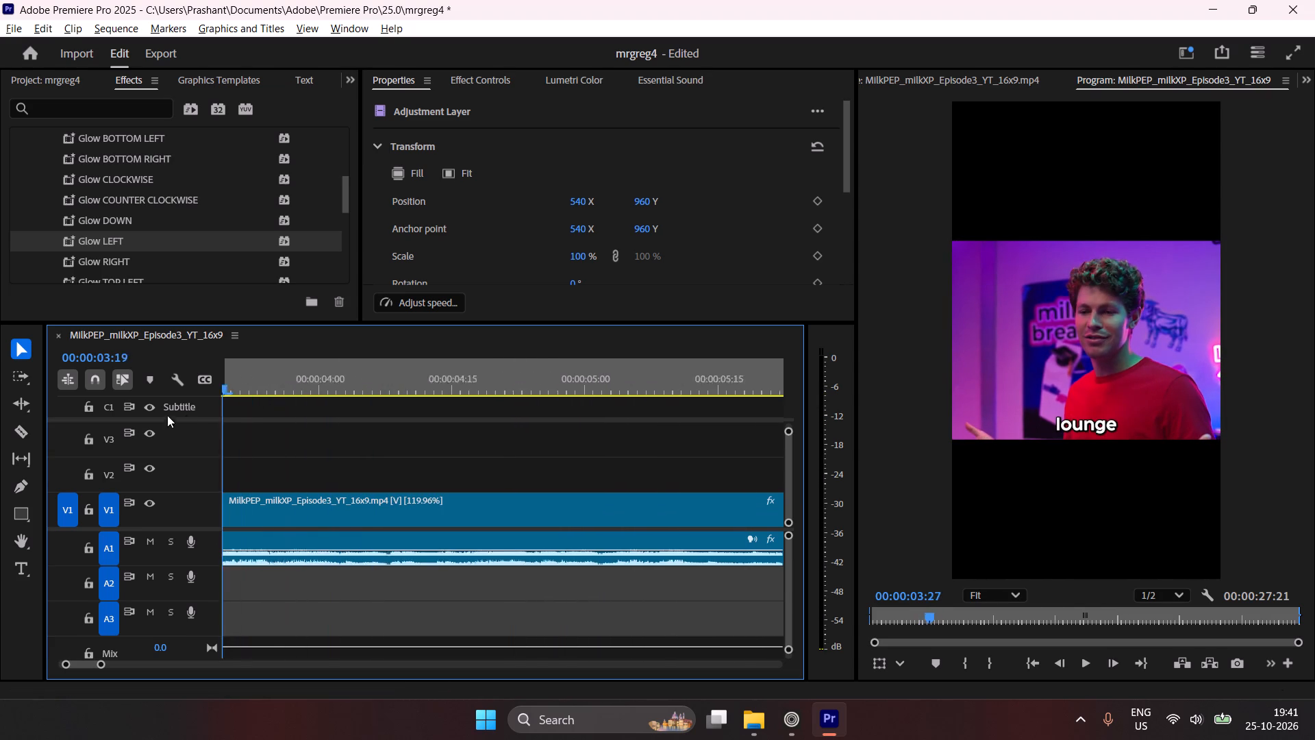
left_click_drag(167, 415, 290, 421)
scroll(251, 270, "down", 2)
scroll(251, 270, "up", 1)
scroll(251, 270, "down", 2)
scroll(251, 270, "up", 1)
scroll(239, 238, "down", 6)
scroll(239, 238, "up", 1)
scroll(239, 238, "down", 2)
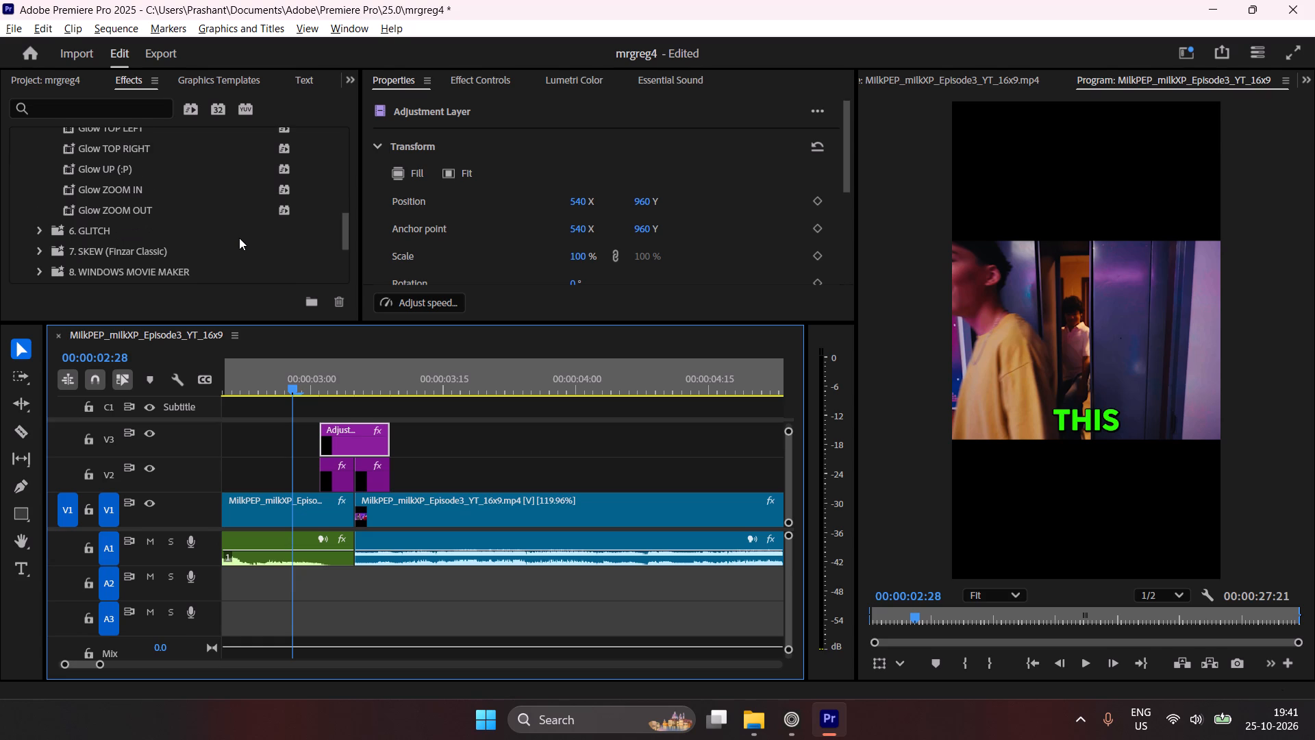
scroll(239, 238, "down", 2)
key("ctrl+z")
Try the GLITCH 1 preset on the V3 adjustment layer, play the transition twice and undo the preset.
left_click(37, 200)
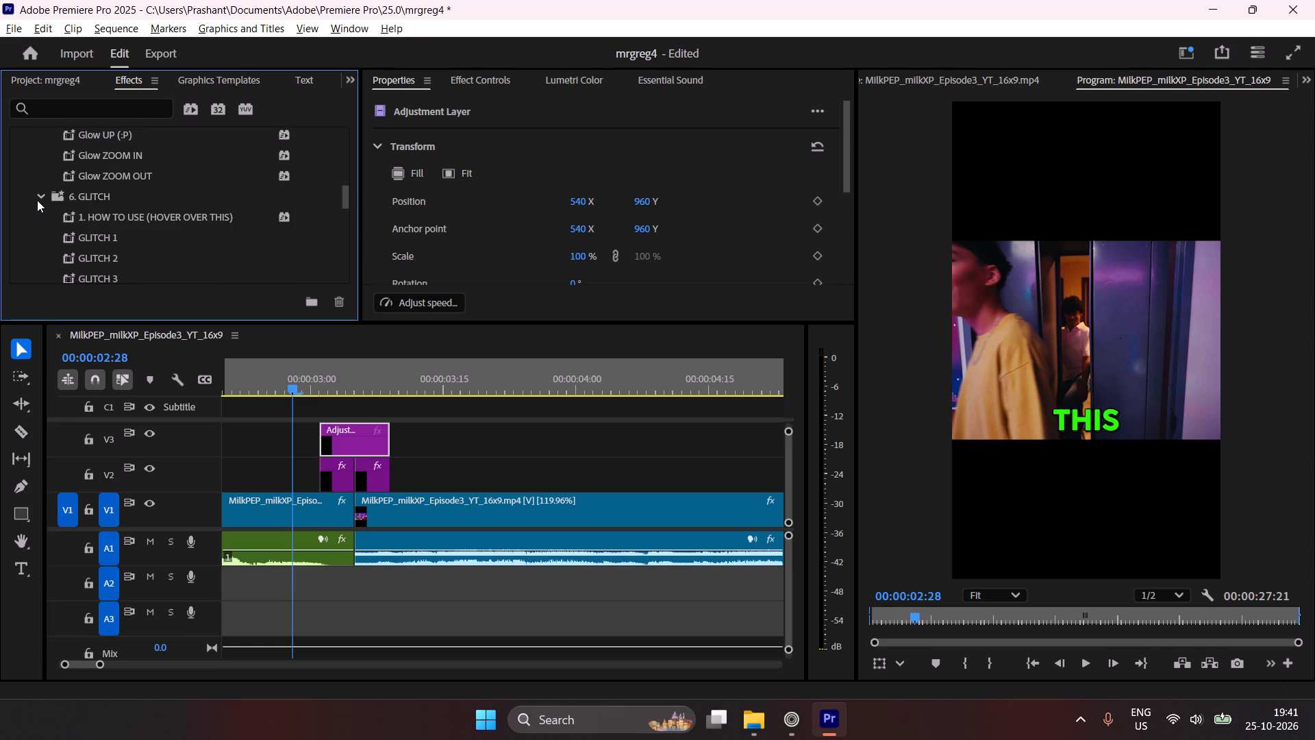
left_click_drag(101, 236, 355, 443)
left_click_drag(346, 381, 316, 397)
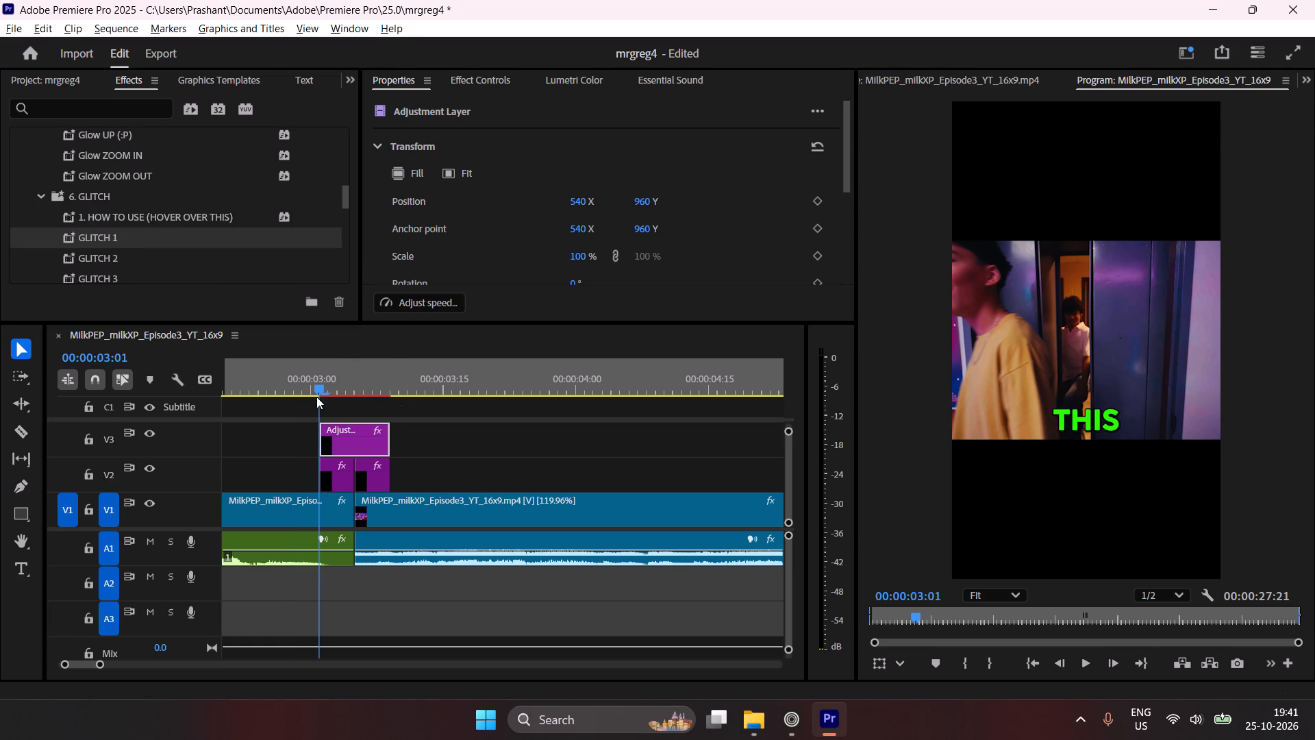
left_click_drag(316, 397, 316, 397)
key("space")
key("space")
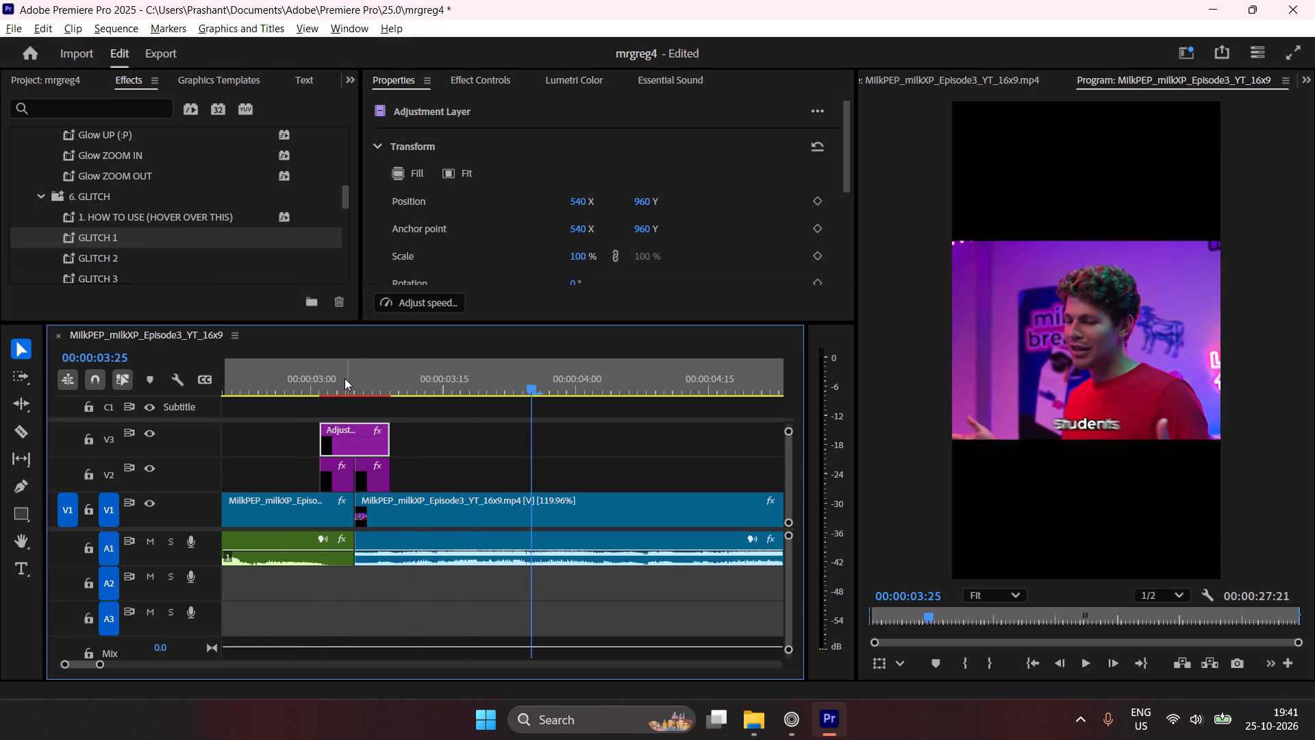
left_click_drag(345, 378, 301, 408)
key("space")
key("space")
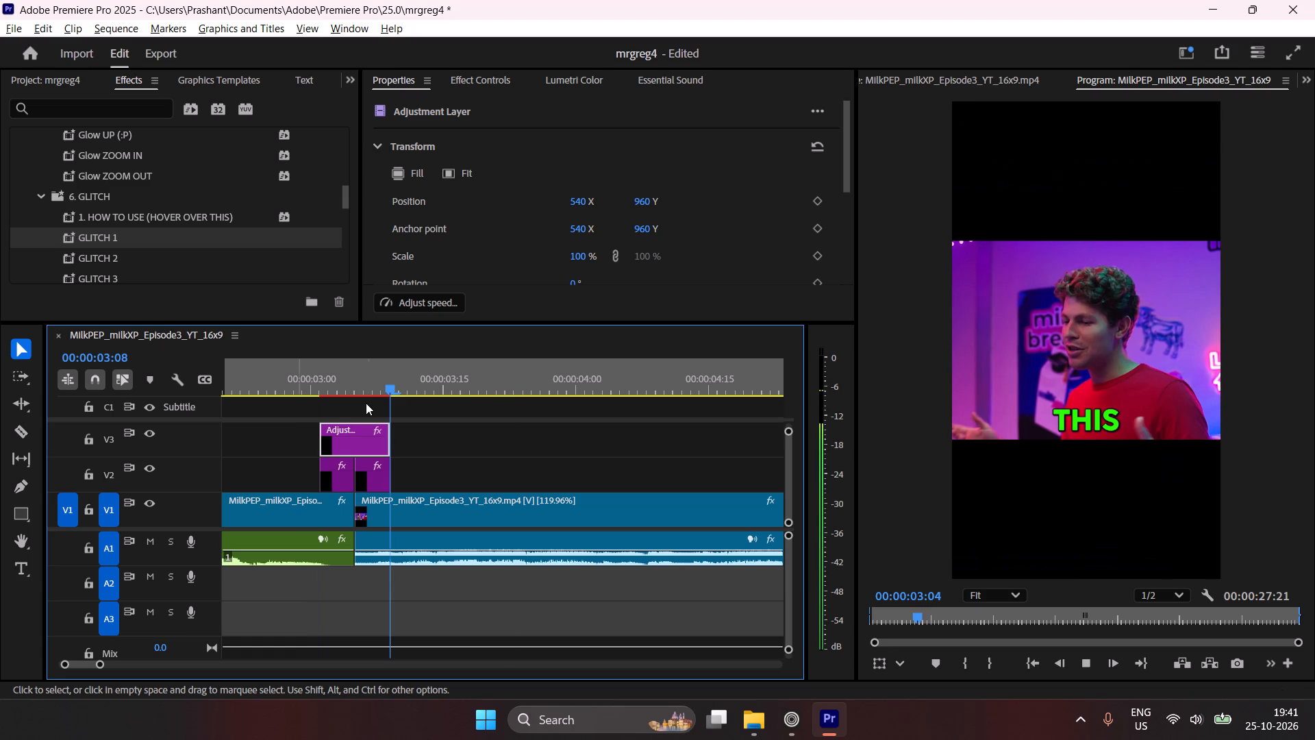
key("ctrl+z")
Look through the Finzar Glitch and Glow presets for a directional transition to use on the V3 adjustment layer.
scroll(180, 238, "down", 7)
scroll(180, 238, "up", 1)
scroll(180, 238, "down", 4)
scroll(180, 238, "up", 1)
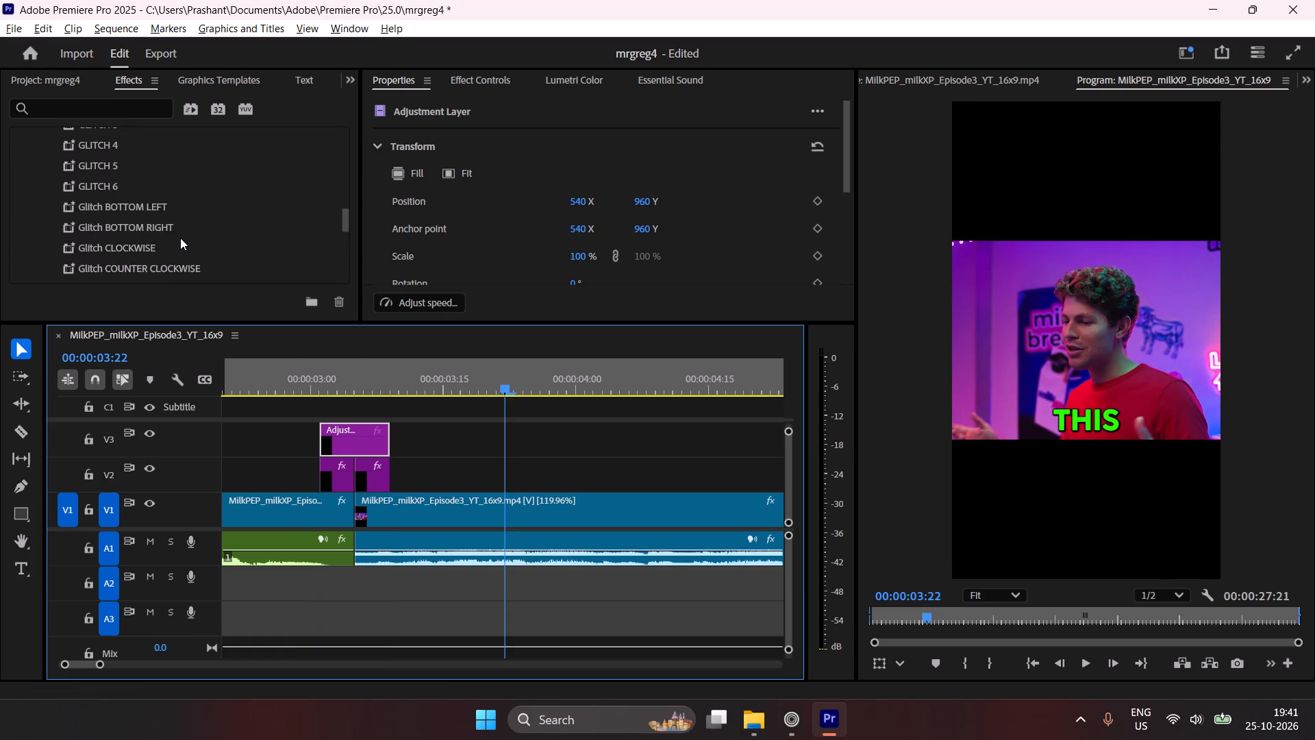
scroll(180, 238, "down", 1)
scroll(180, 238, "up", 1)
scroll(180, 238, "down", 16)
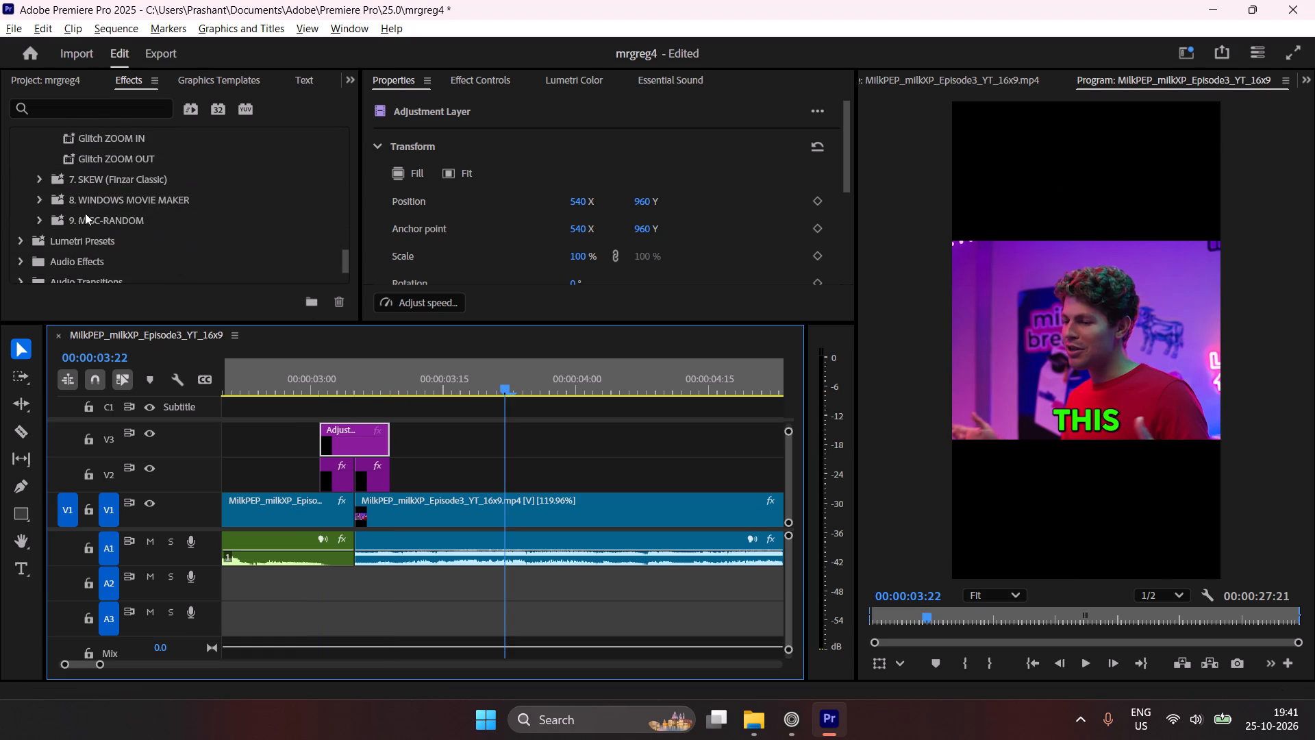
scroll(124, 208, "up", 1)
scroll(124, 208, "down", 1)
scroll(124, 208, "up", 1)
scroll(124, 208, "down", 1)
scroll(124, 208, "up", 10)
scroll(123, 211, "down", 1)
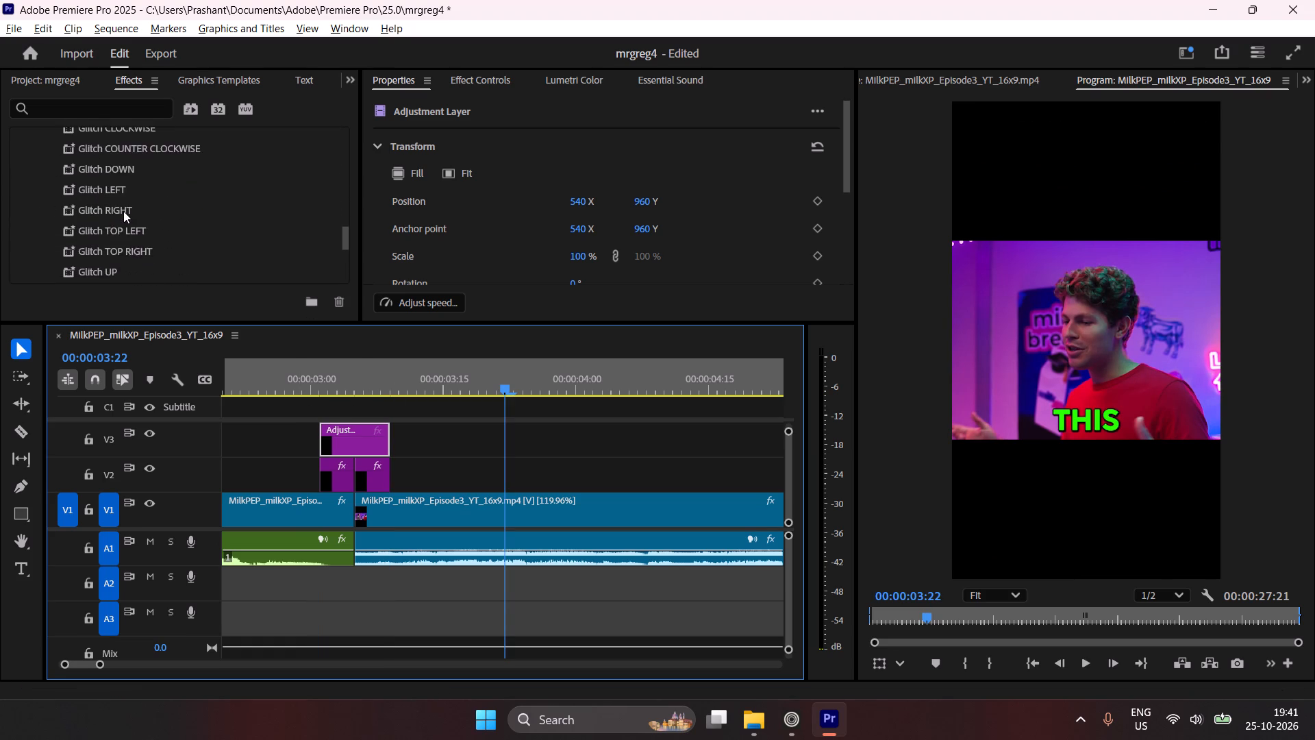
scroll(123, 211, "up", 14)
scroll(123, 211, "down", 2)
scroll(123, 211, "up", 8)
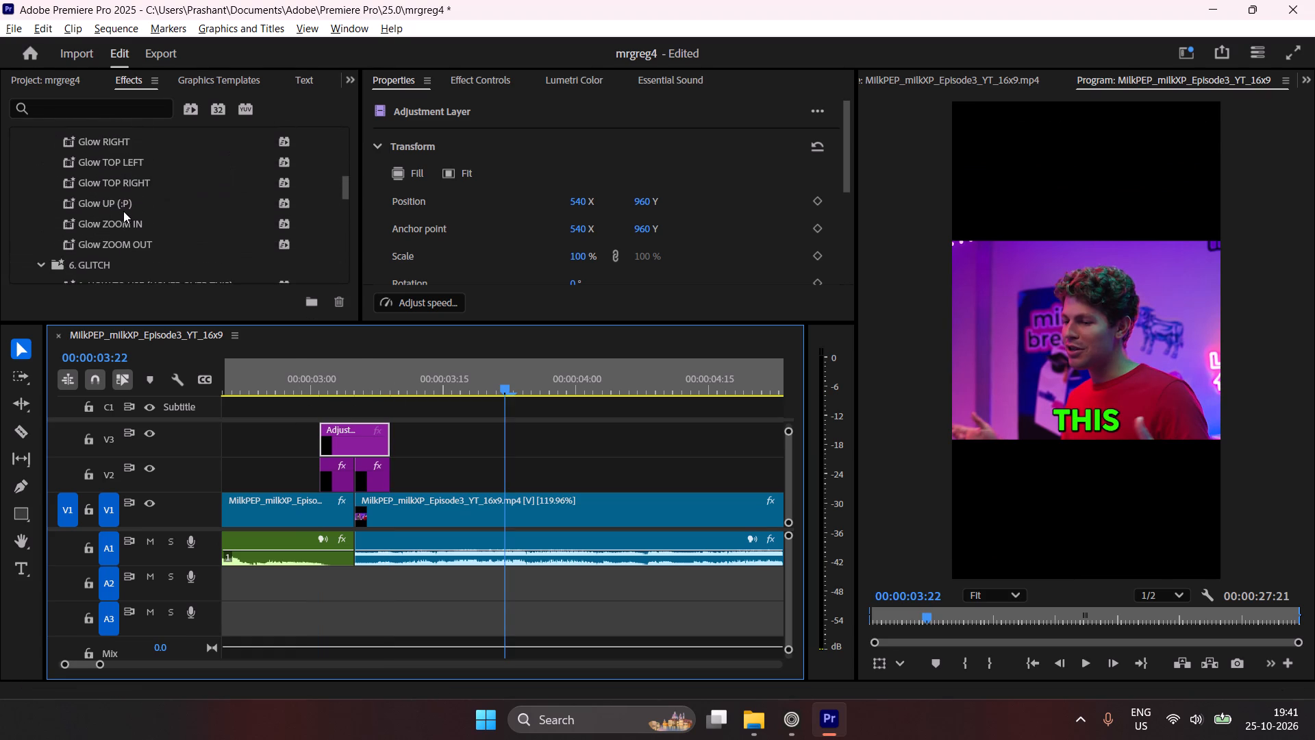
scroll(123, 211, "up", 6)
scroll(123, 219, "down", 1)
scroll(123, 219, "up", 4)
scroll(122, 219, "down", 5)
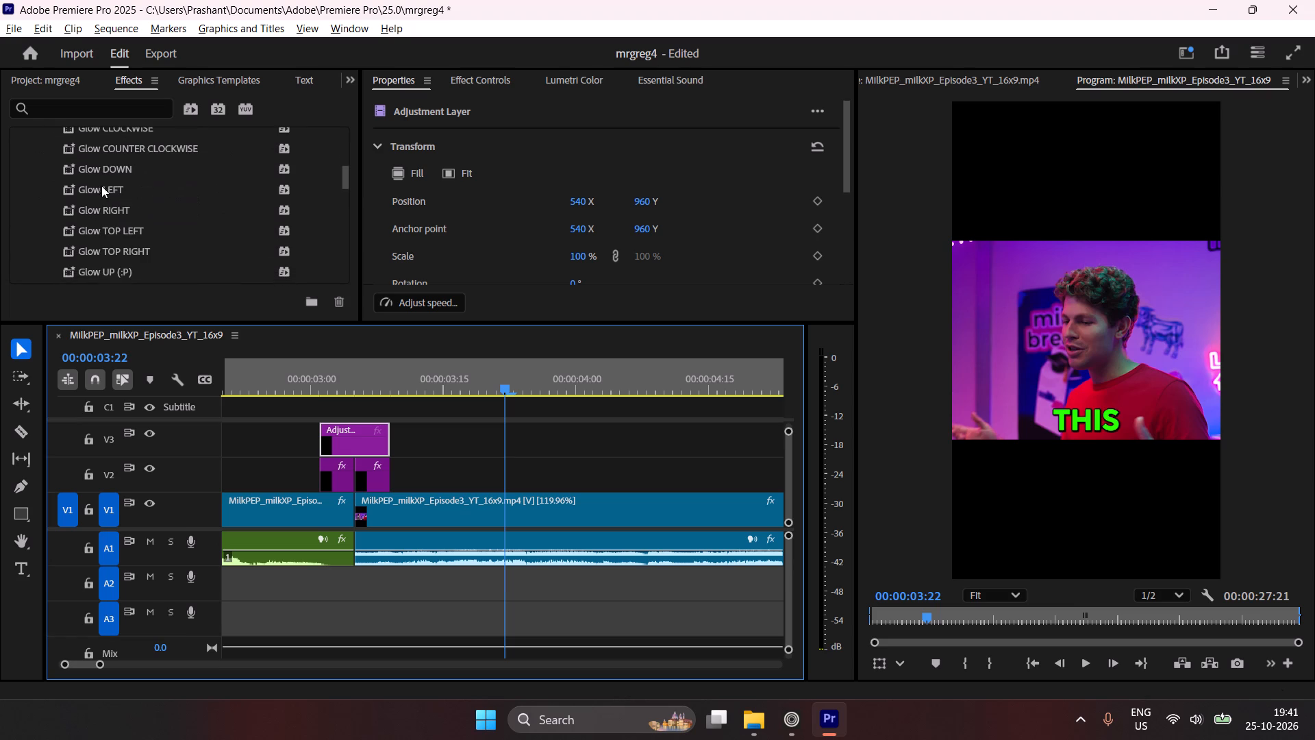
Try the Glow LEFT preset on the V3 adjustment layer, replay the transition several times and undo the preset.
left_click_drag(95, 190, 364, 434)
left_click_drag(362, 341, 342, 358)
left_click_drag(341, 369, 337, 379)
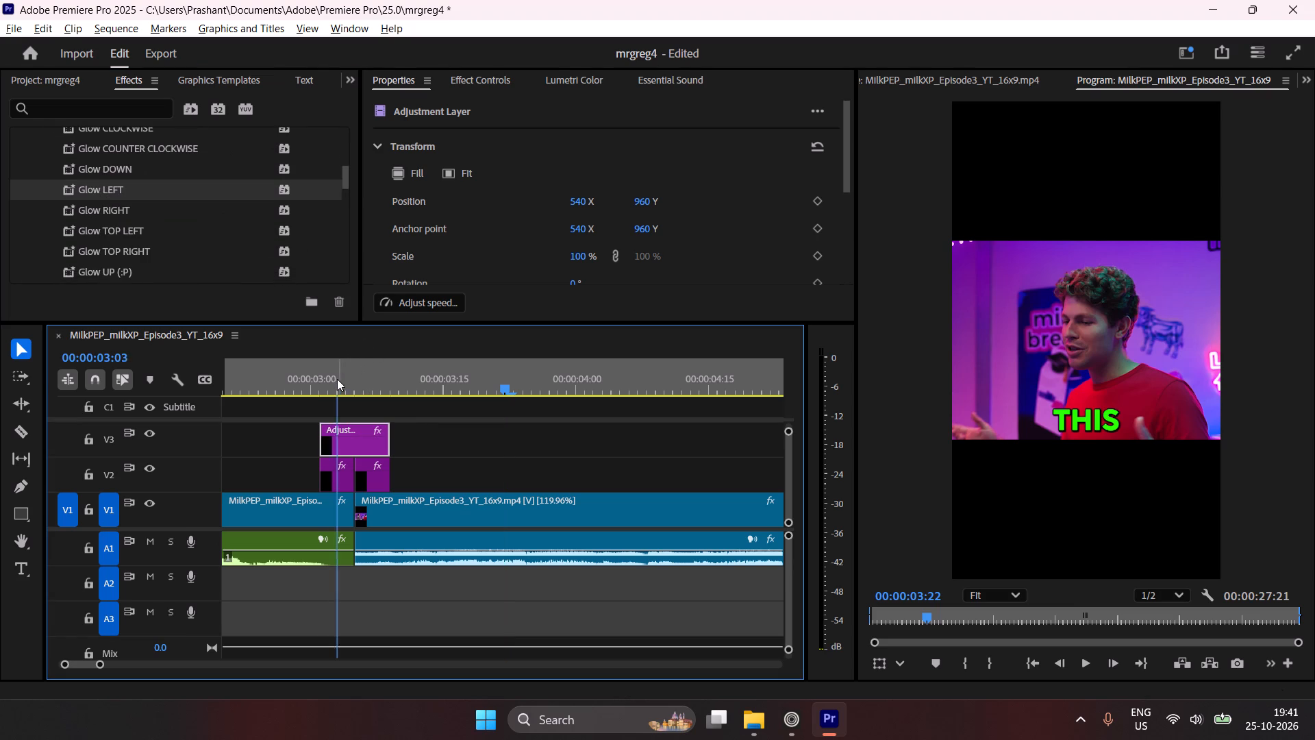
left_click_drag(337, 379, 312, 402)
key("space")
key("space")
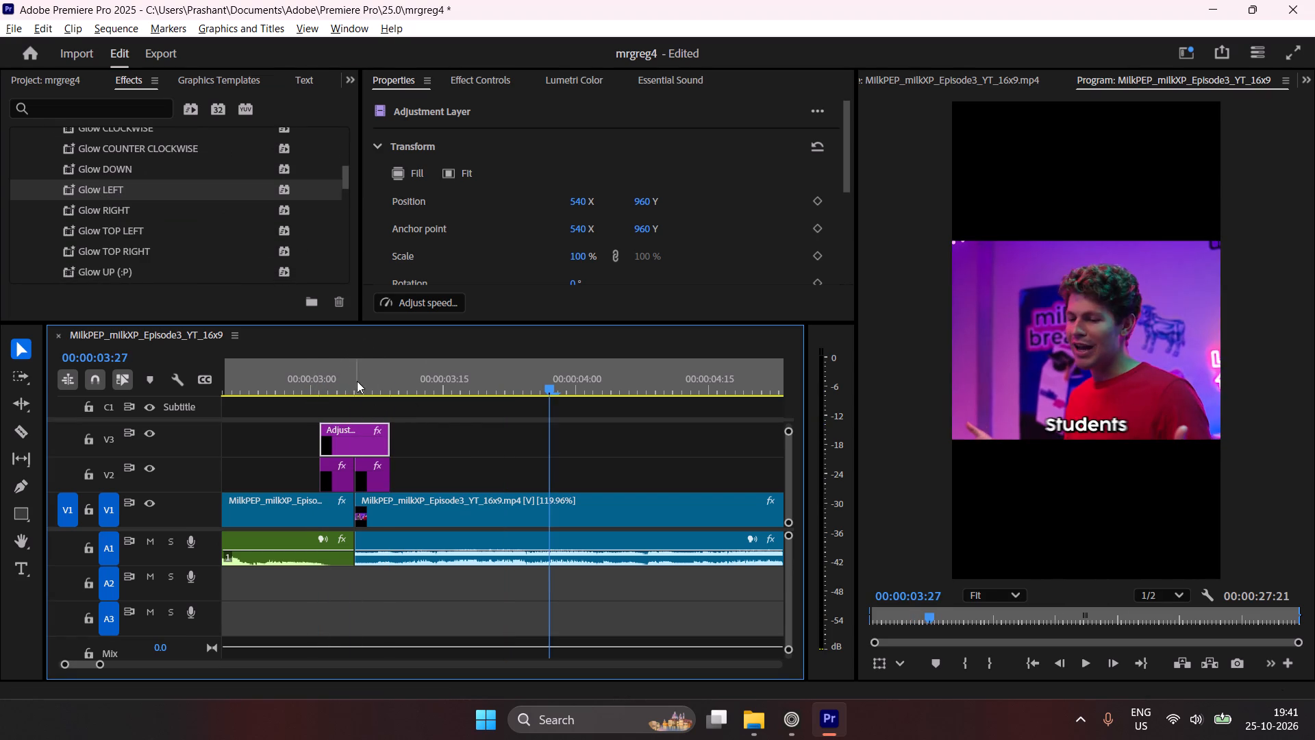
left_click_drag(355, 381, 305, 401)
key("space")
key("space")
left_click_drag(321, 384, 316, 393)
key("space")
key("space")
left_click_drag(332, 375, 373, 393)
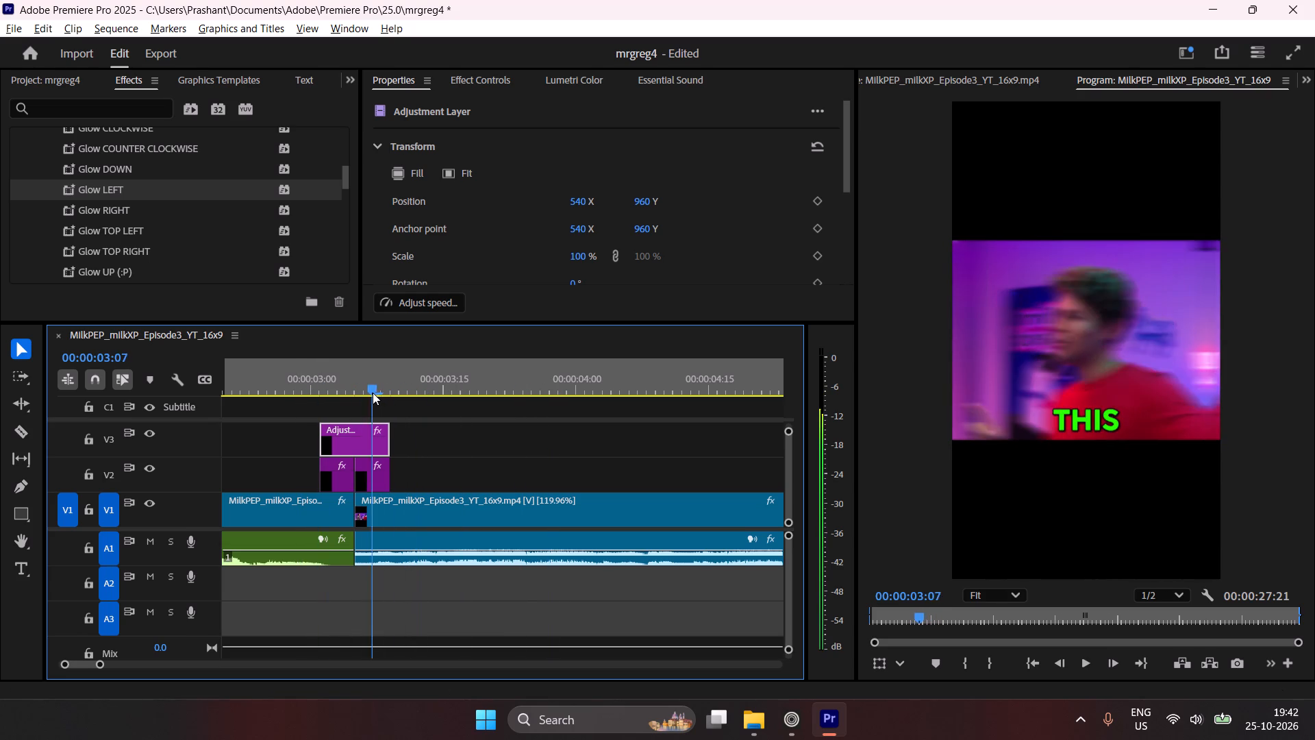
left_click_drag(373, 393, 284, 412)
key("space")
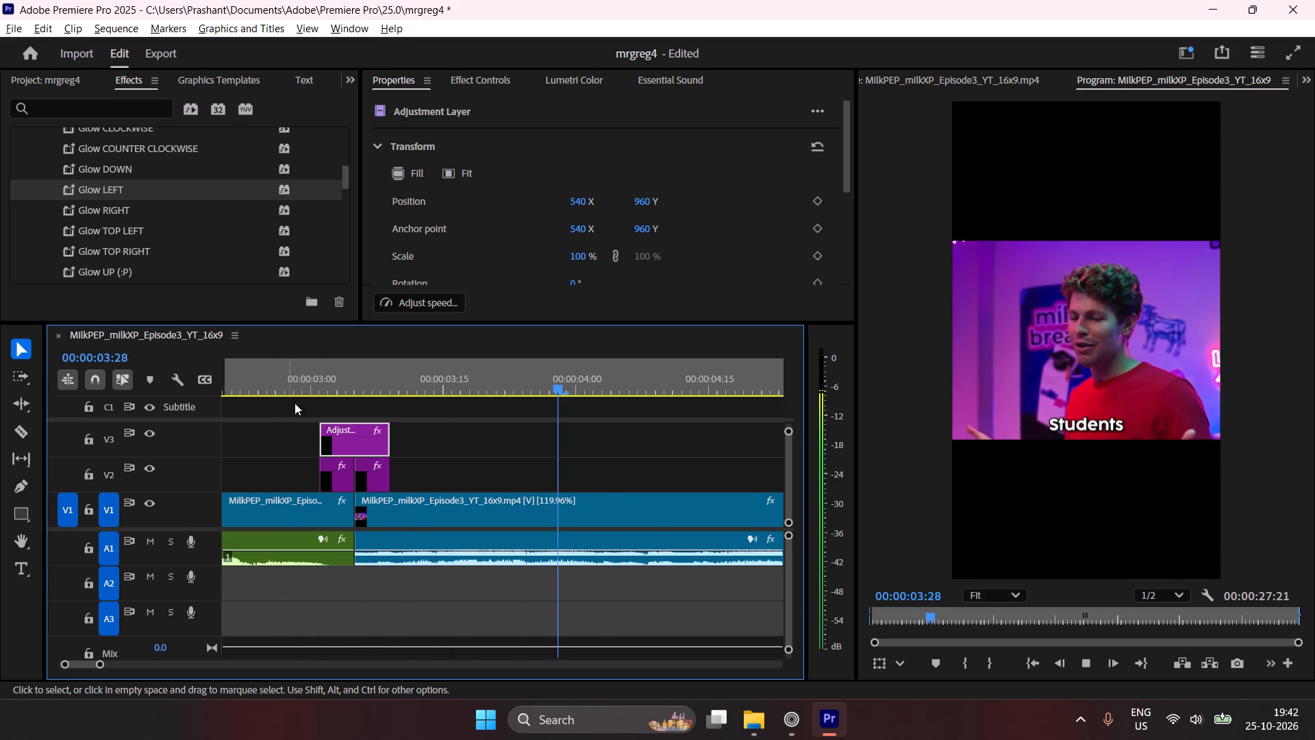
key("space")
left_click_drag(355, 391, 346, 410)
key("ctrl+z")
Play across the cut with no preset on the V3 adjustment layer to compare the transition.
left_click_drag(345, 393, 319, 400)
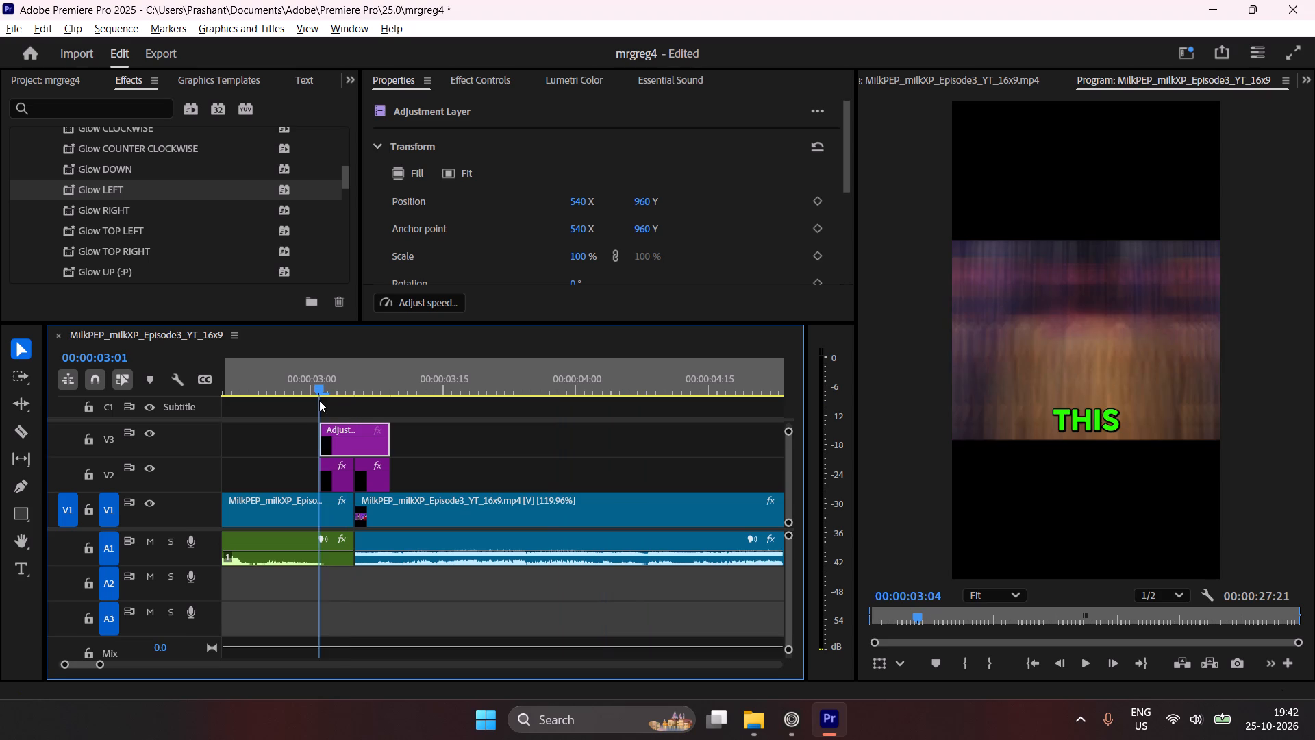
left_click_drag(319, 400, 314, 399)
left_click_drag(329, 382, 320, 389)
key("space")
key("space")
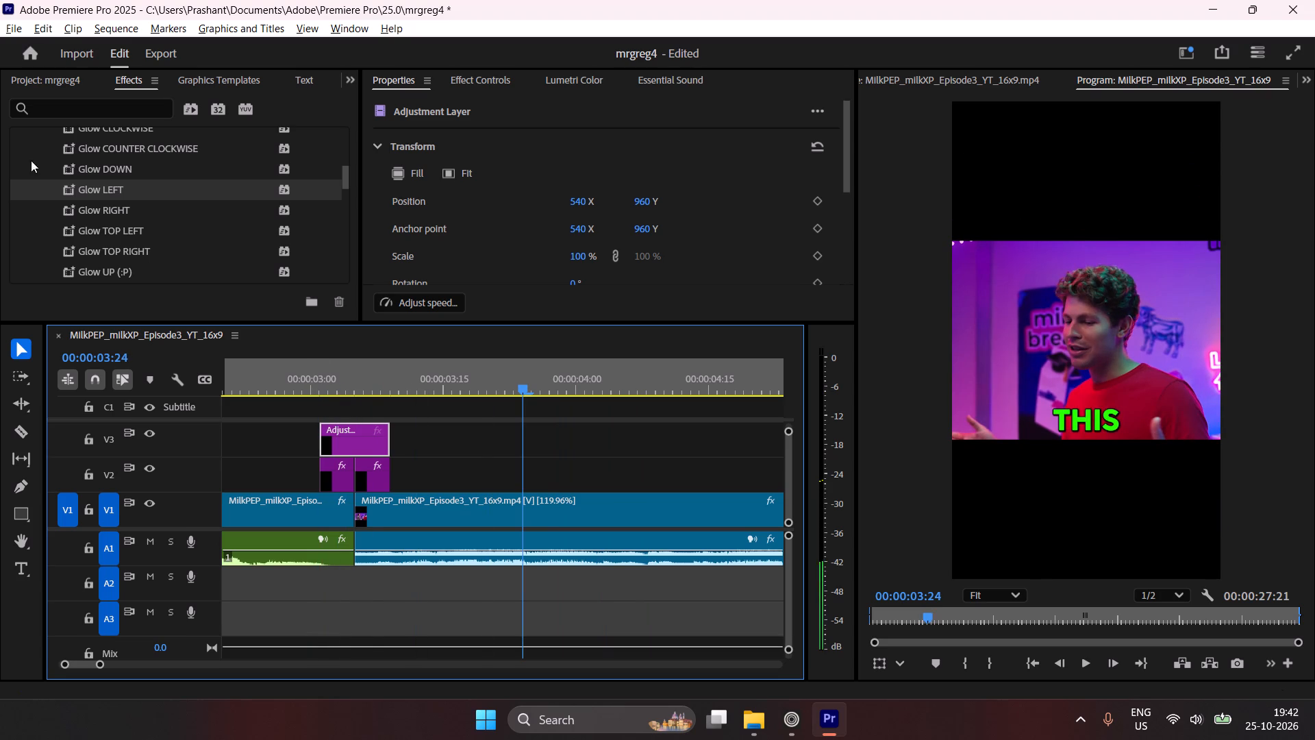
Apply the Glow LEFT preset to the V3 adjustment layer and play the transition across the cut.
left_click_drag(97, 184, 347, 436)
left_click_drag(354, 375, 297, 411)
key("space")
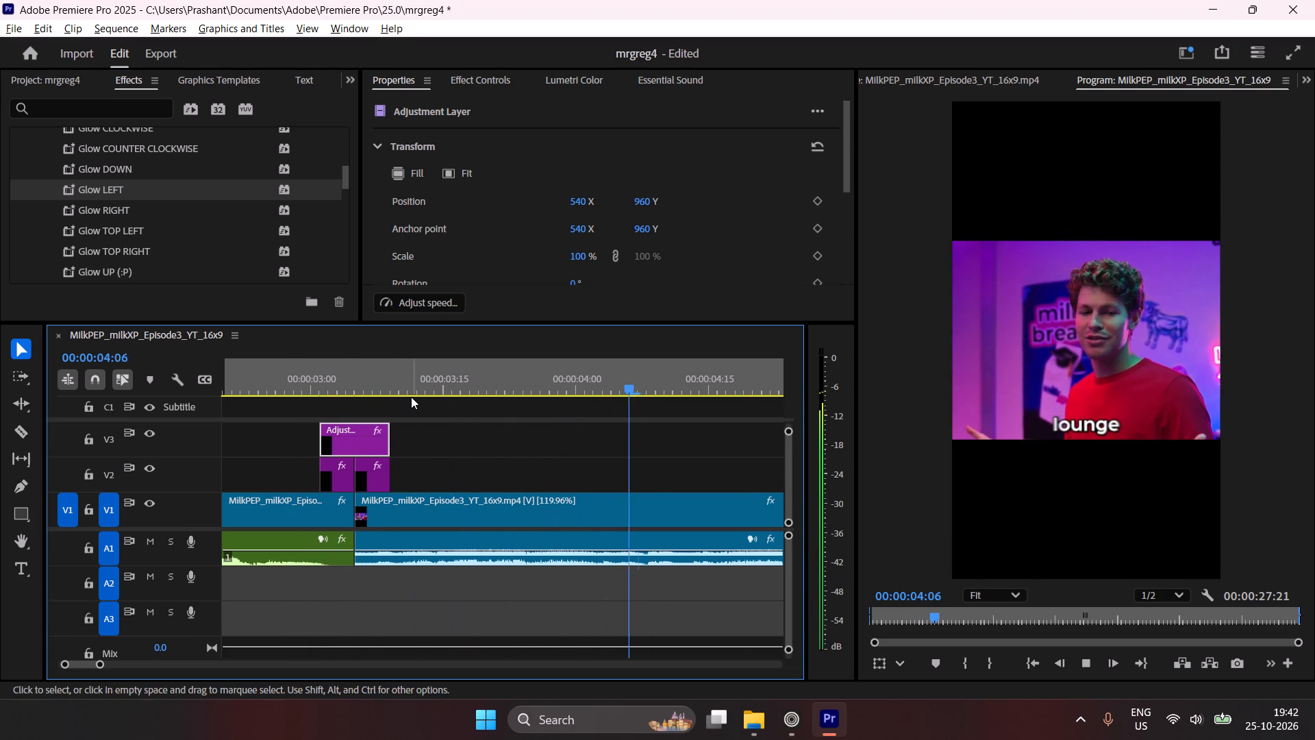
Stop the playback and save the mrgreg4 project.
key("space")
key("ctrl+s")
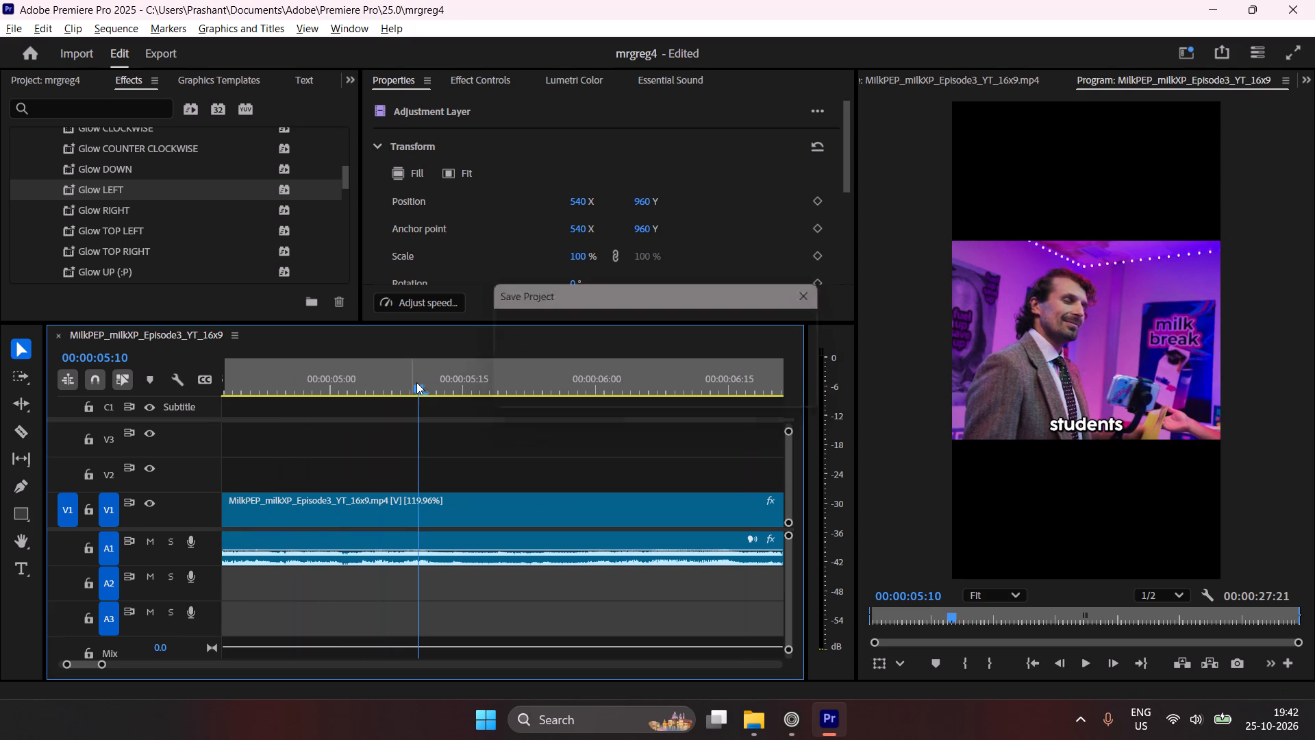
Play the sequence from the start through the V2 and V3 transition to check the opening hook.
left_click_drag(103, 665, 170, 671)
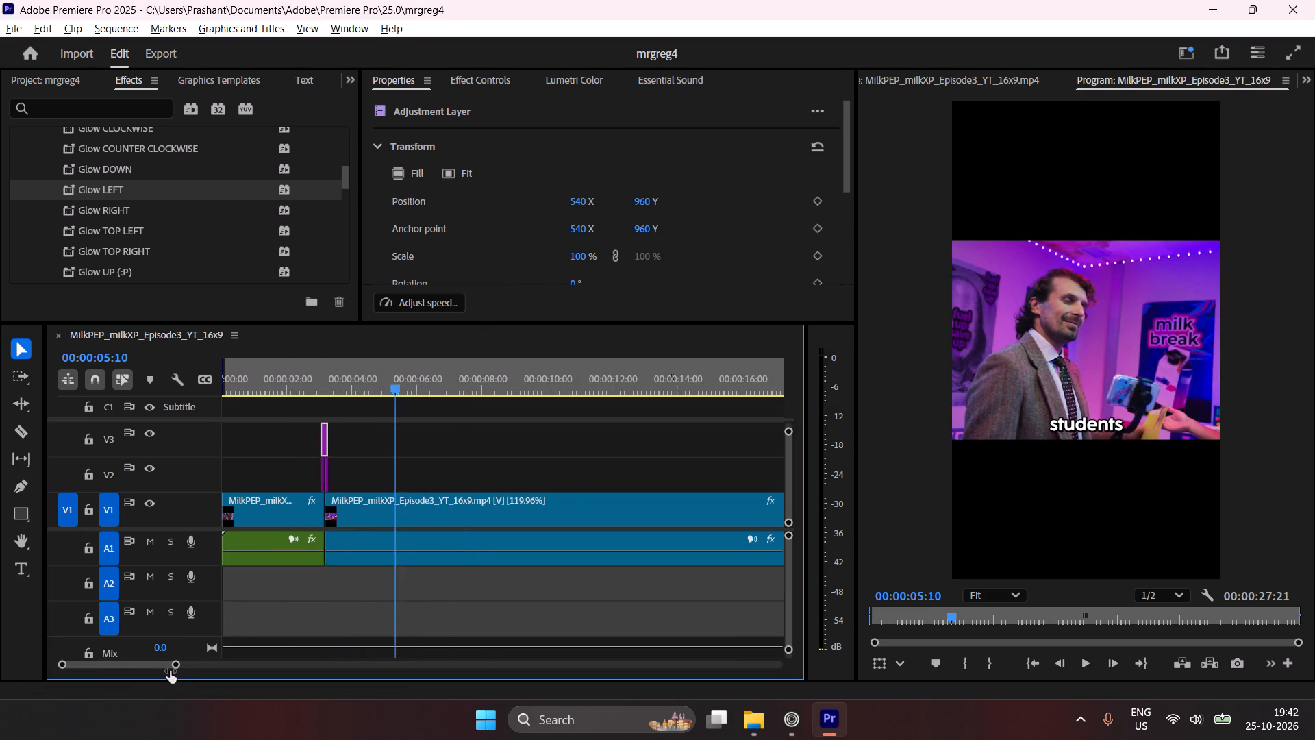
left_click_drag(170, 671, 172, 670)
left_click(551, 446)
left_click_drag(368, 371, 338, 380)
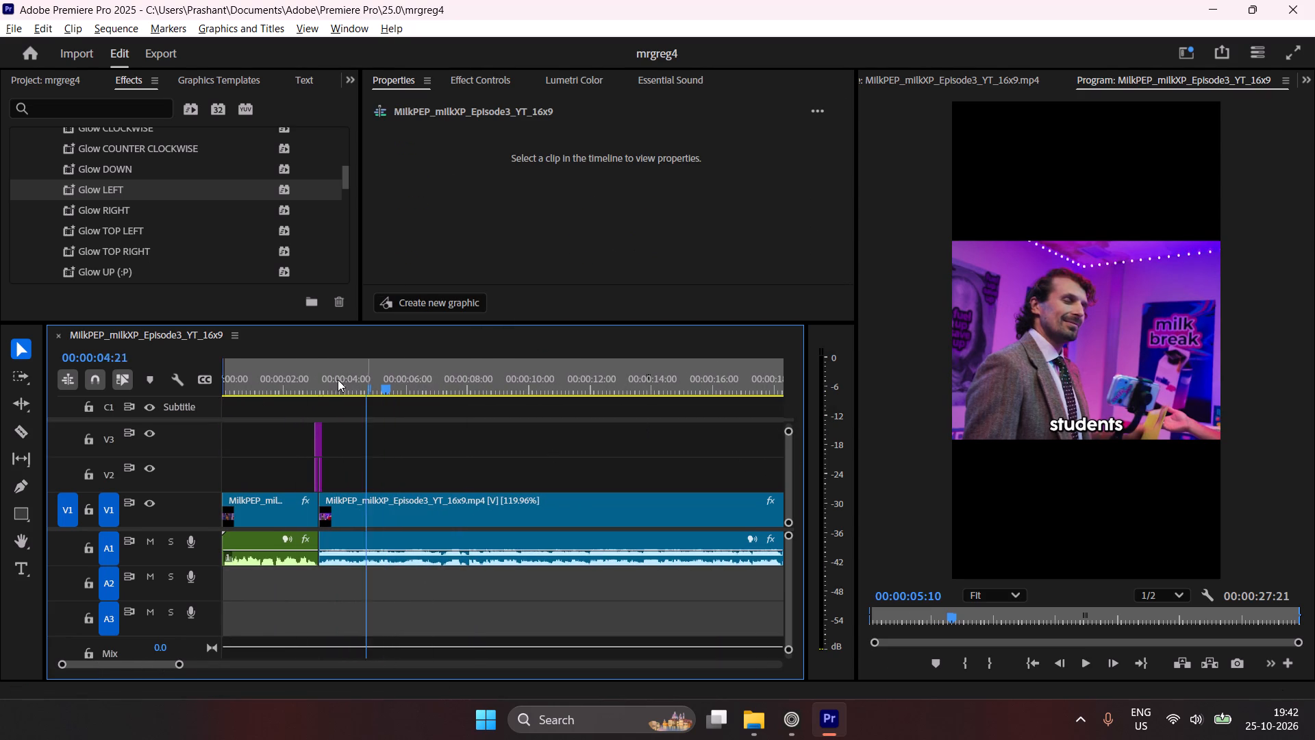
left_click_drag(338, 380, 134, 411)
key("space")
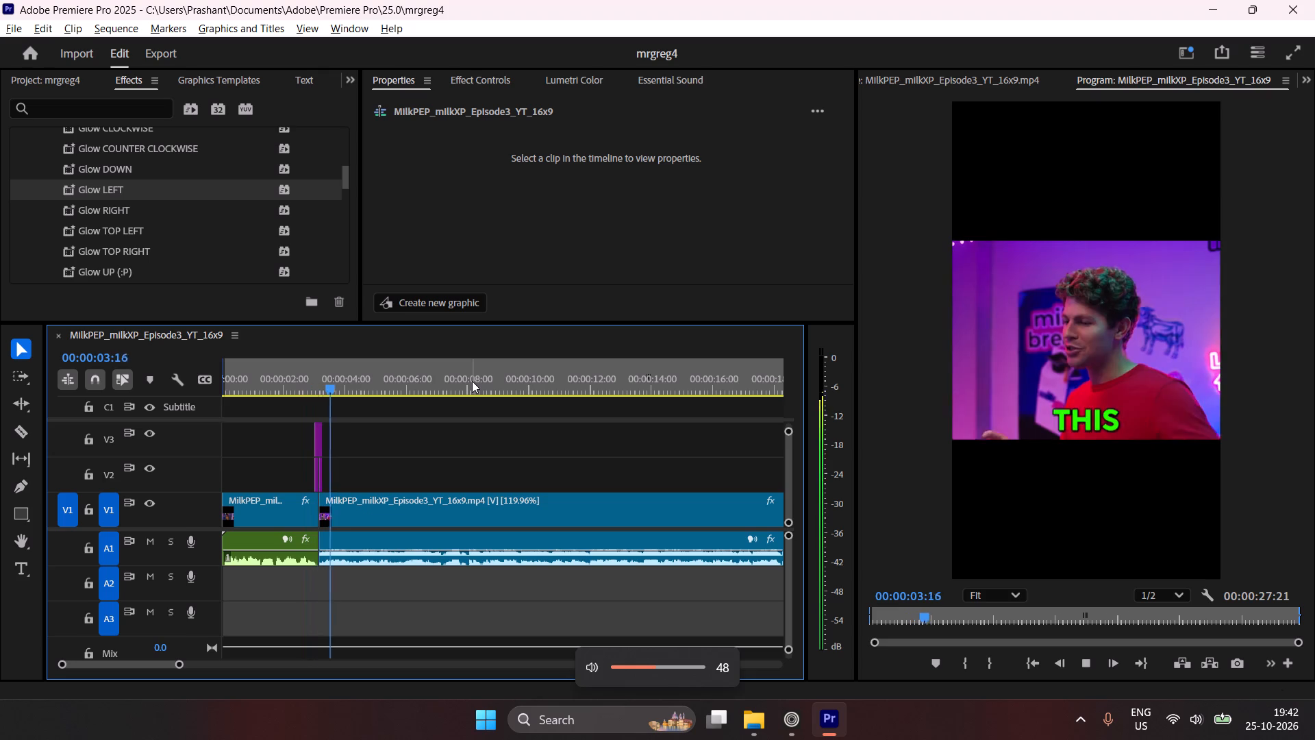
key("space")
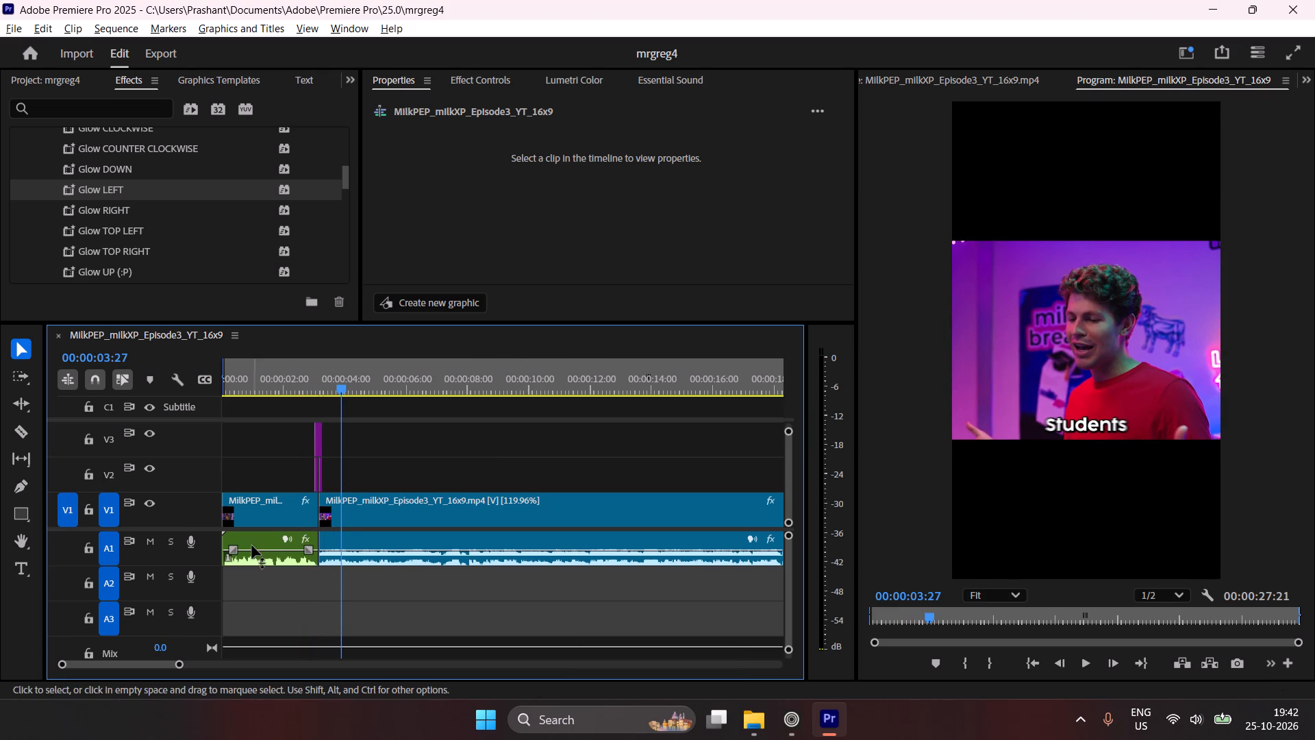
Set the volume of the voiceover clip on A1 to 8.3 dB and play the sequence from the start.
left_click(253, 546)
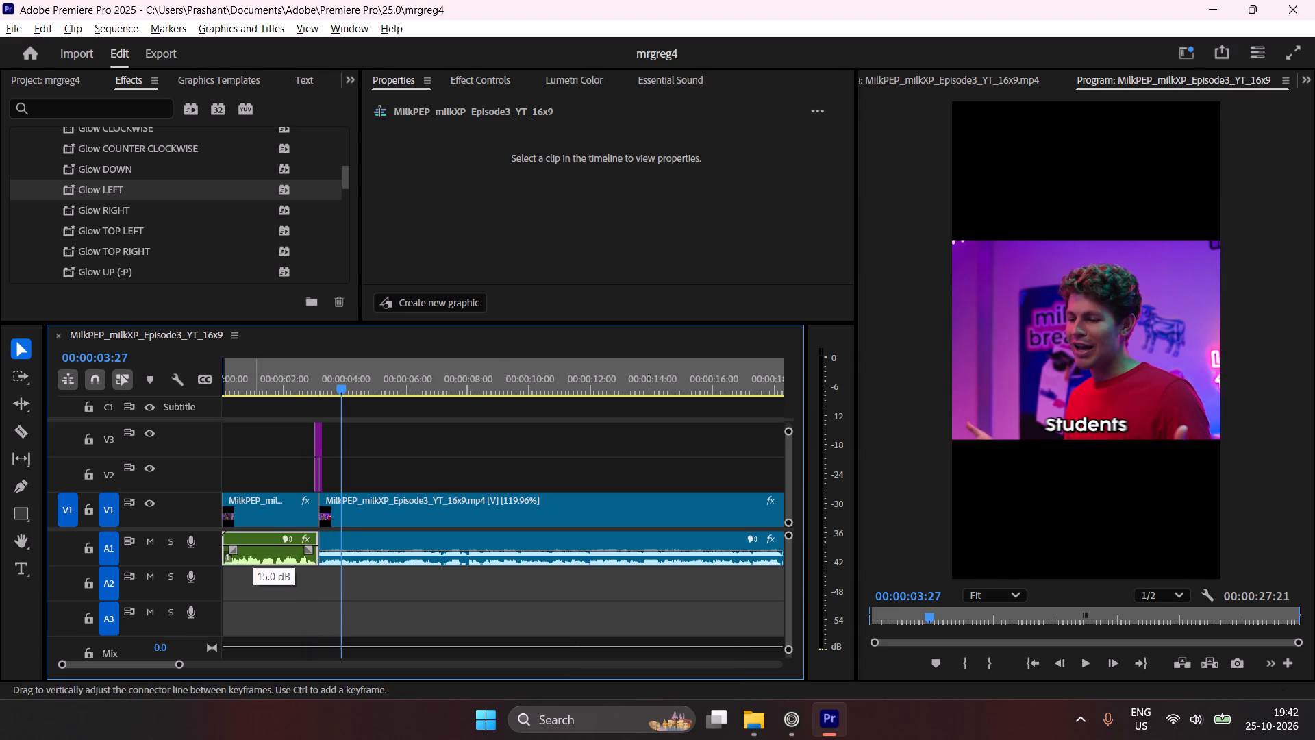
left_click_drag(285, 372, 201, 399)
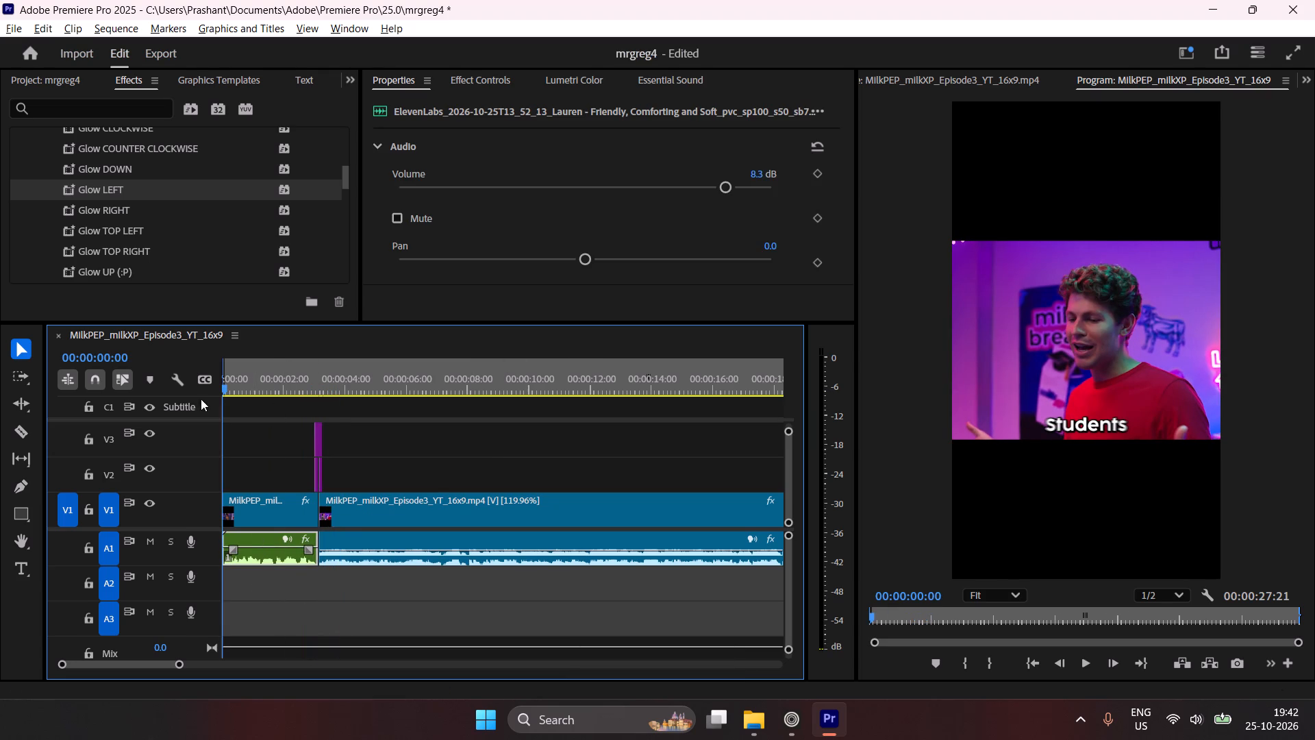
left_click_drag(201, 399, 177, 409)
key("space")
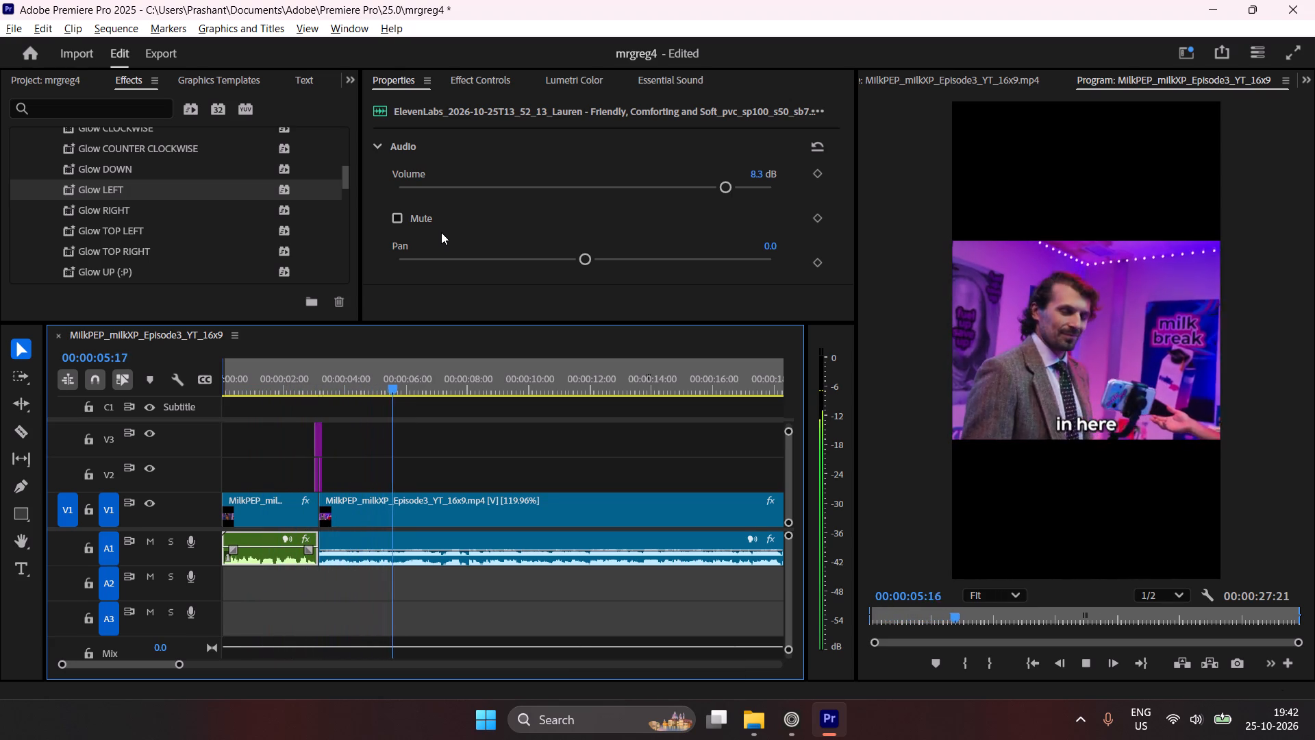
key("space")
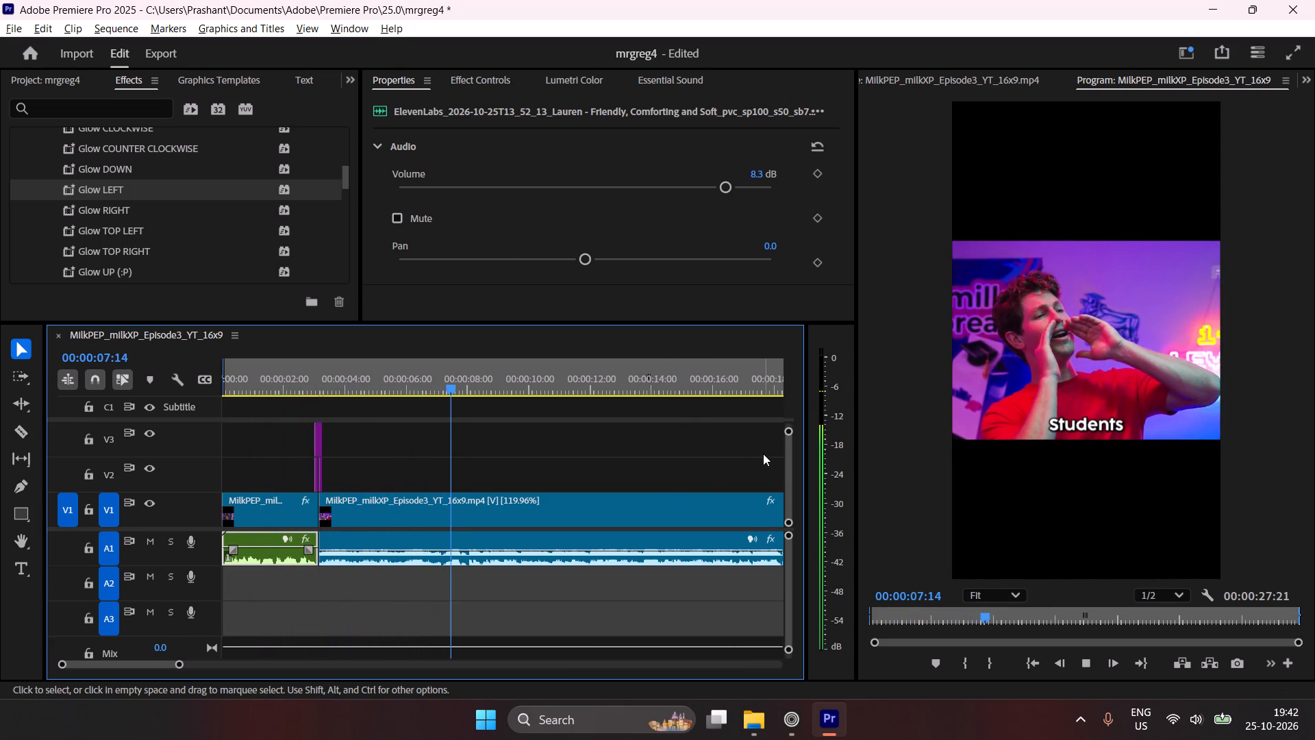
left_click(763, 725)
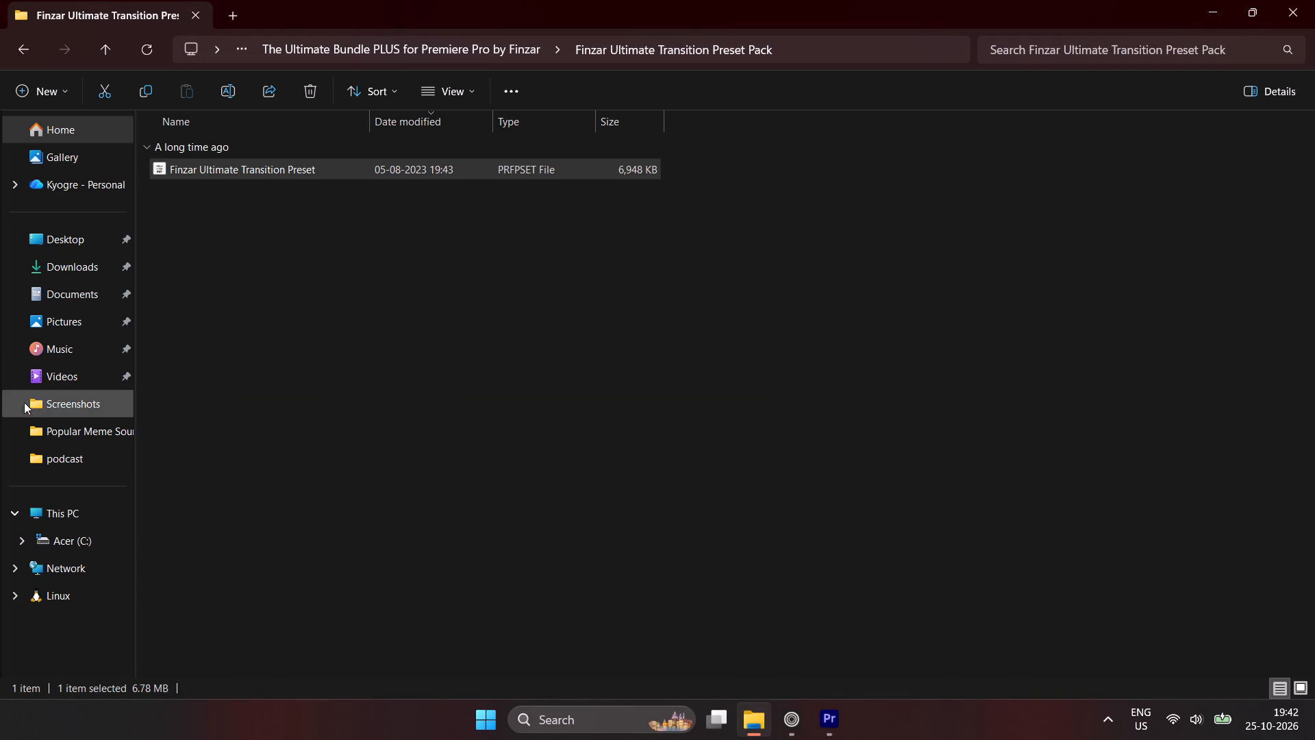
left_click(84, 273)
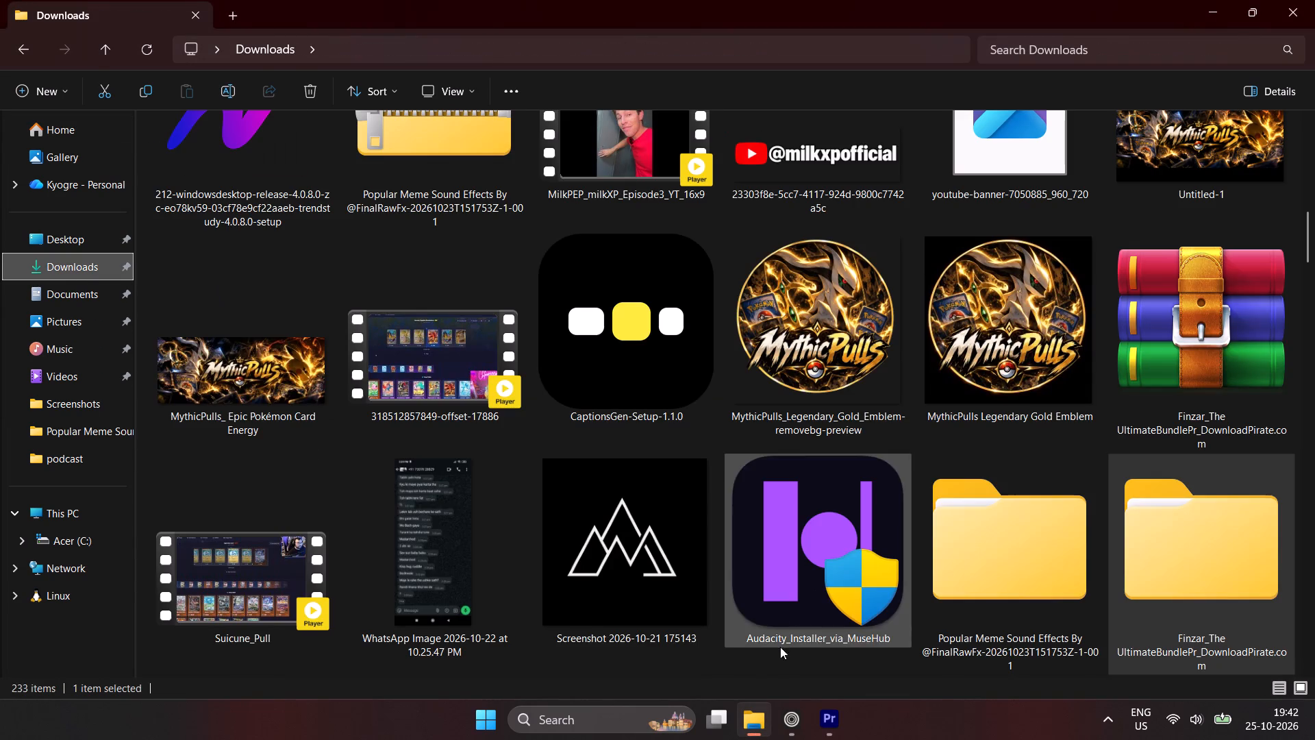
scroll(692, 408, "up", 2)
scroll(692, 408, "down", 4)
scroll(692, 408, "up", 3)
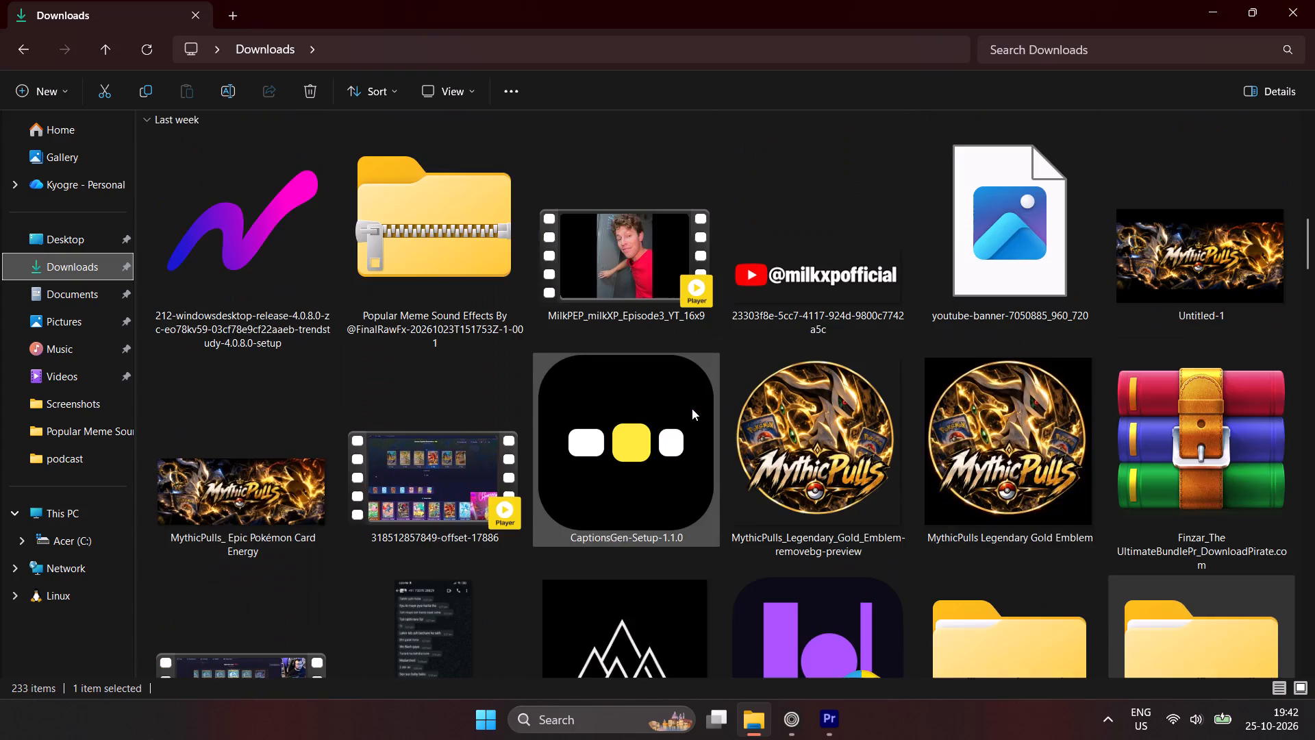
scroll(692, 408, "down", 2)
scroll(1015, 425, "up", 1)
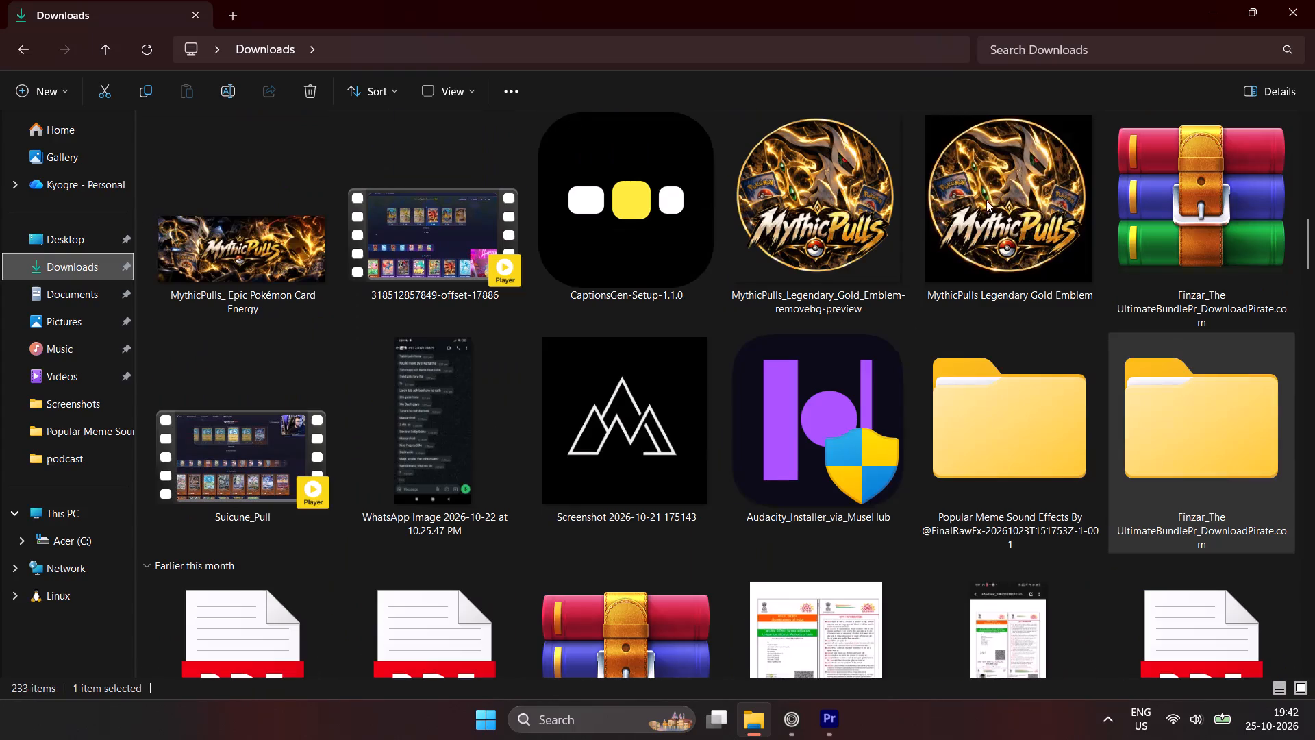
double_click(1014, 421)
double_click(308, 164)
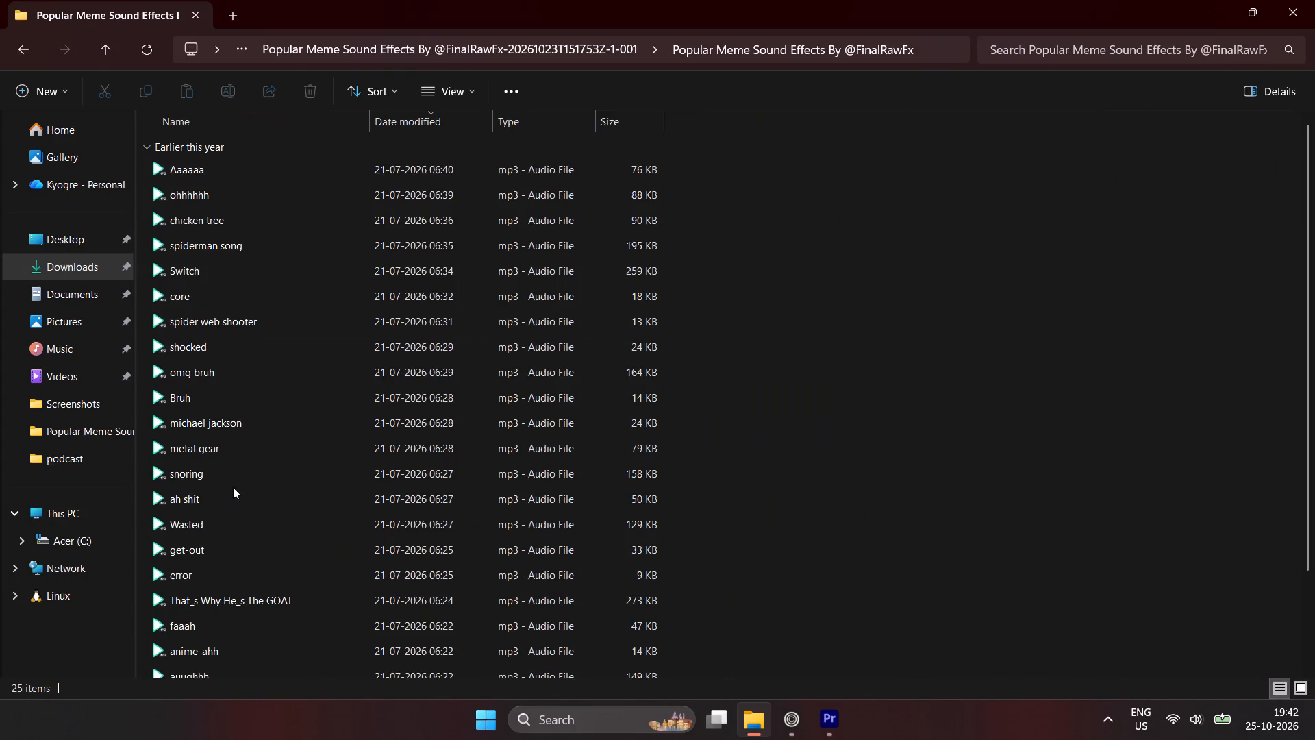
scroll(233, 487, "down", 3)
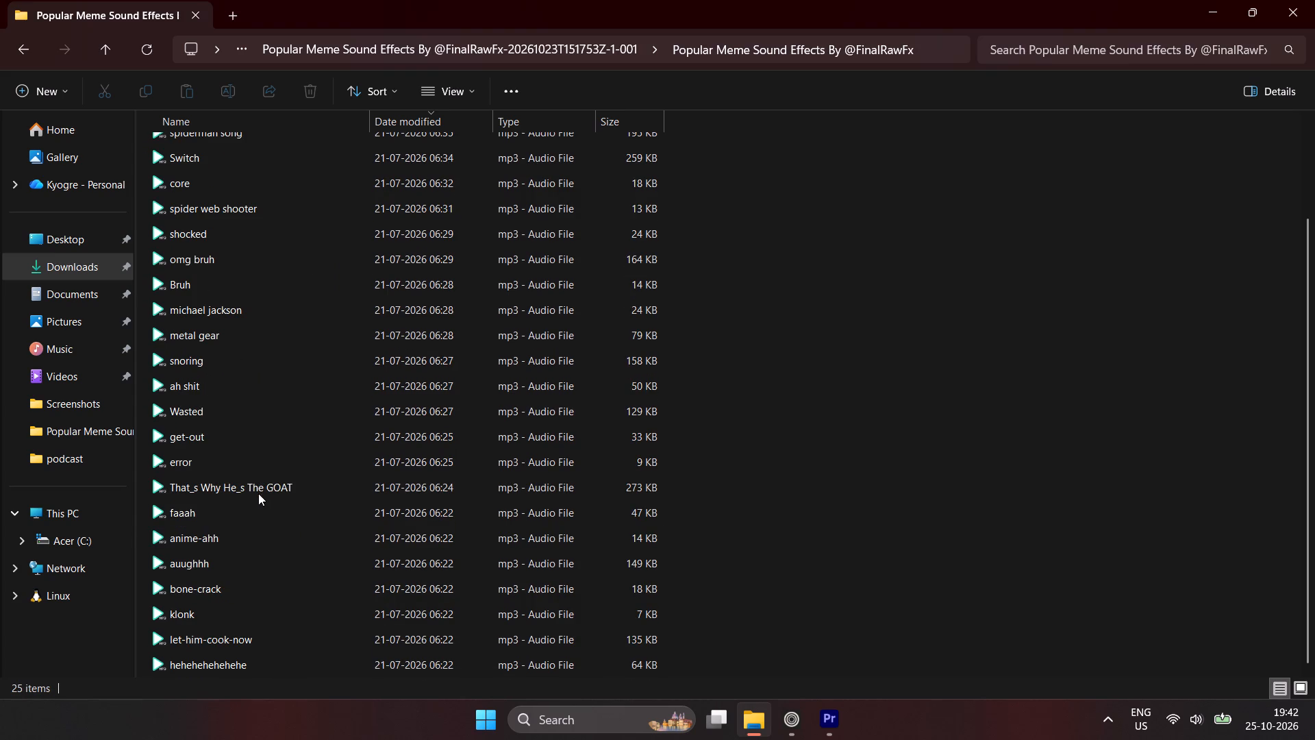
scroll(258, 489, "down", 1)
scroll(268, 186, "up", 1)
Switch to the Zen browser, open YouTube in a new tab and start a search.
left_click(831, 735)
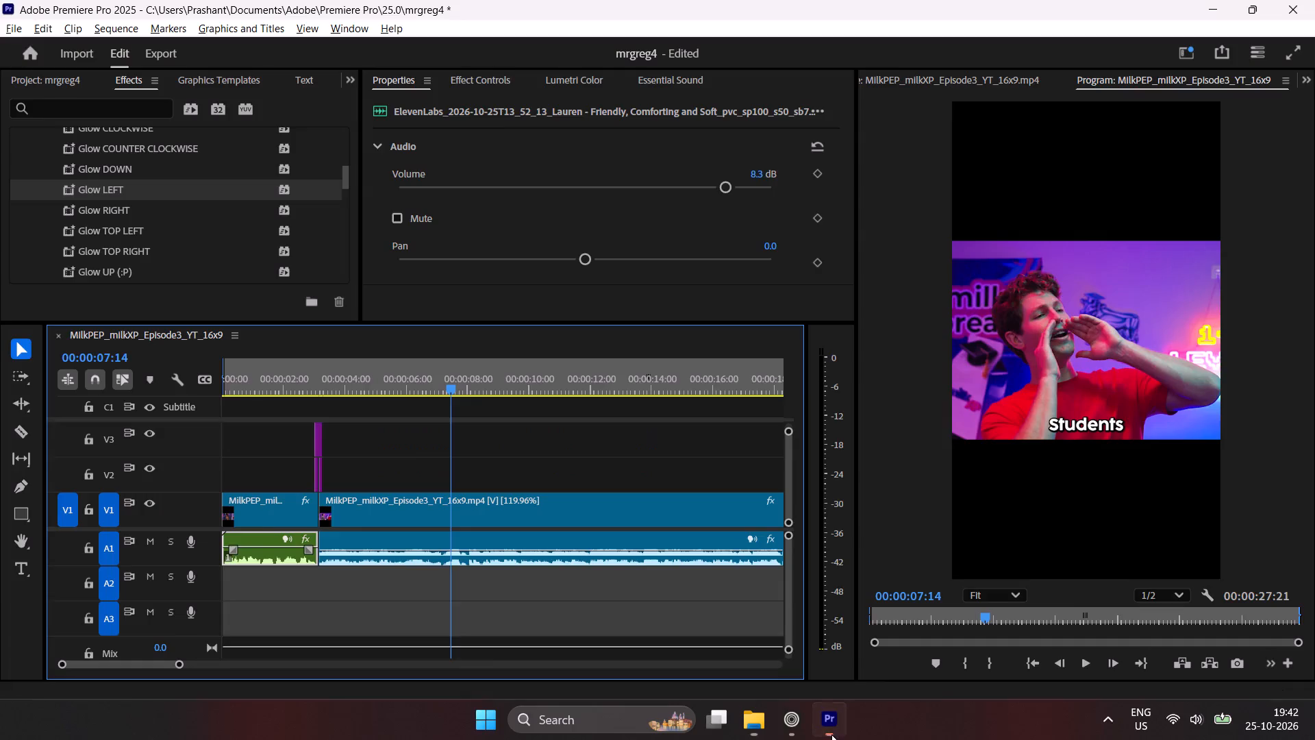
left_click(801, 733)
left_click(82, 245)
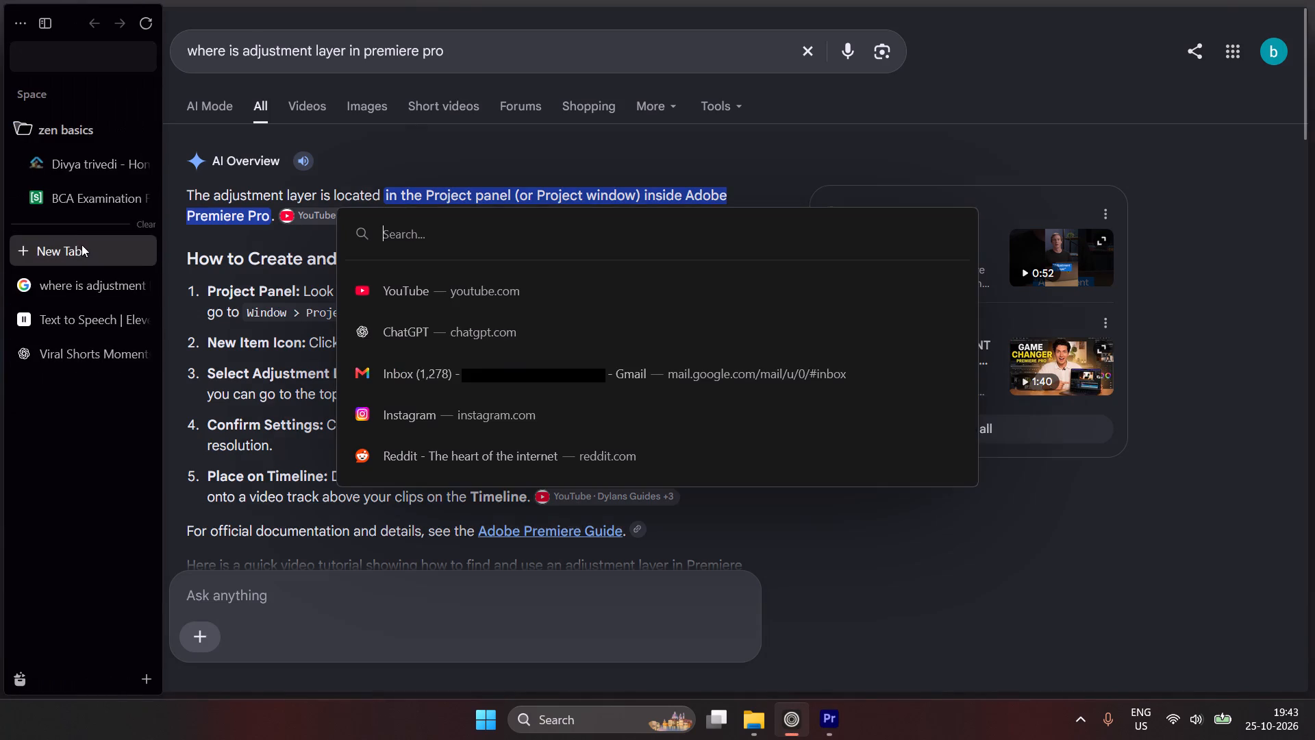
left_click(475, 295)
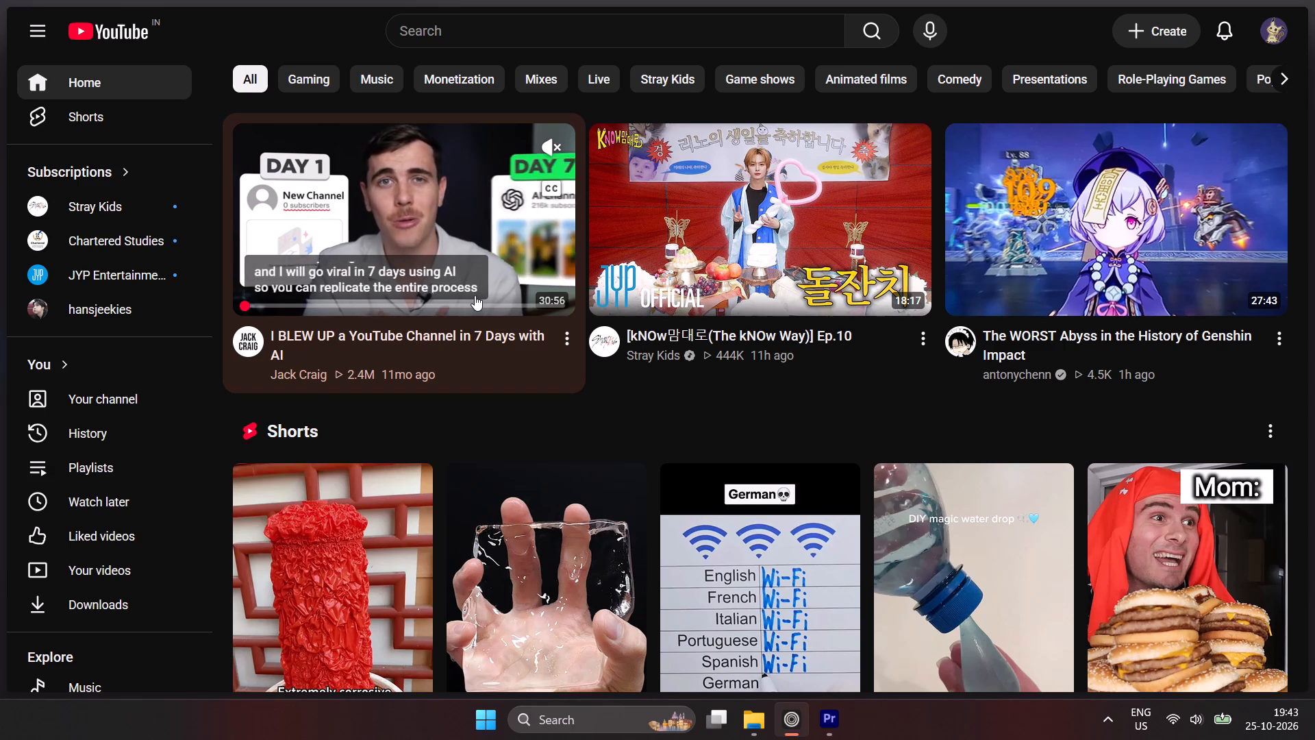
left_click(499, 29)
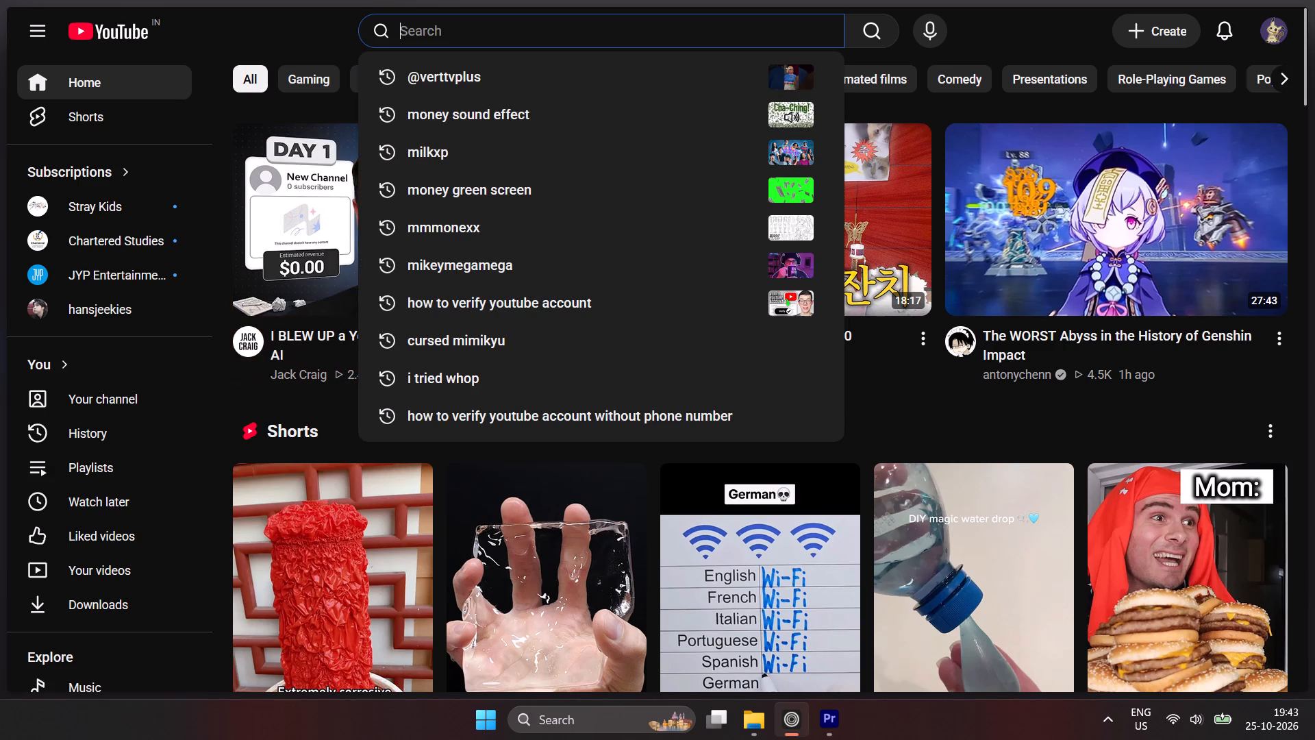
Find WhatsApp through the Windows search and launch it.
type("wha")
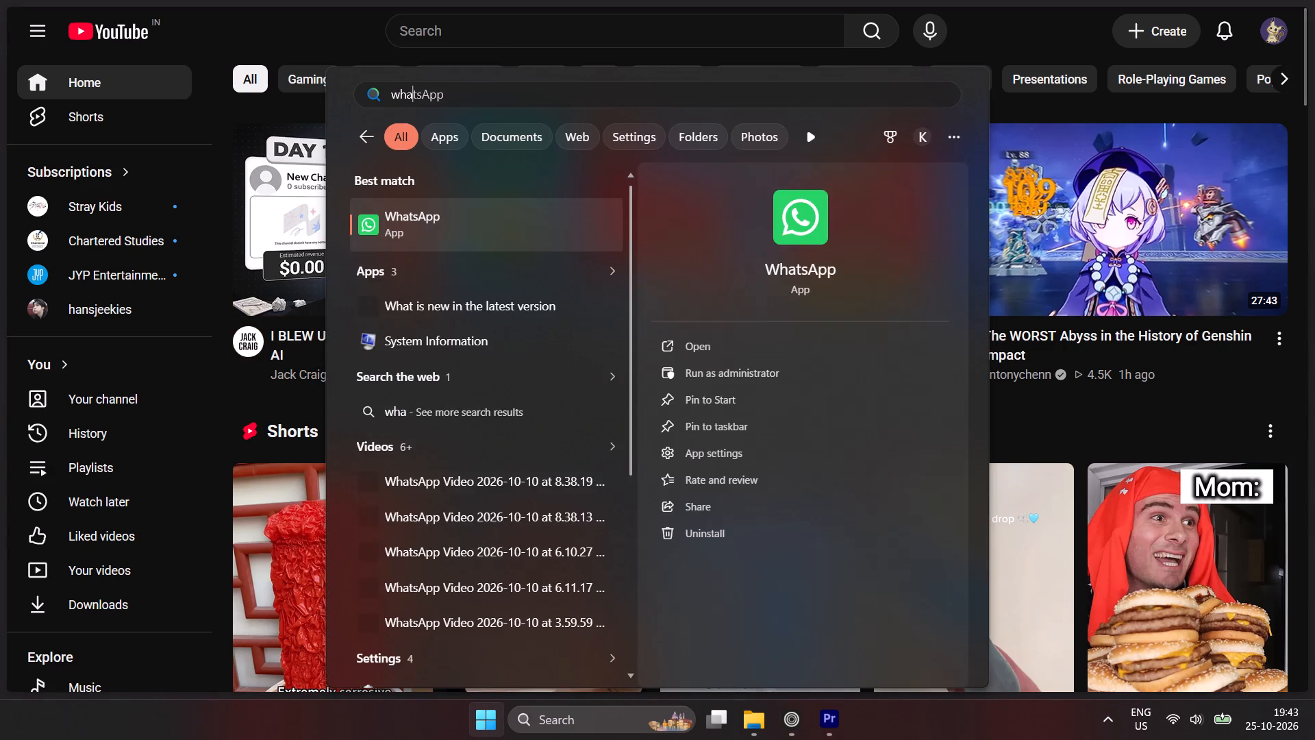
key("Return")
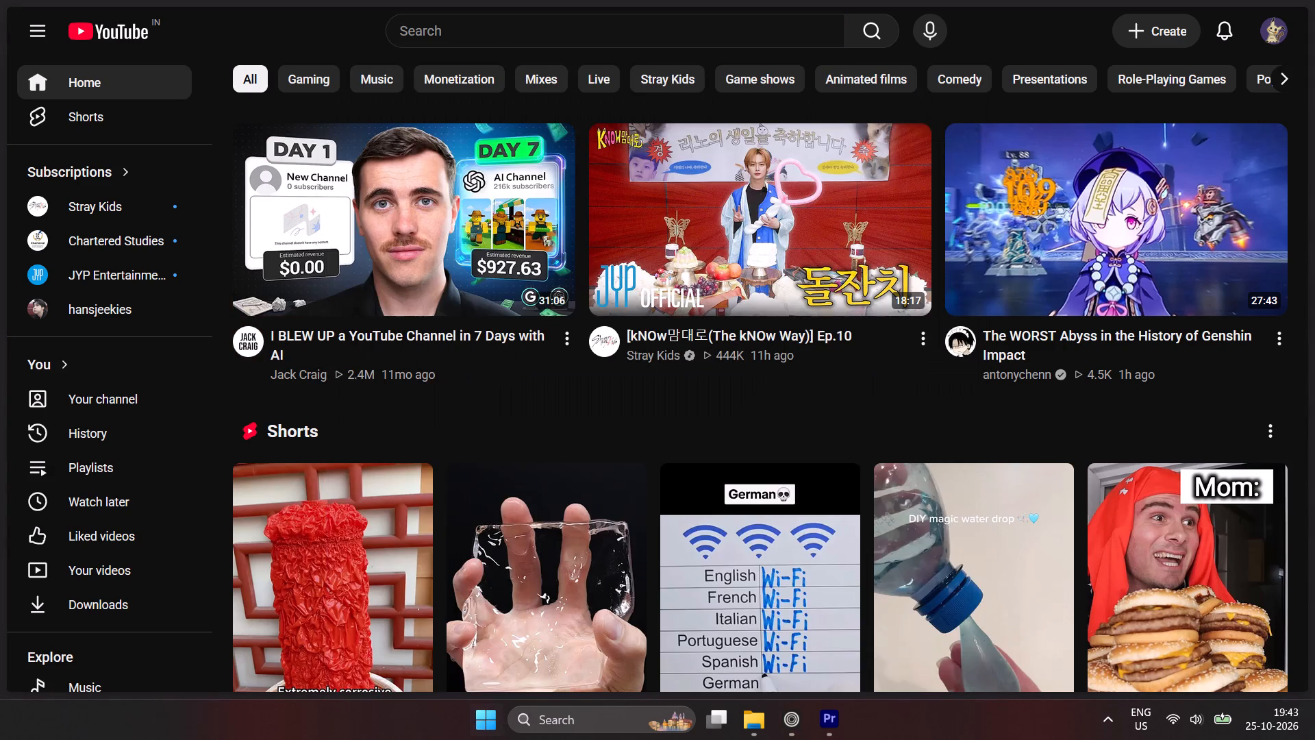
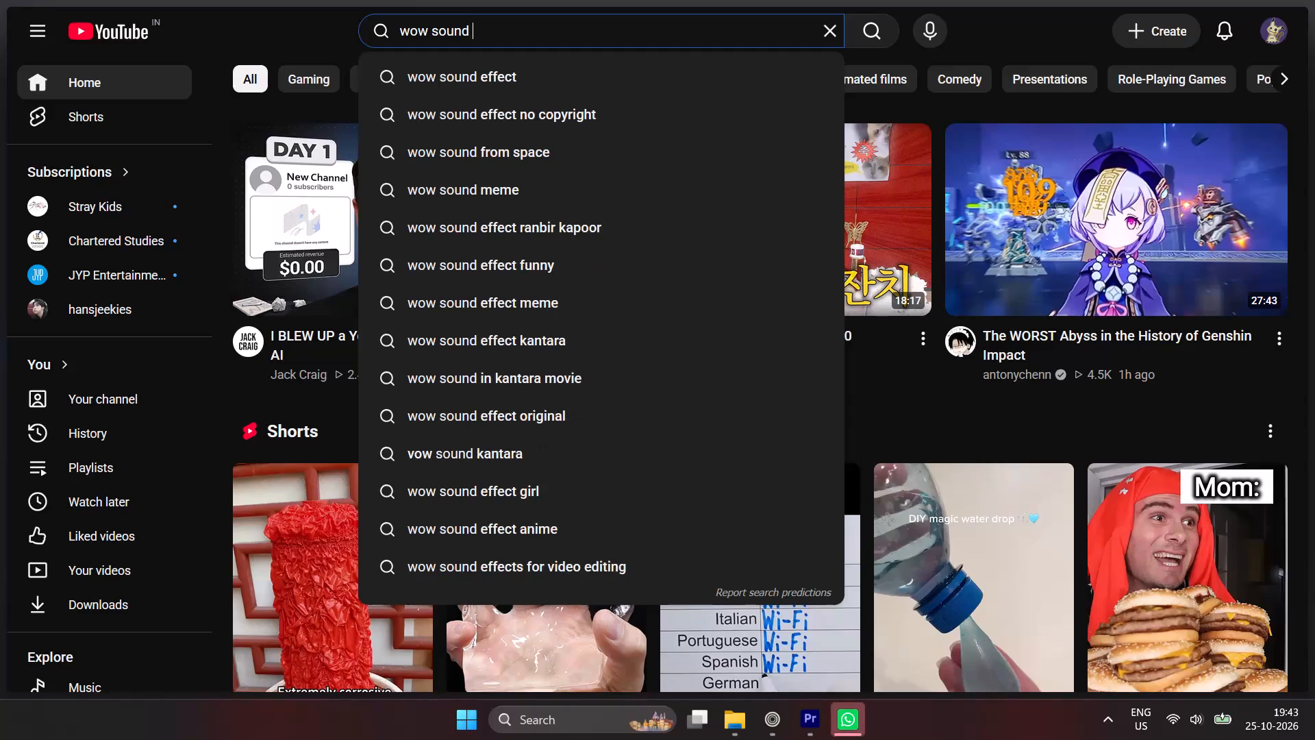
Search YouTube for "wow sound effect", open the Meme Sound FX video and copy its link.
key("Down")
key("Return")
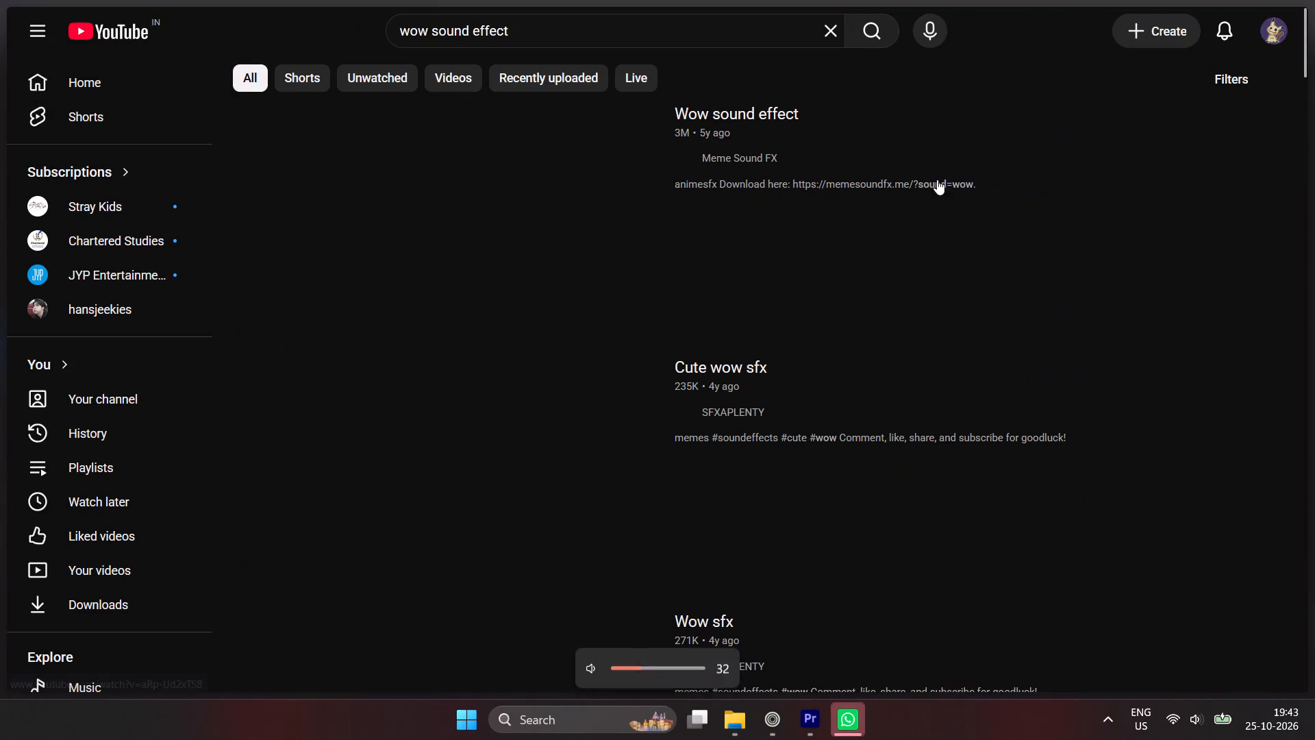
left_click(521, 241)
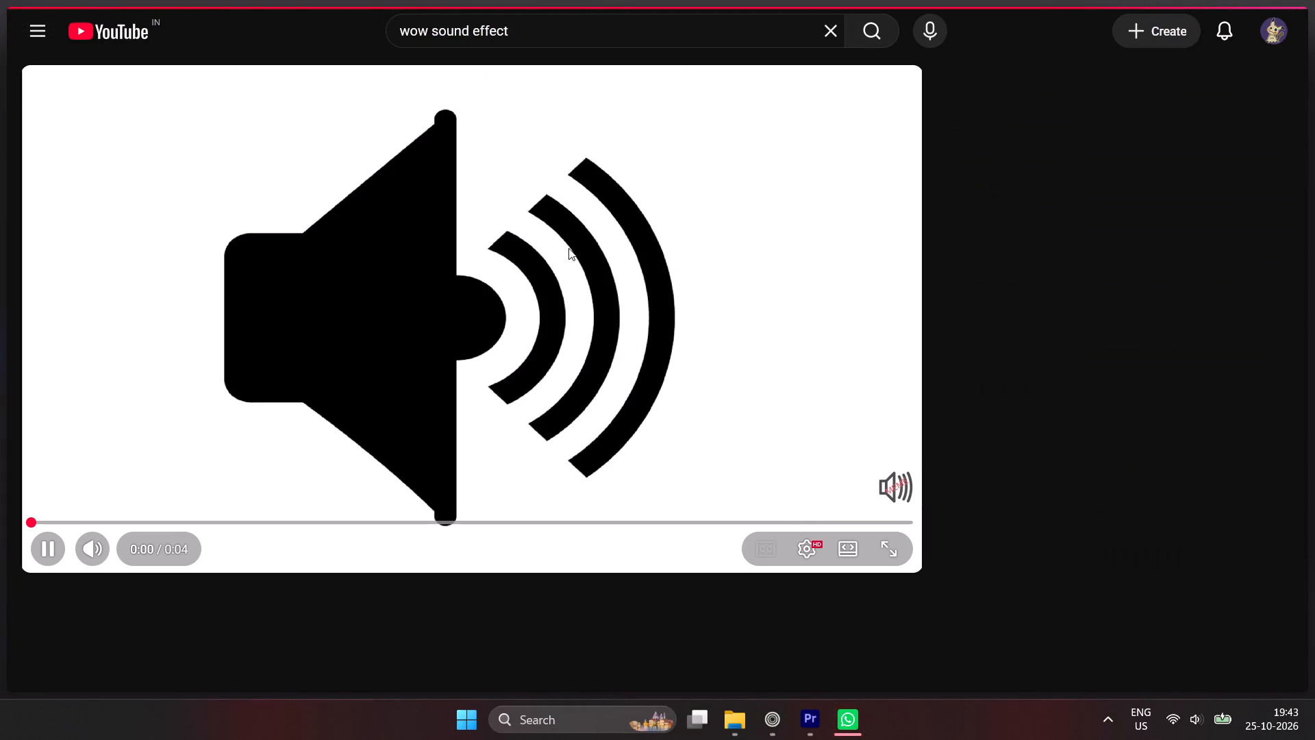
left_click(567, 249)
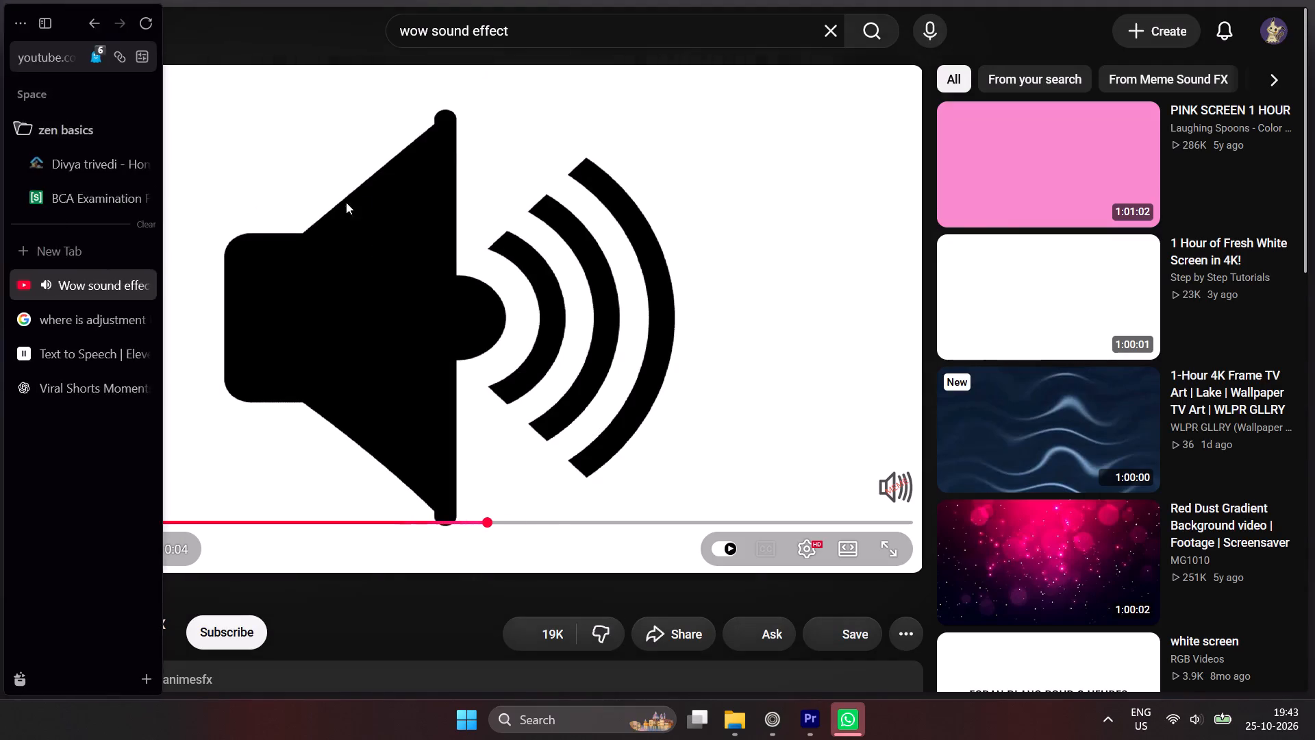
left_click(361, 200)
left_click(122, 55)
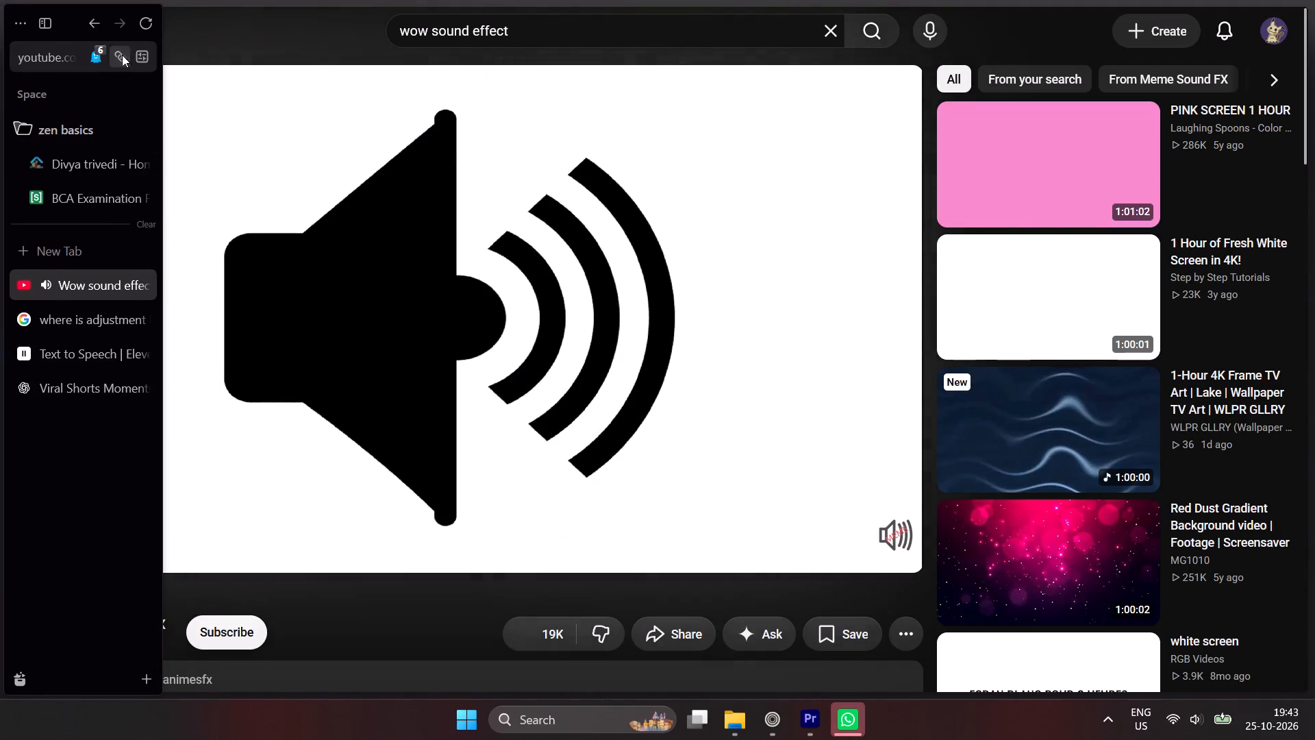
Find a "yt to mp3" converter in a new tab, convert the copied video link on YTMP3 and download the MP3.
left_click(82, 250)
type("yt to mp3")
key("Return")
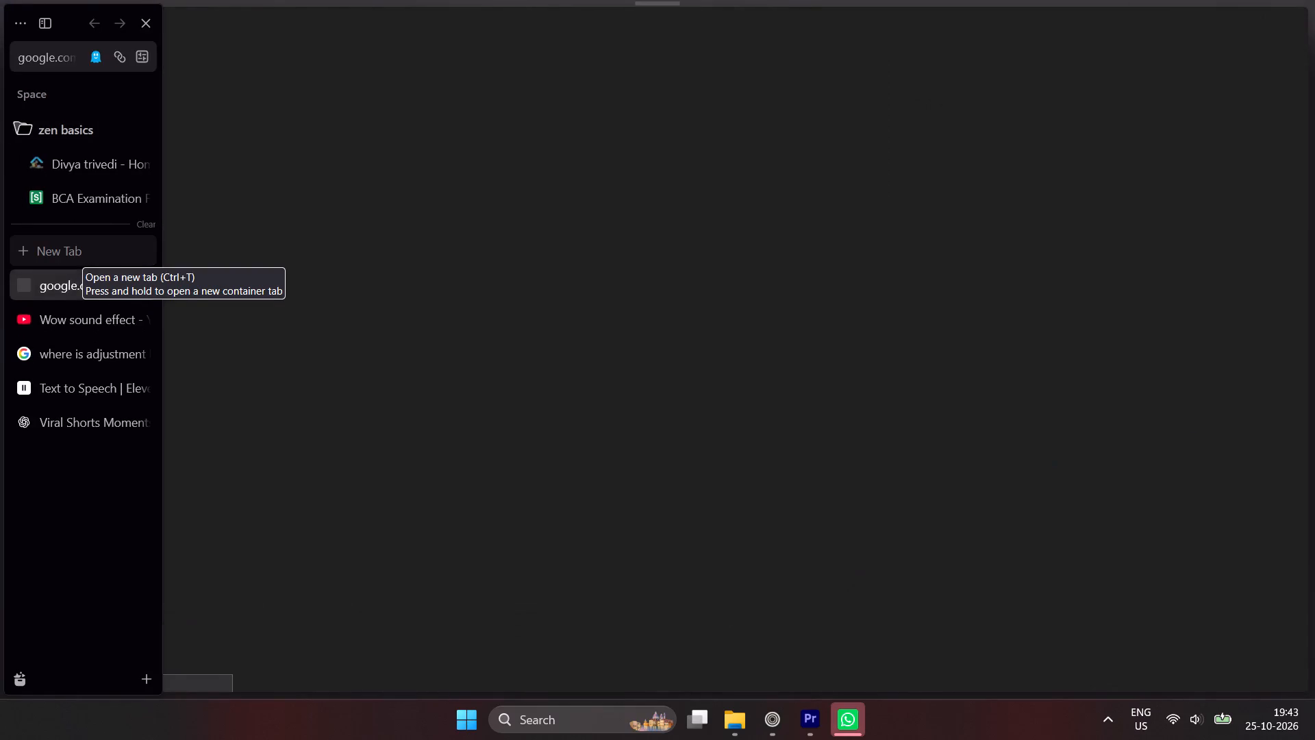
left_click(340, 195)
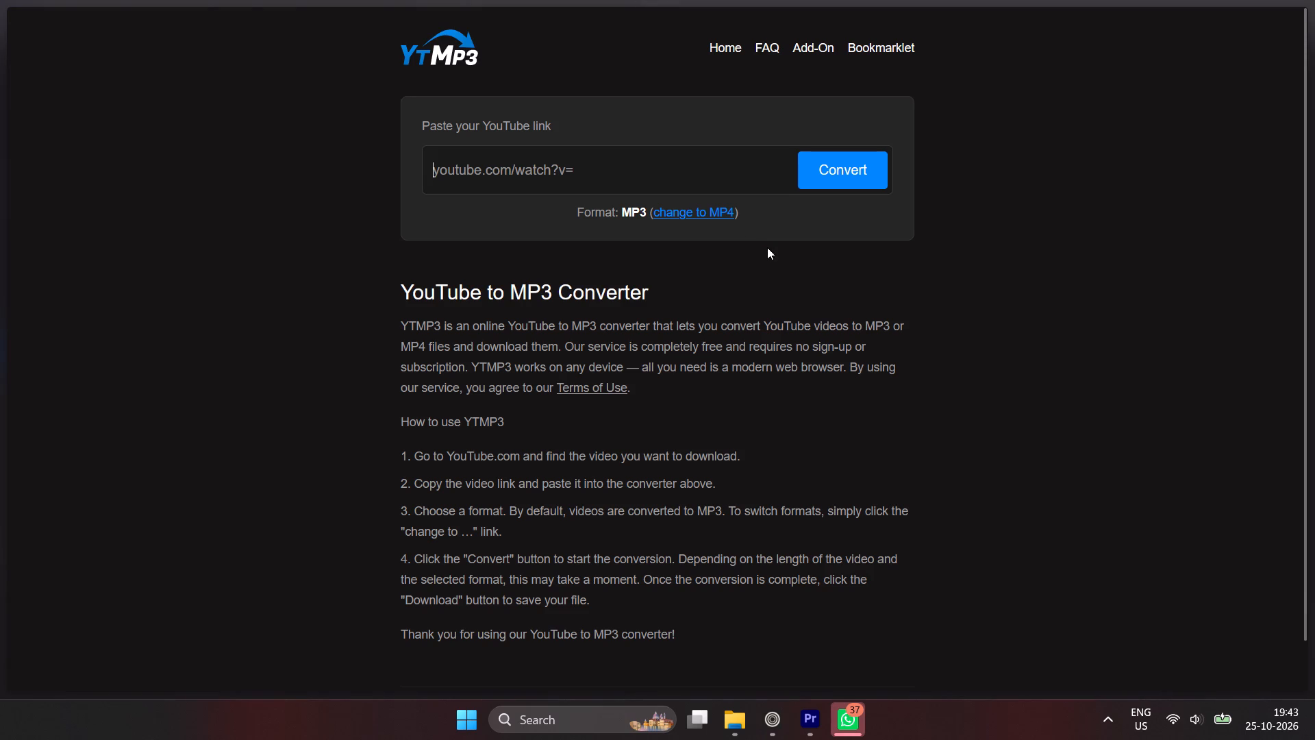
key("ctrl+v")
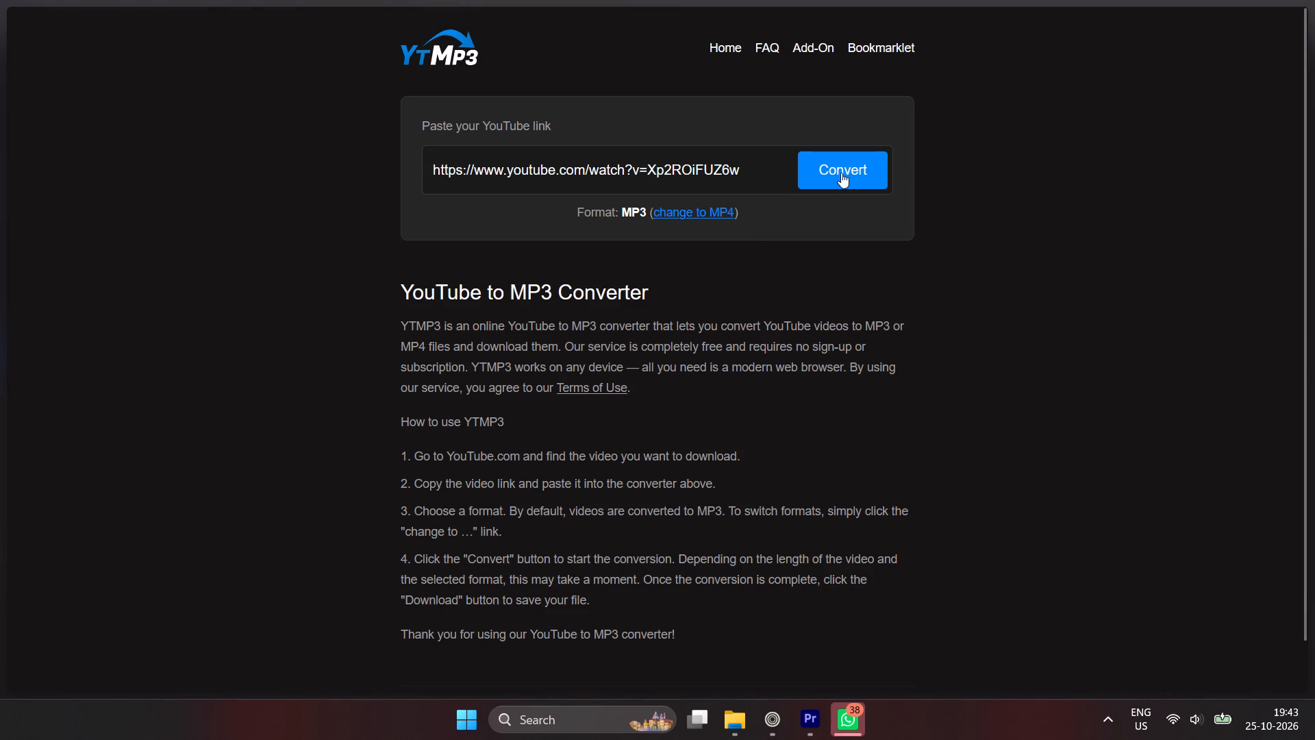
left_click(841, 173)
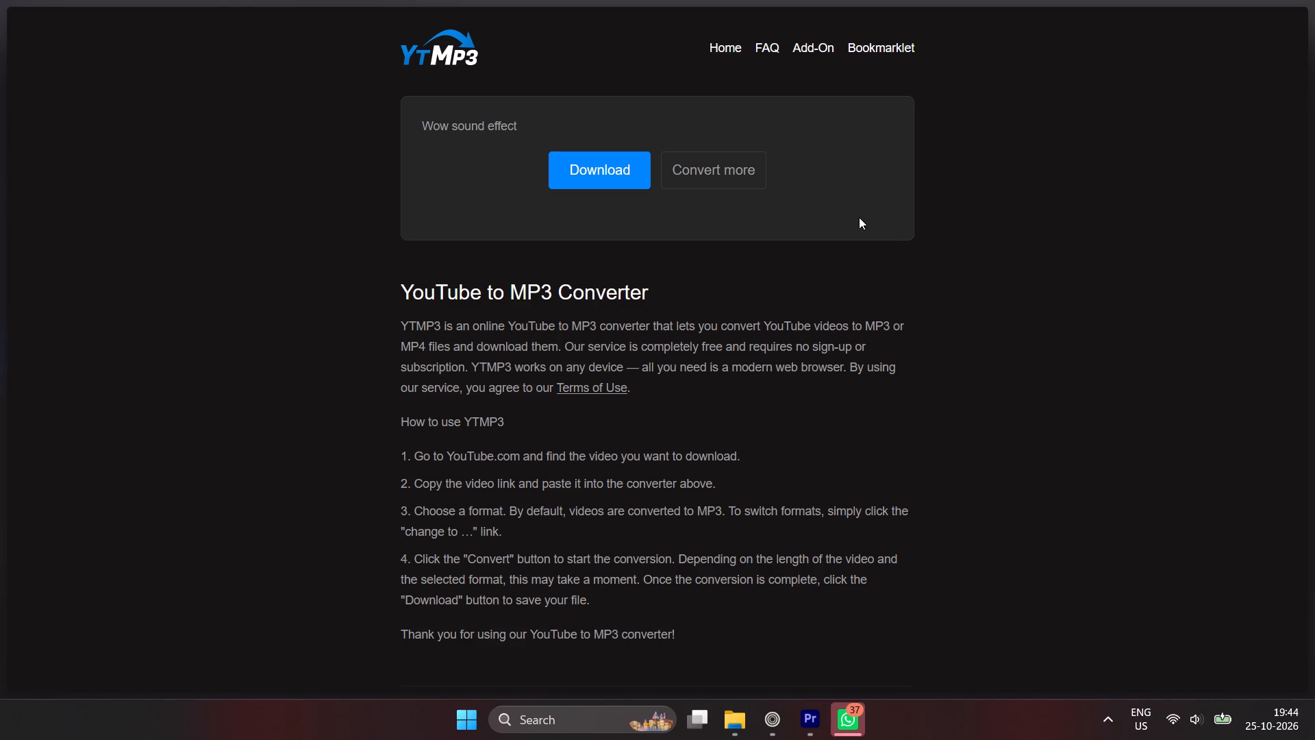
left_click(614, 184)
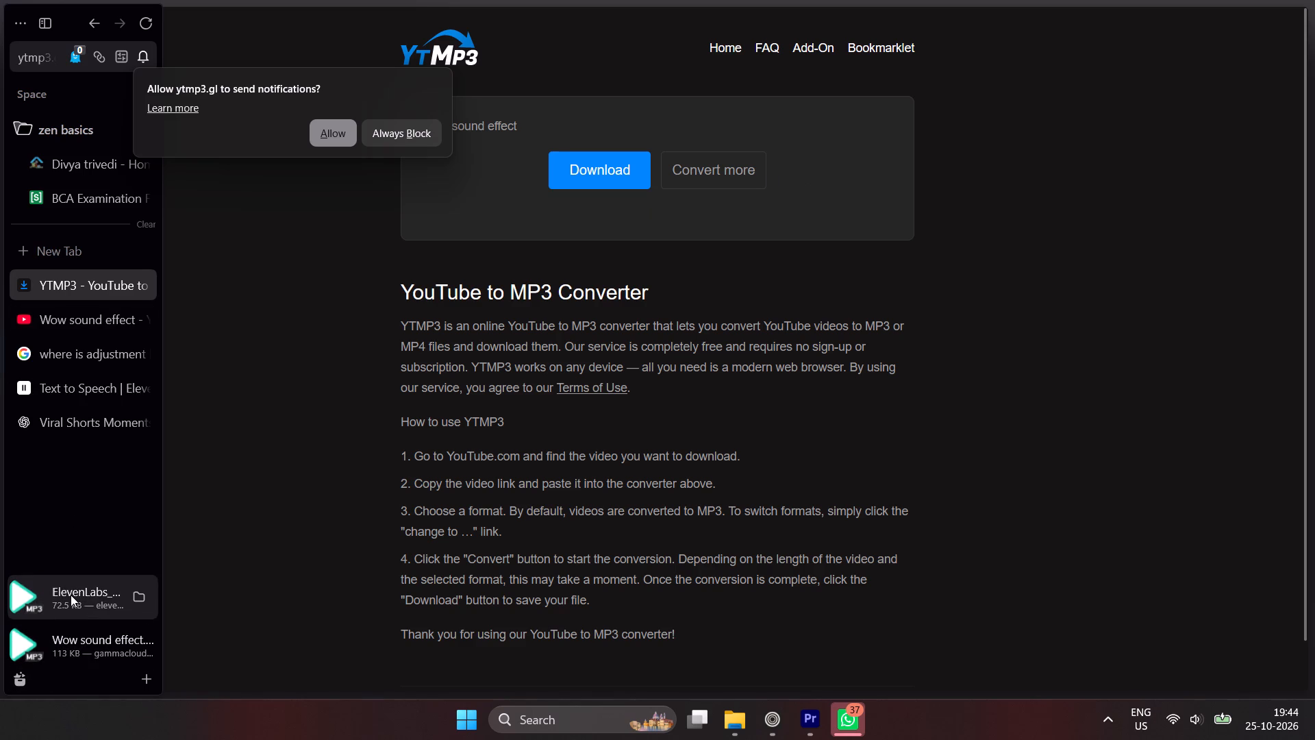
Bring the downloaded Wow sound effect MP3 into the Premiere Pro timeline on track A2, starting at about 00:00:01:27.
left_click_drag(60, 647, 63, 649)
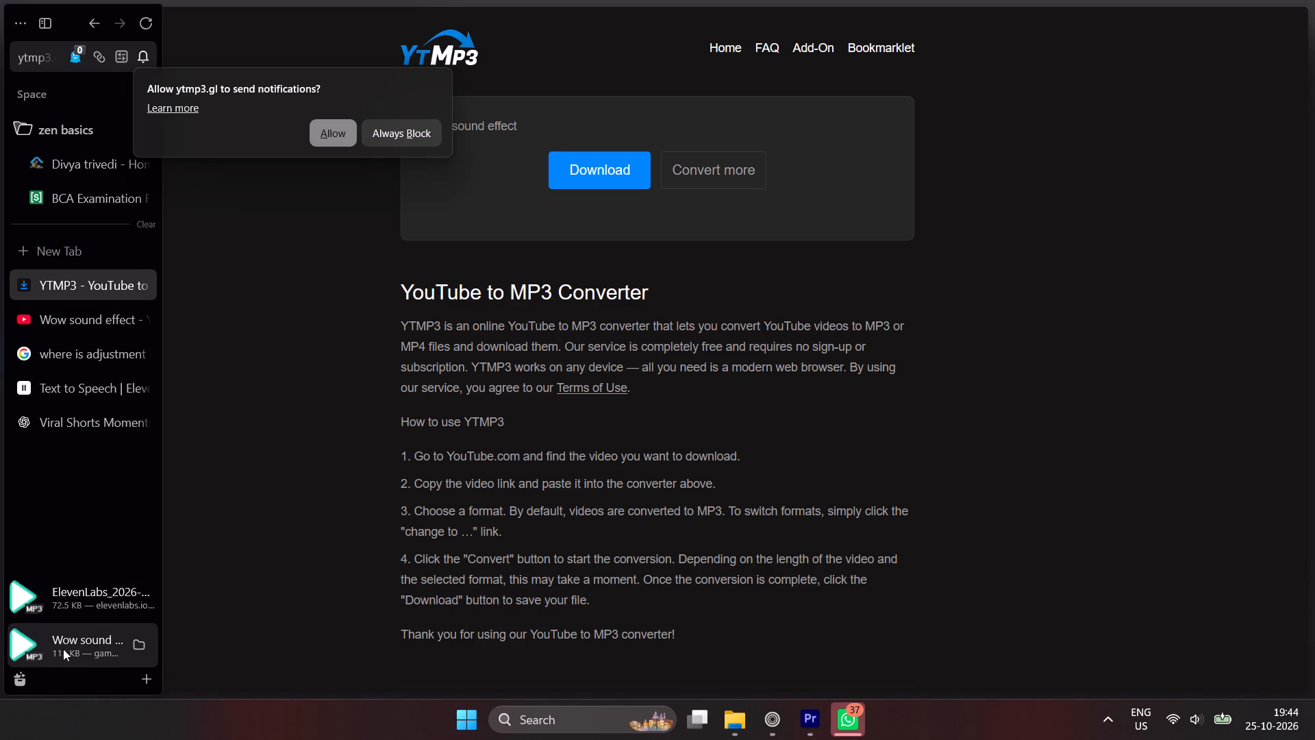
left_click_drag(63, 649, 721, 658)
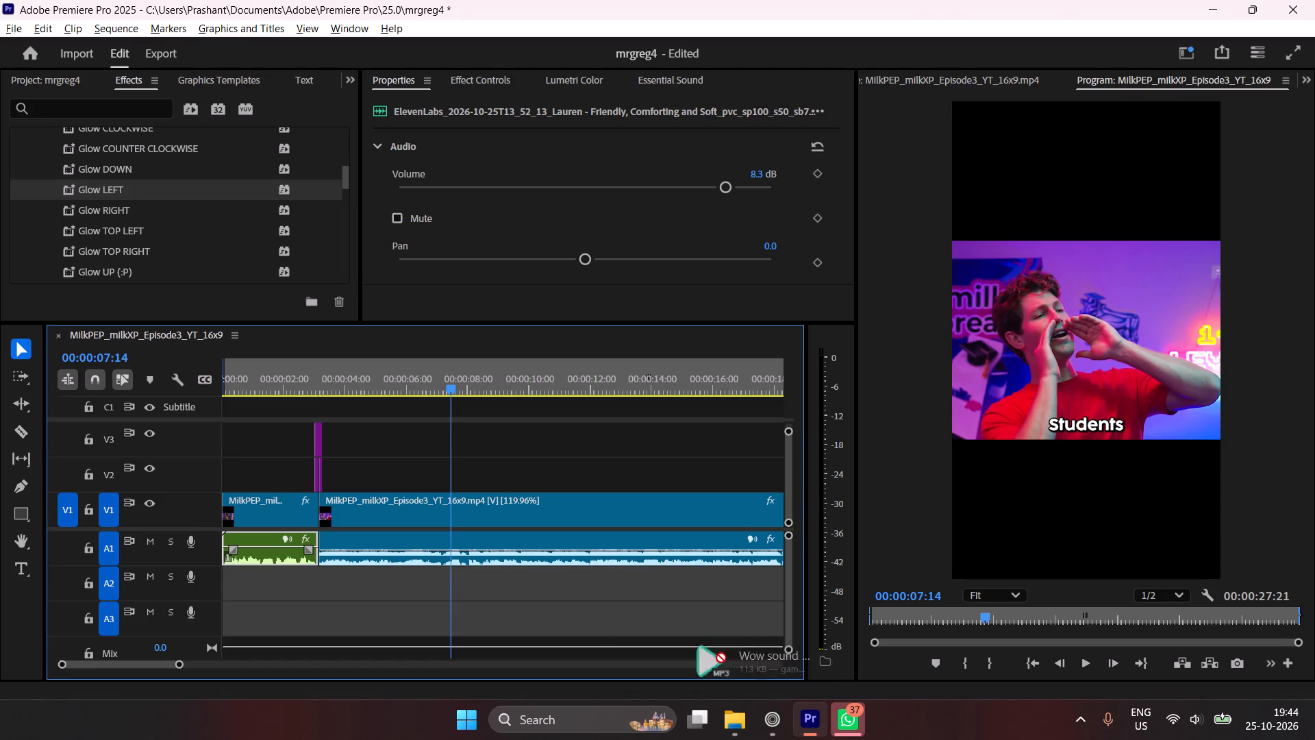
left_click_drag(721, 658, 354, 590)
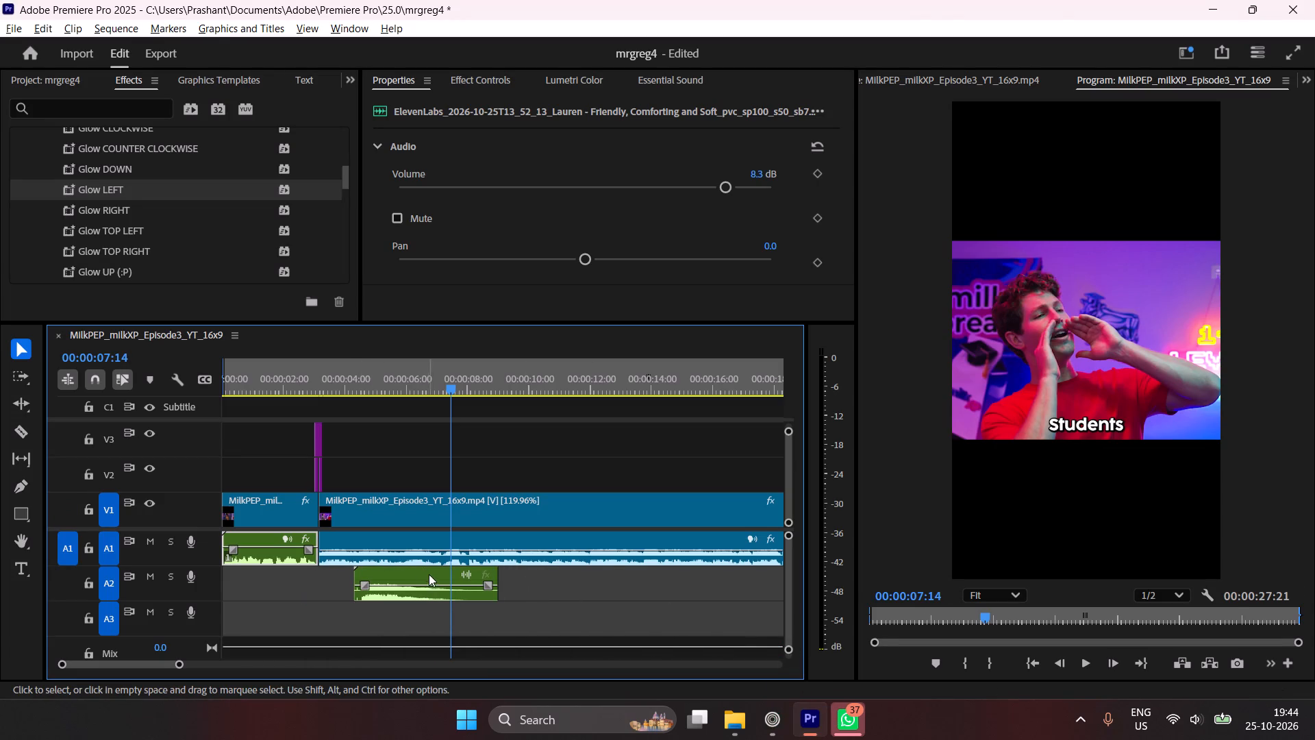
left_click_drag(431, 575, 358, 574)
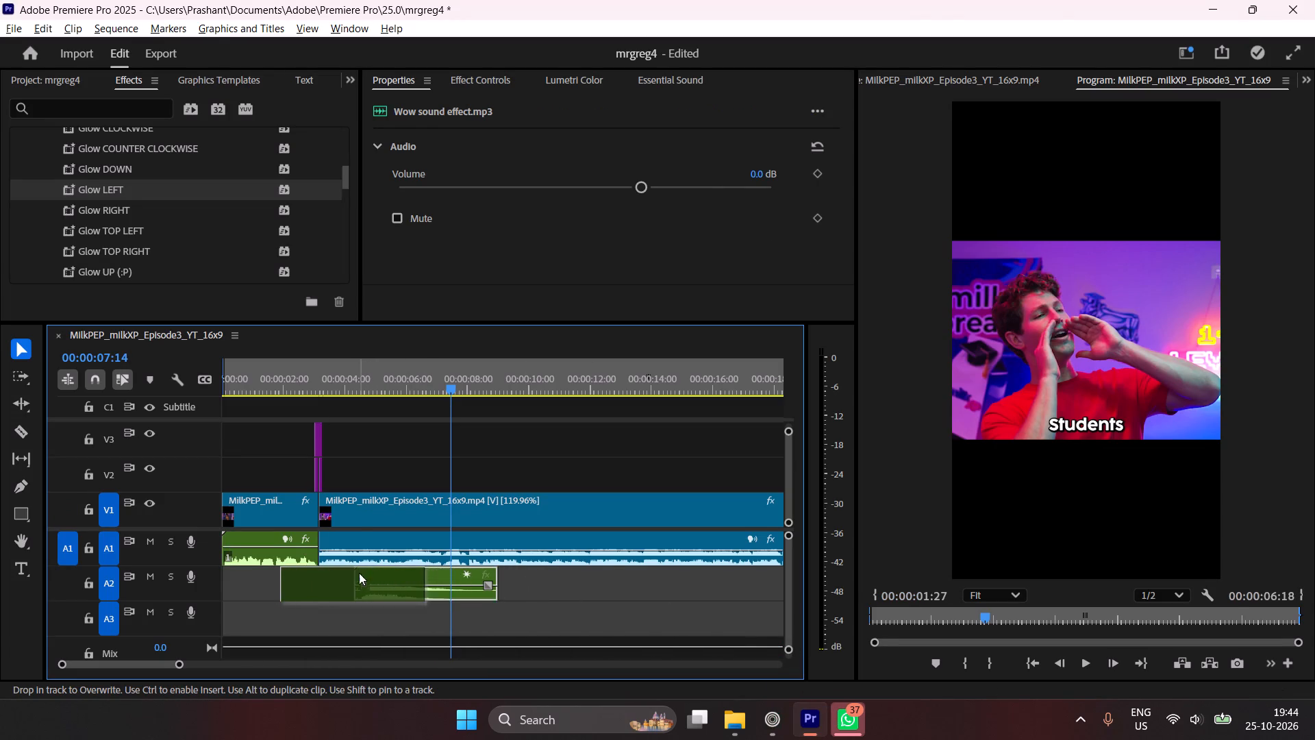
Play the opening seconds of the sequence several times to check how the wow sound fits the voiceover and first cut.
left_click_drag(295, 380, 253, 393)
key("space")
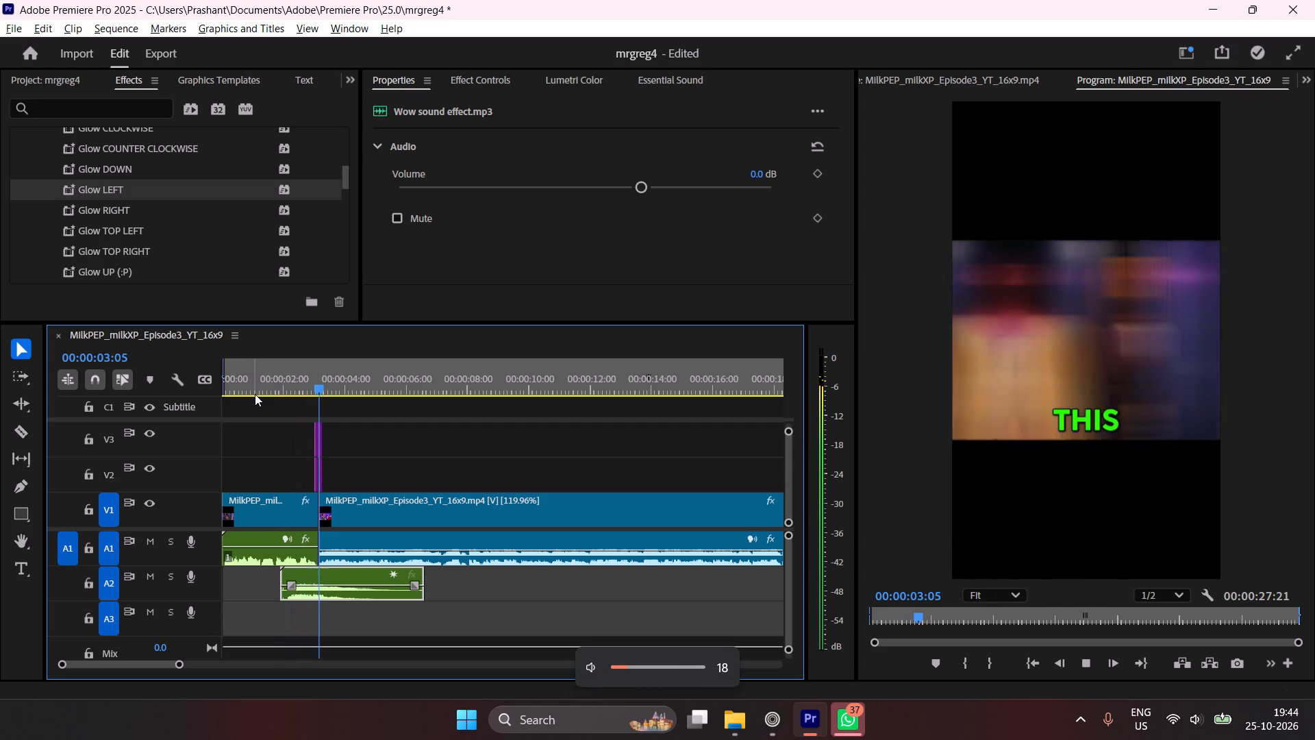
key("space")
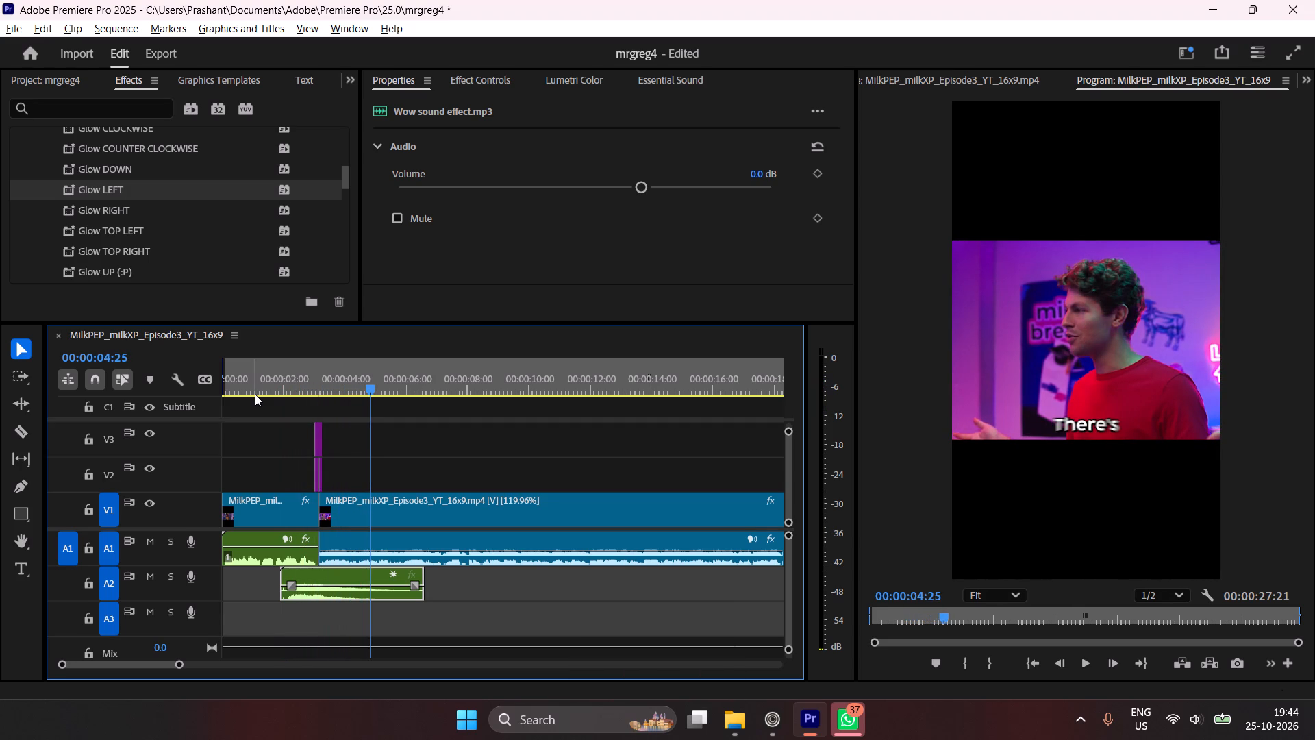
left_click_drag(336, 374, 180, 408)
key("space")
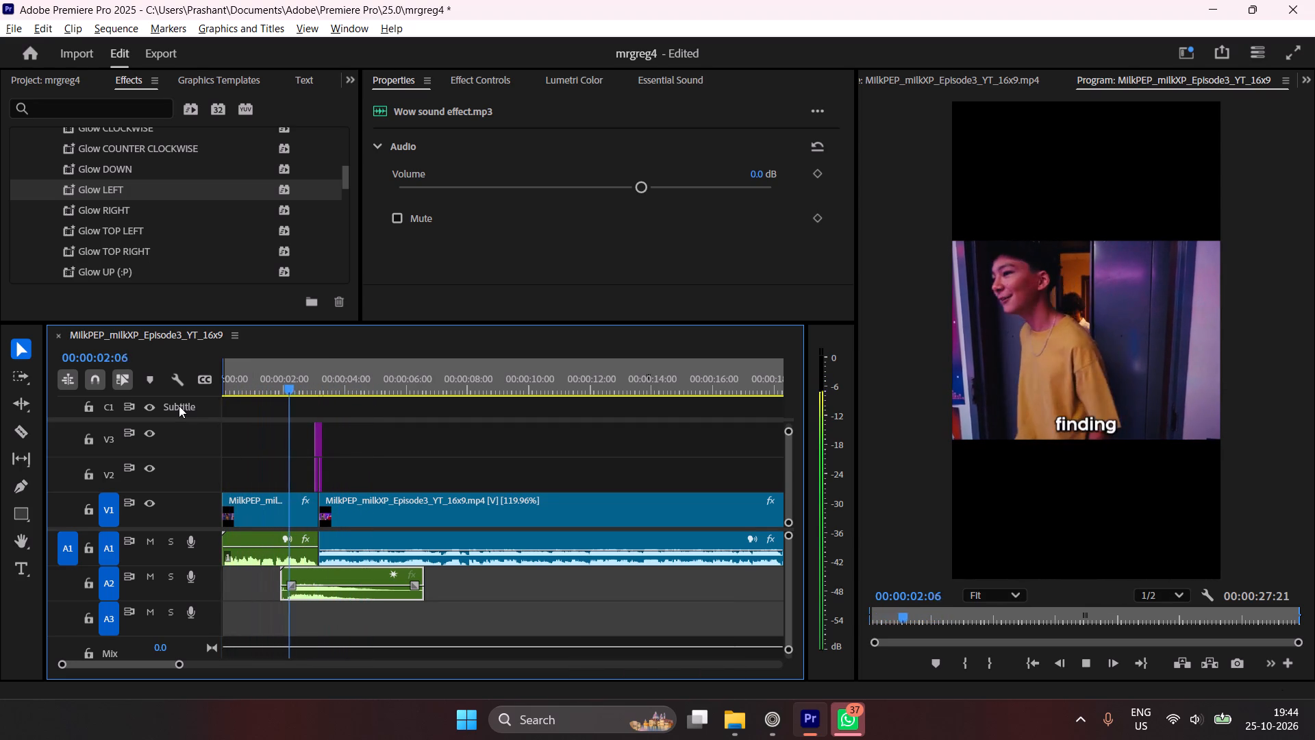
key("space")
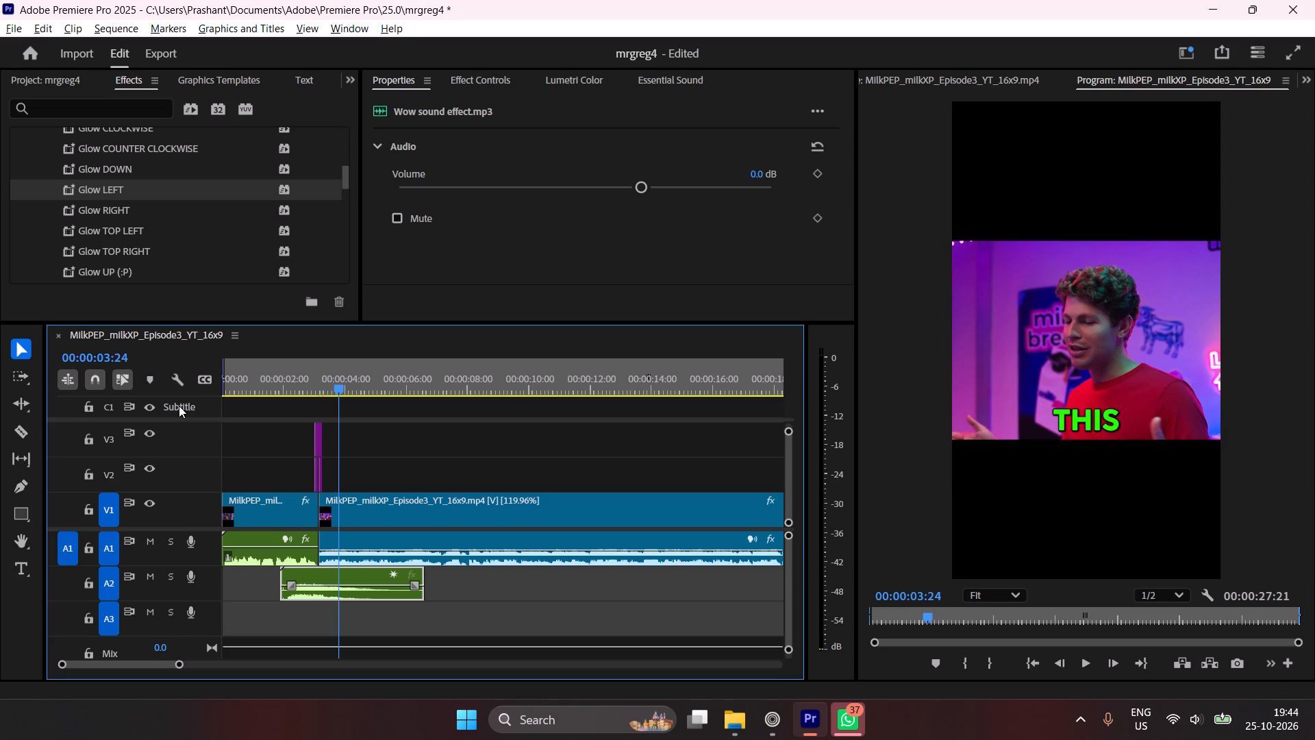
key("space")
key("space")
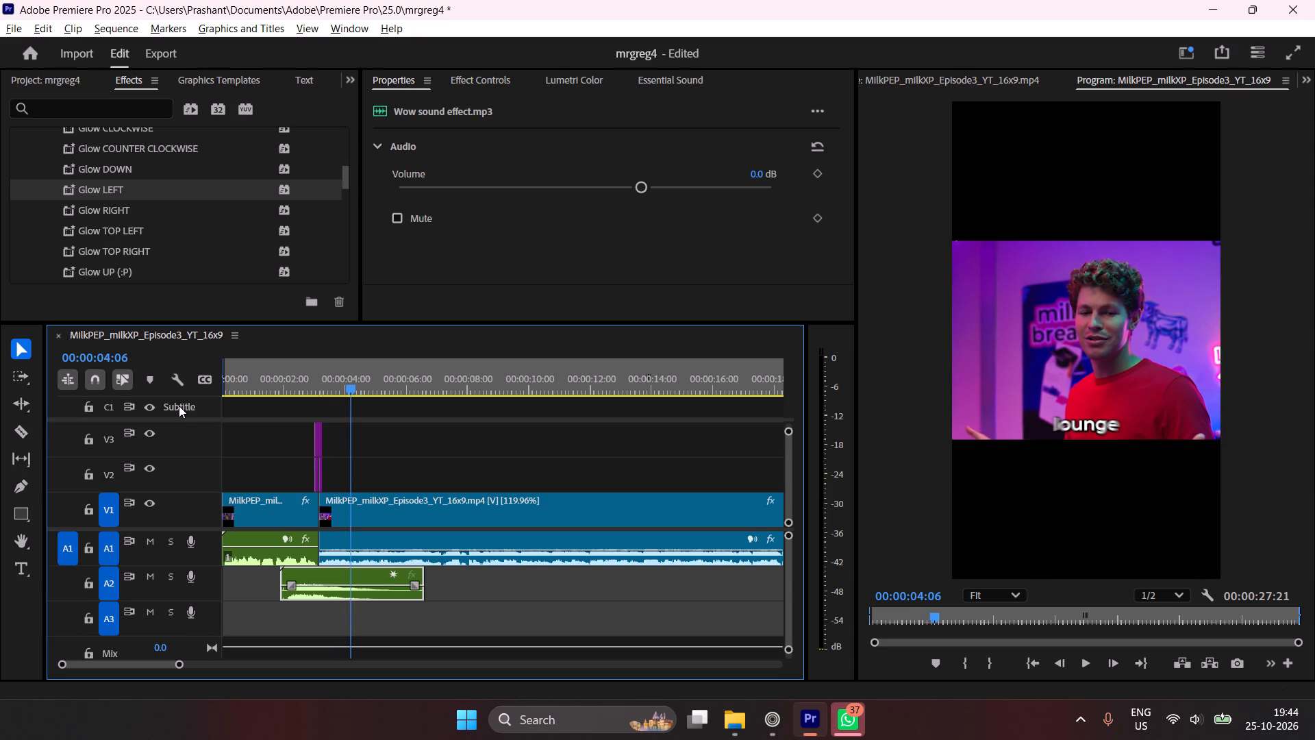
left_click_drag(291, 381, 184, 395)
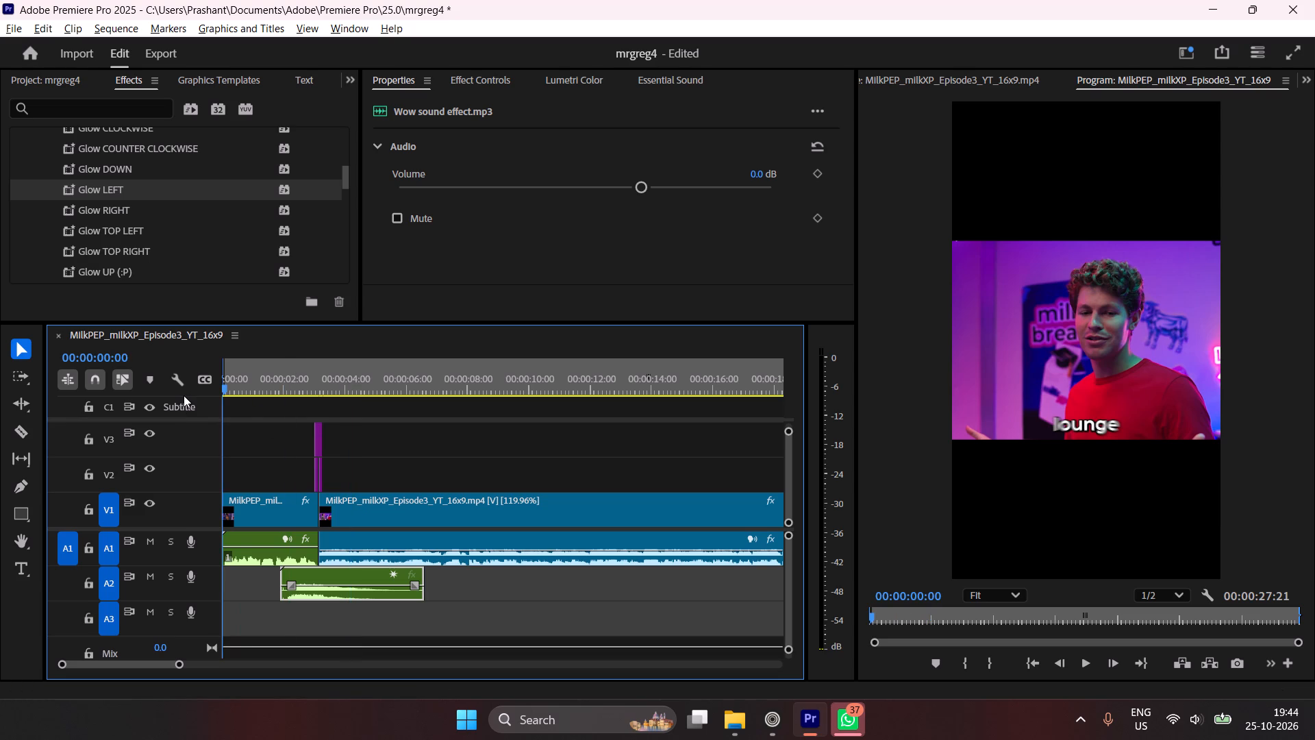
key("space")
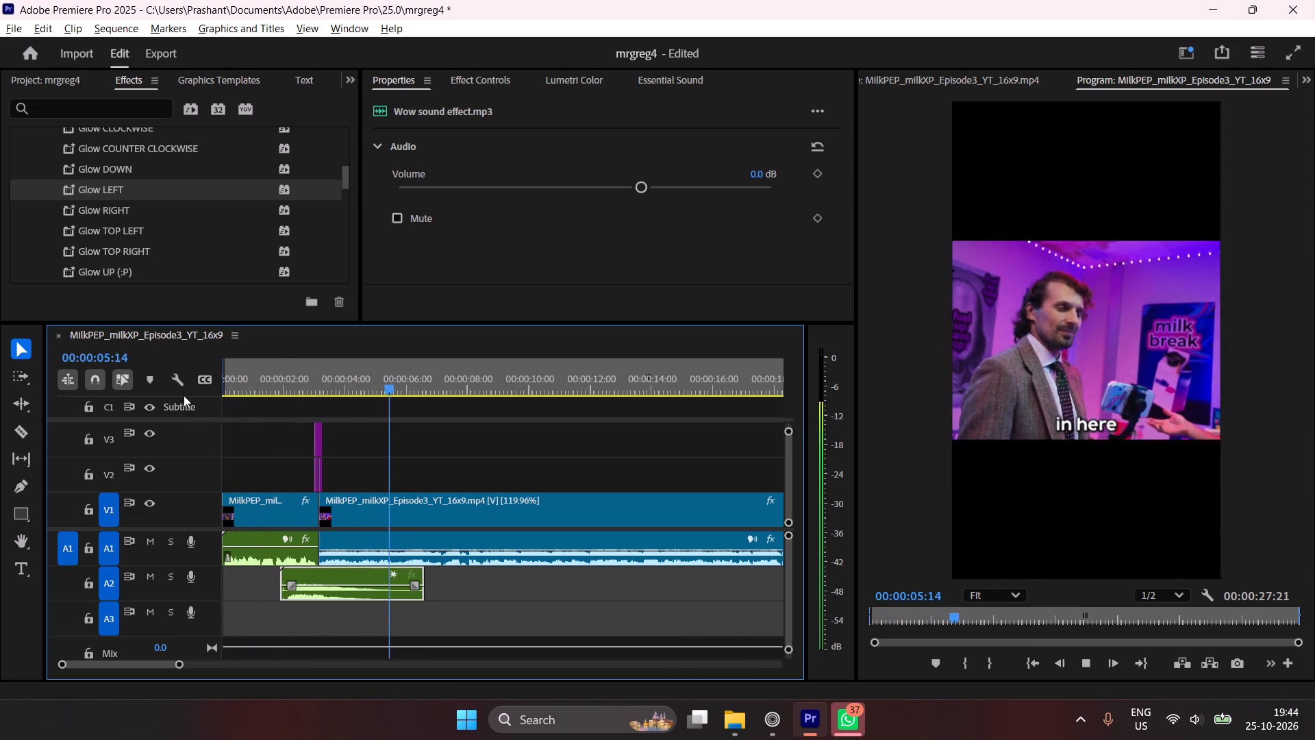
key("space")
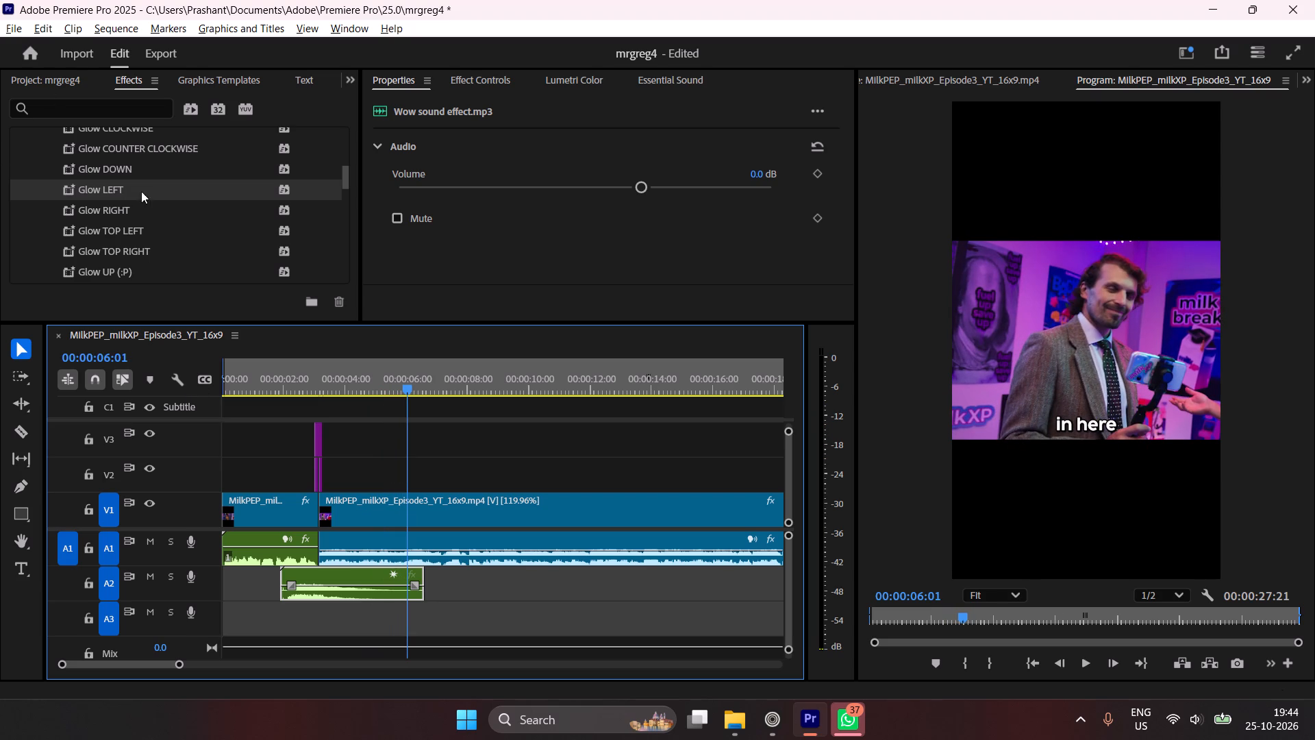
left_click(66, 77)
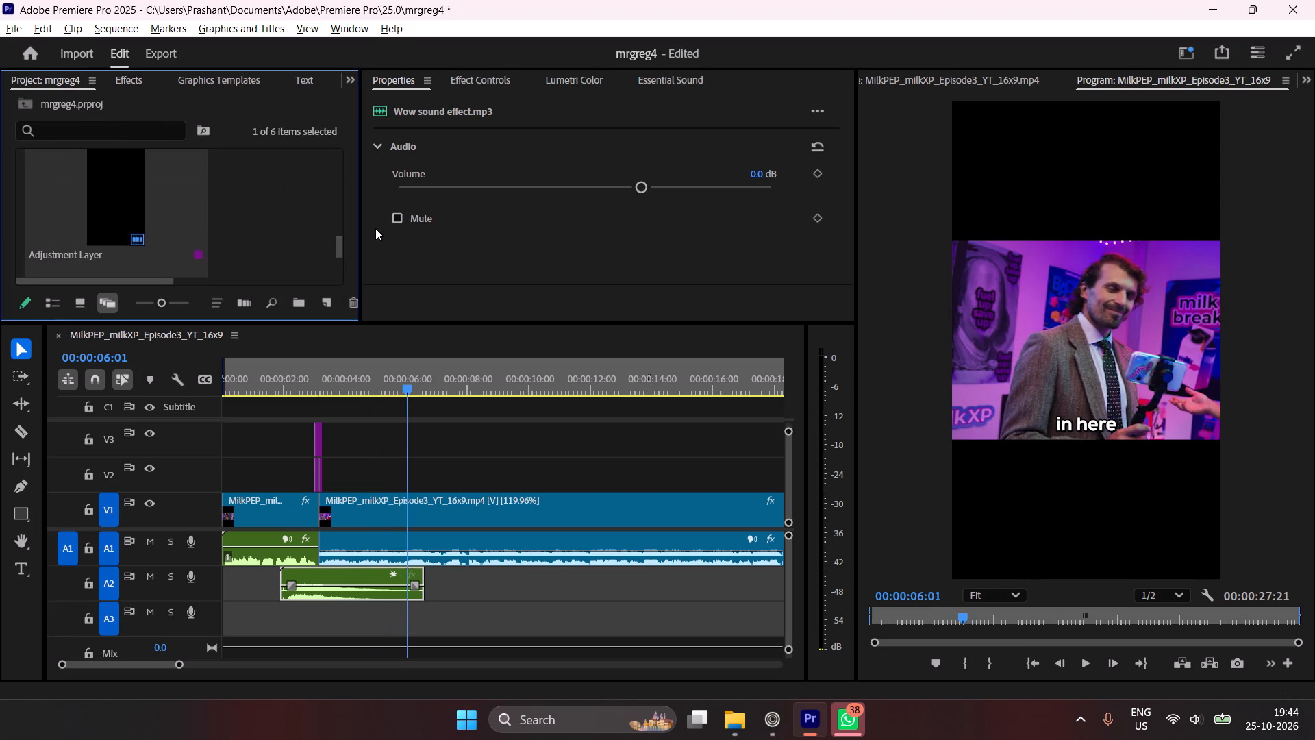
key("ctrl+i")
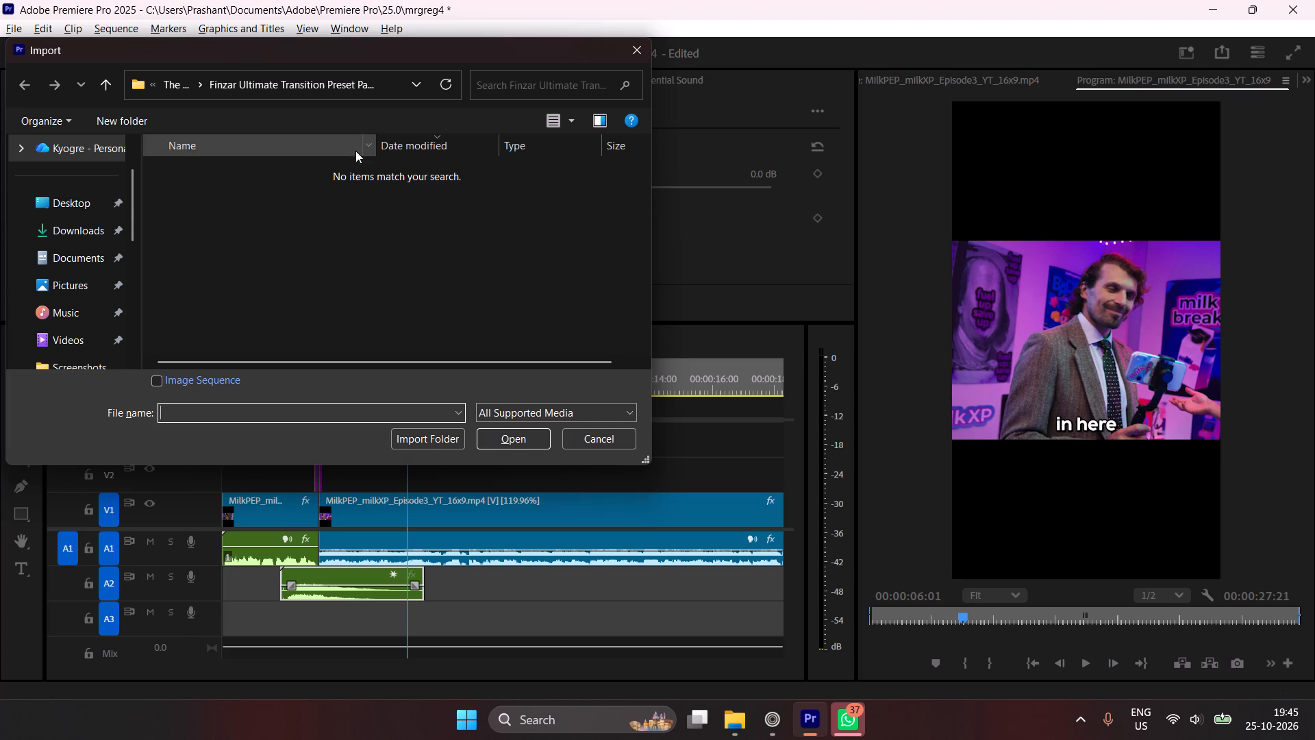
left_click(78, 219)
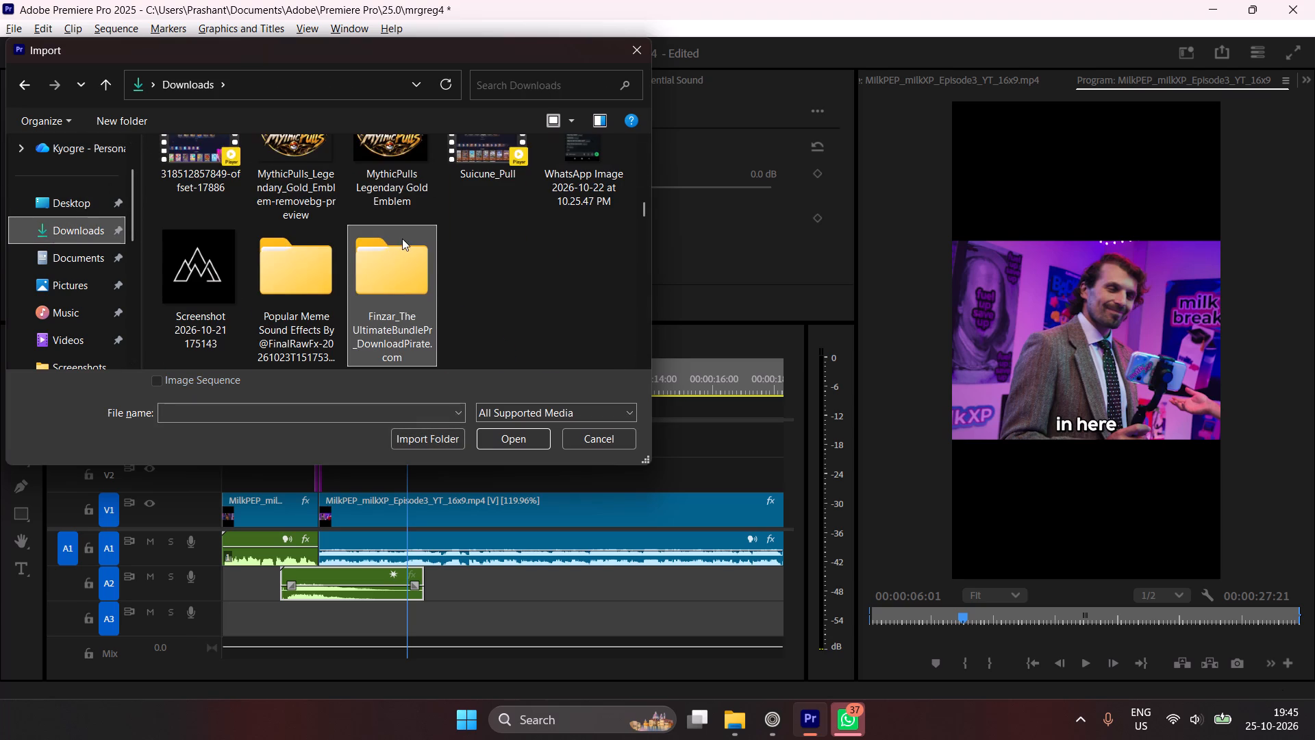
scroll(402, 240, "down", 7)
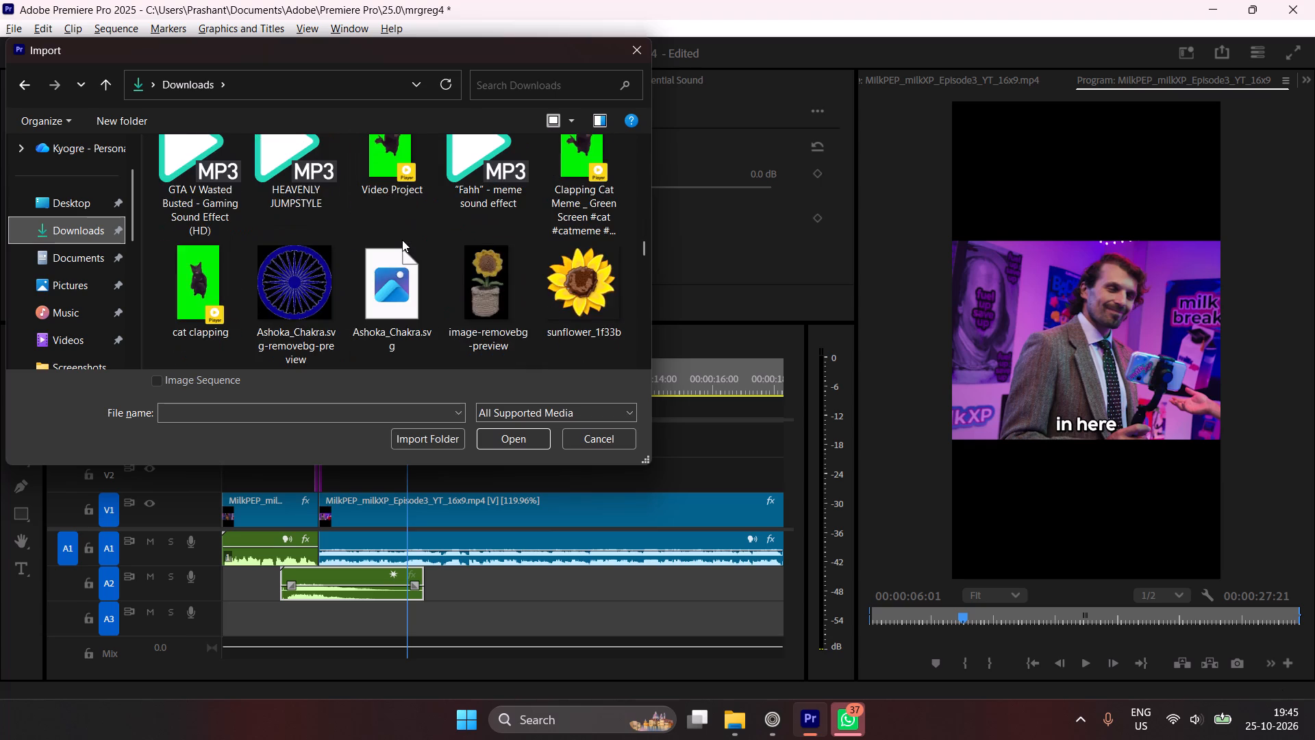
scroll(402, 240, "down", 4)
scroll(402, 240, "up", 1)
scroll(402, 240, "down", 1)
scroll(402, 240, "up", 5)
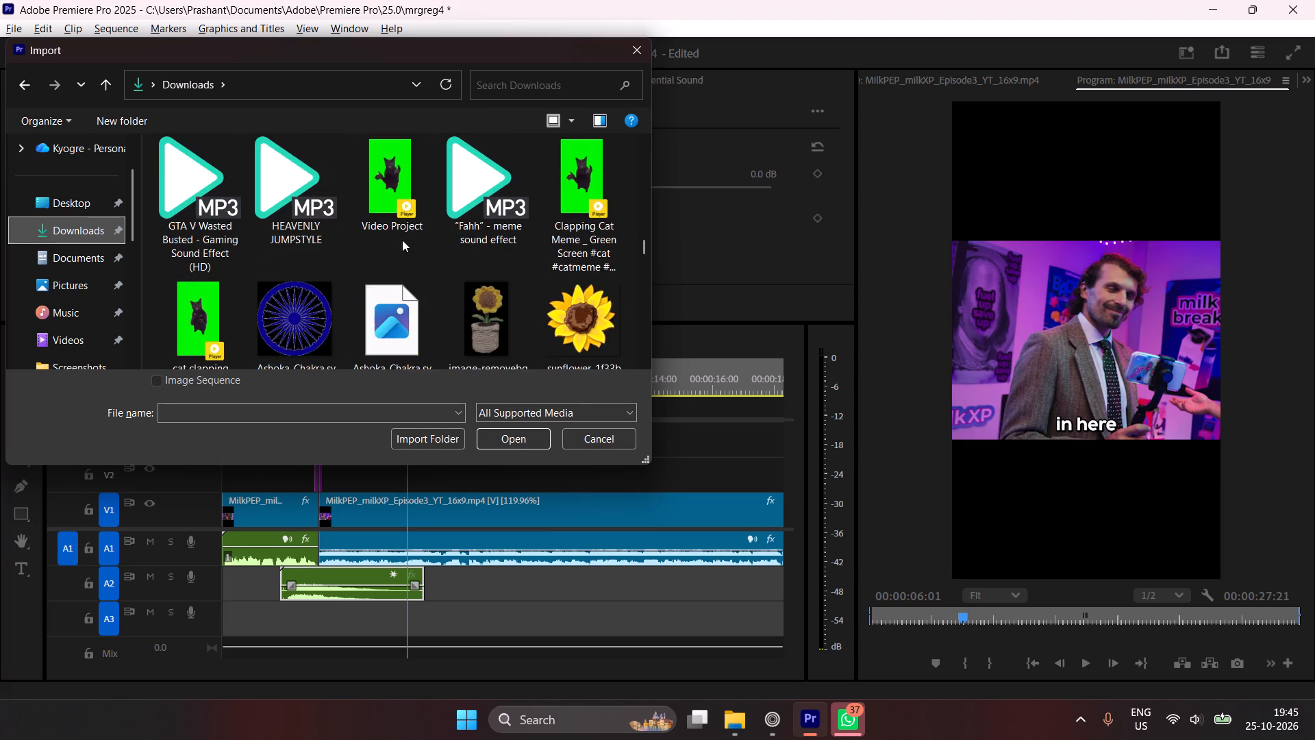
scroll(402, 240, "up", 4)
scroll(402, 240, "down", 1)
scroll(402, 240, "up", 5)
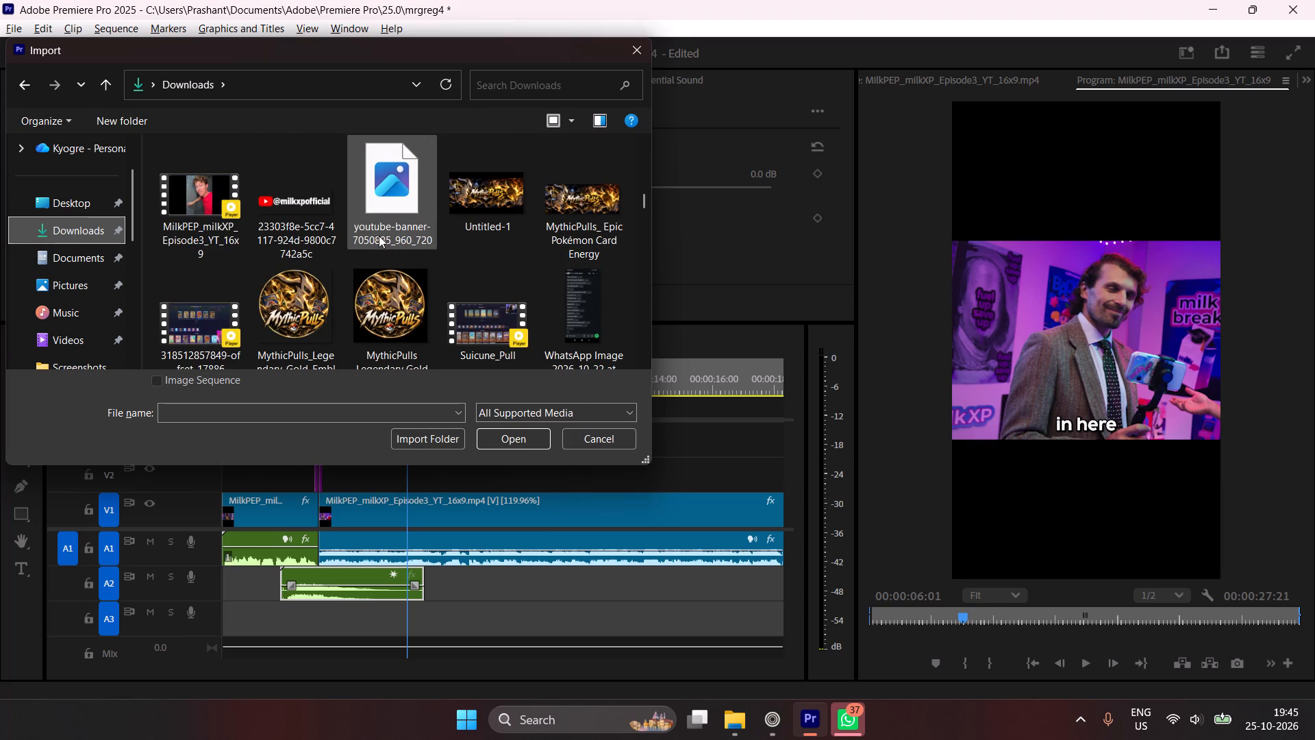
double_click(290, 227)
scroll(243, 235, "down", 2)
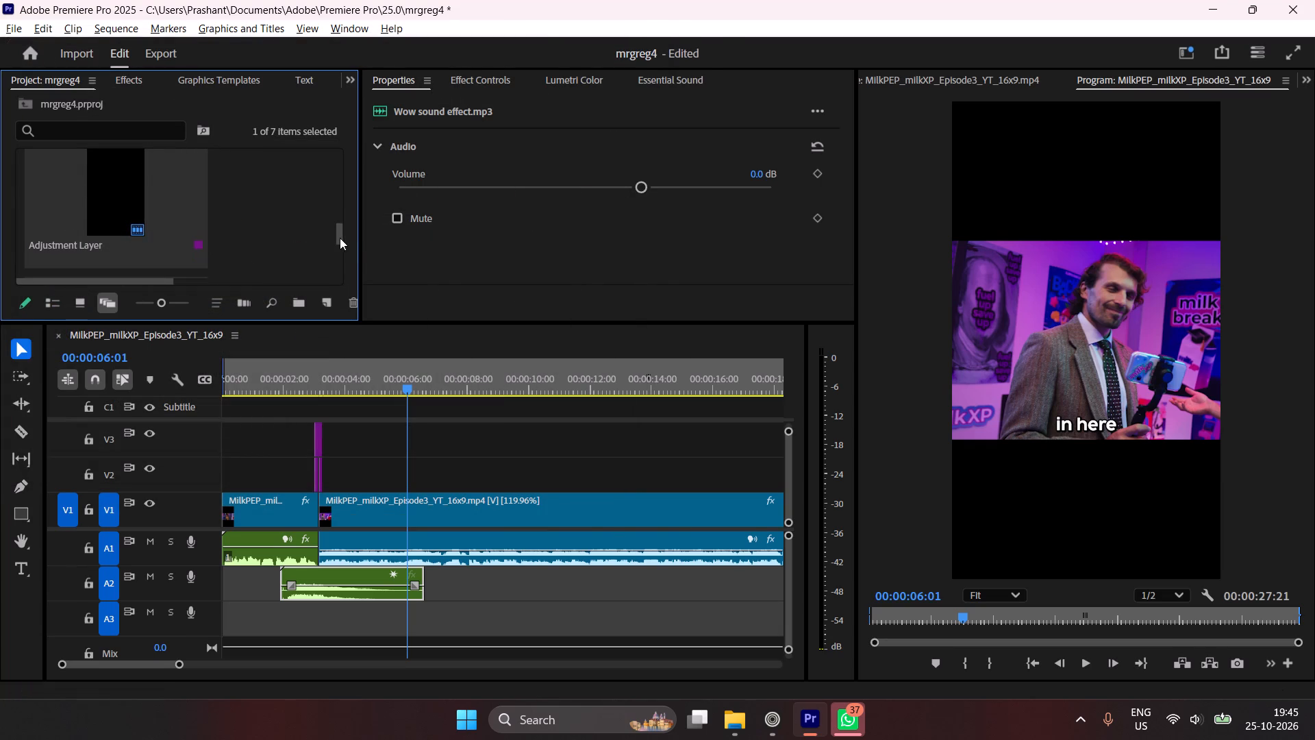
left_click_drag(337, 231, 335, 277)
left_click_drag(151, 214, 363, 417)
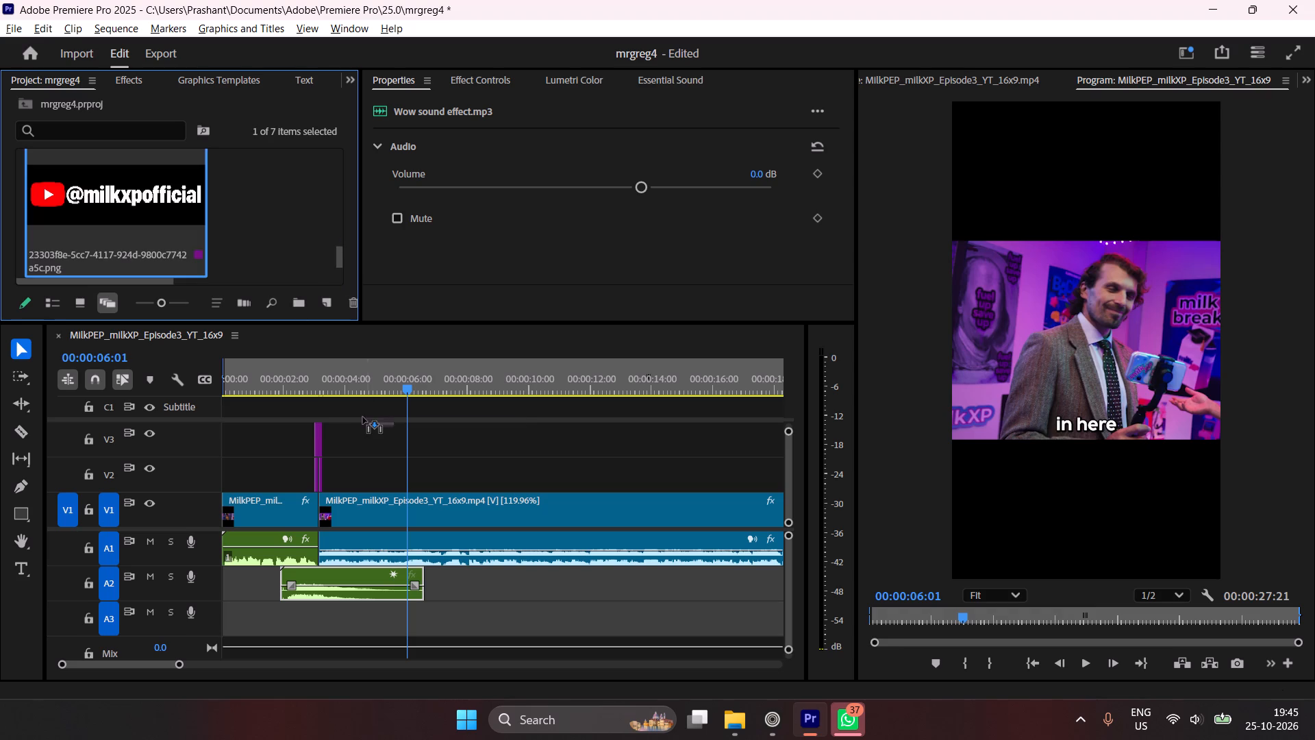
left_click_drag(363, 417, 305, 147)
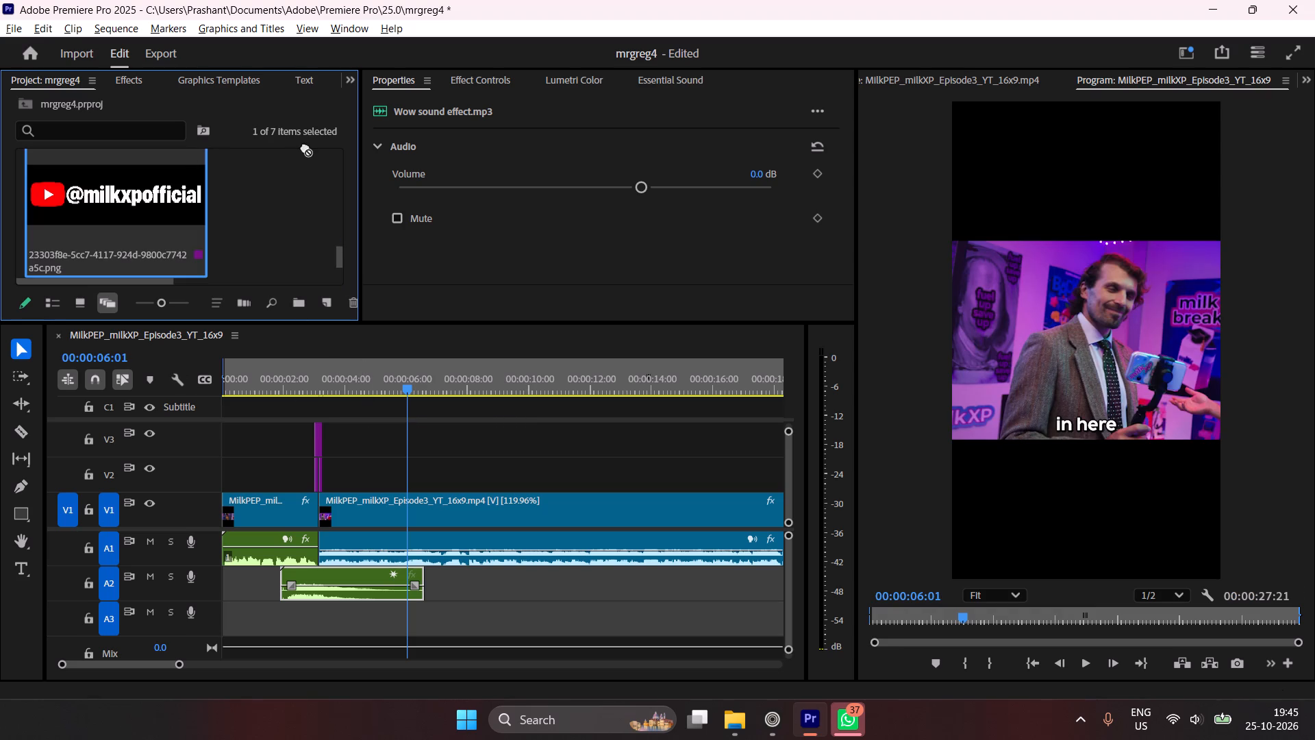
left_click_drag(305, 147, 306, 147)
left_click_drag(786, 467, 788, 445)
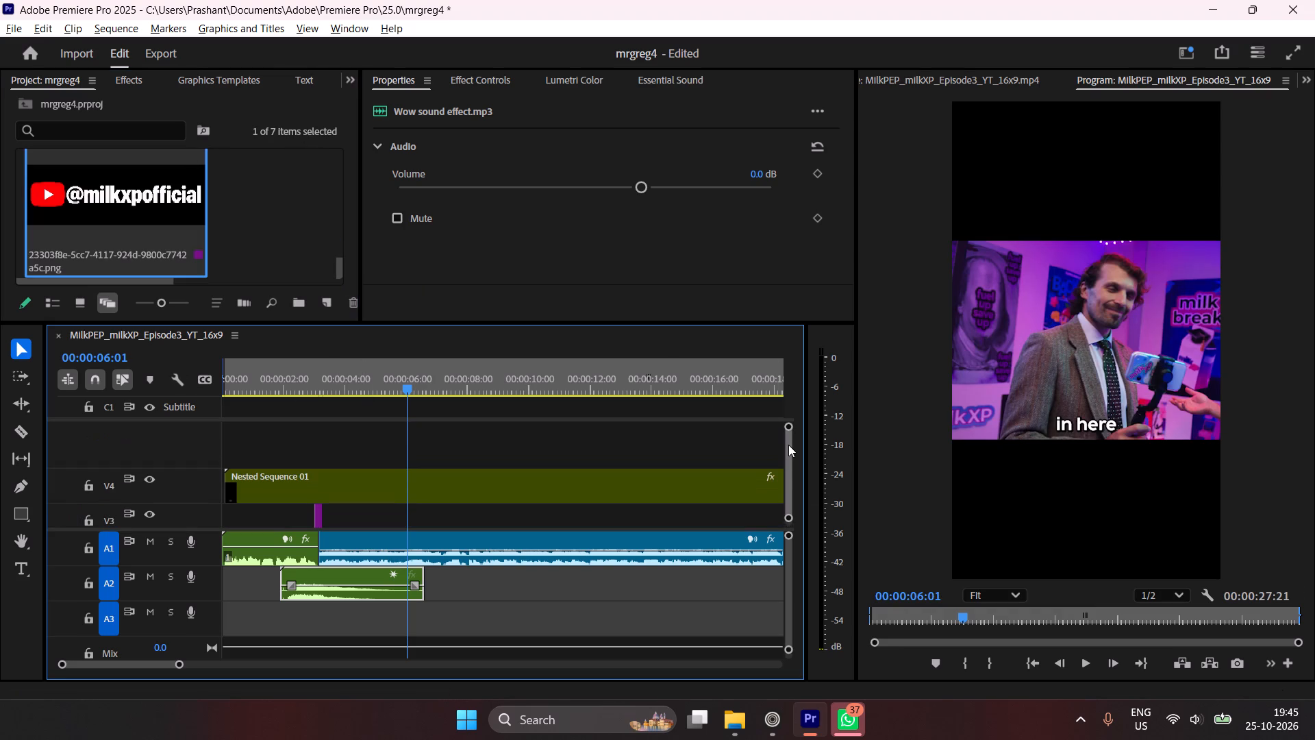
left_click_drag(788, 445, 788, 441)
left_click_drag(150, 184, 211, 451)
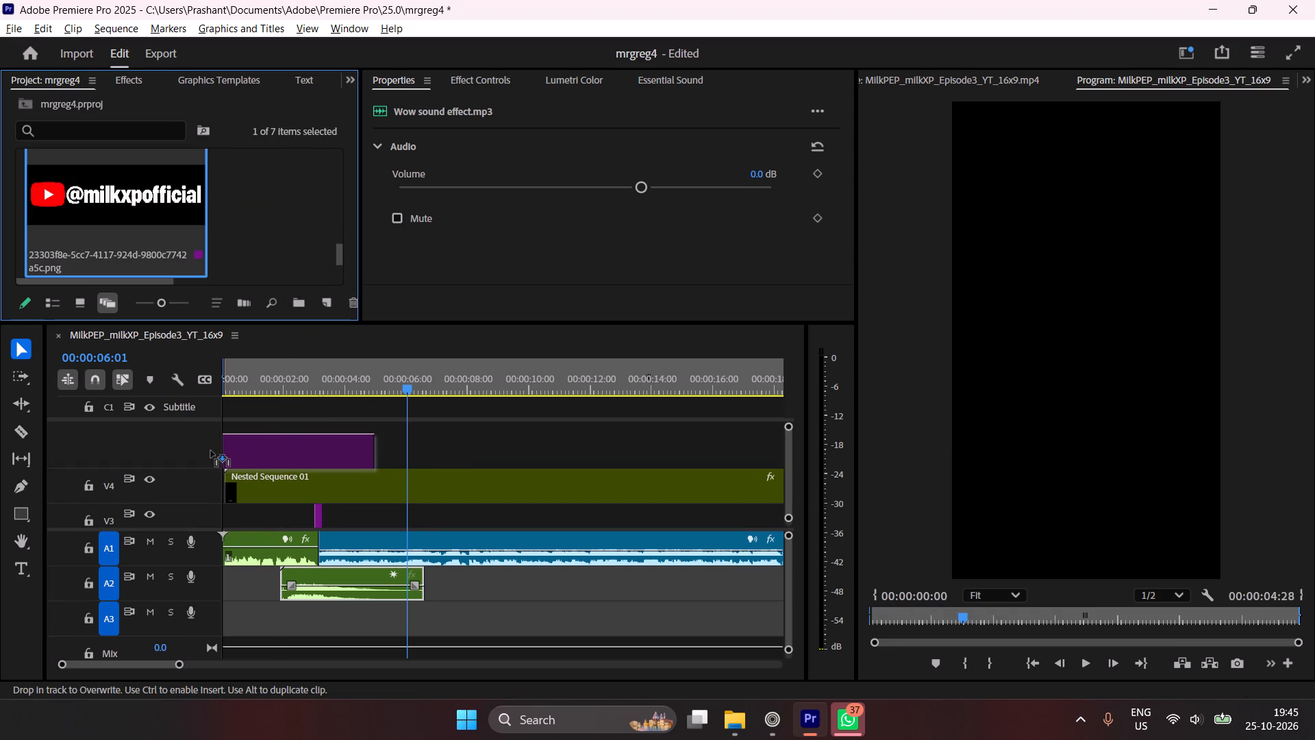
left_click_drag(211, 451, 199, 454)
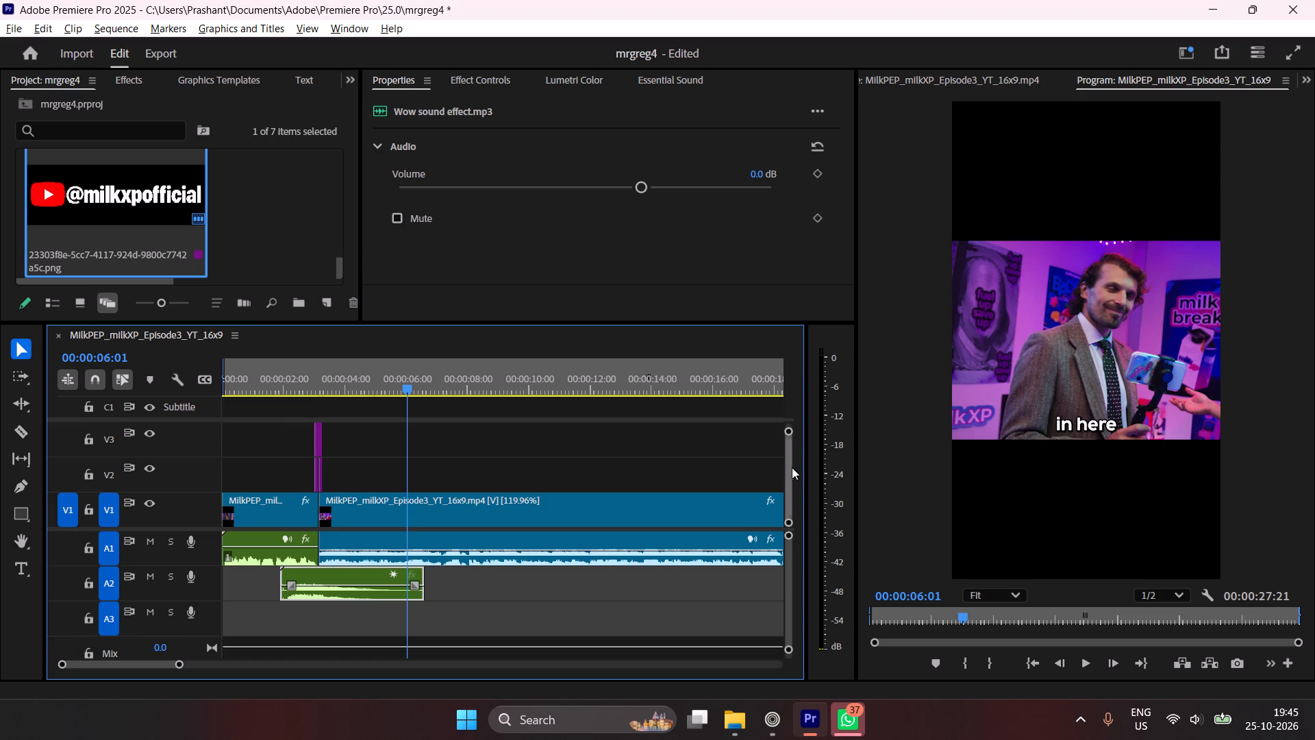
left_click_drag(790, 469, 790, 447)
left_click_drag(343, 391, 308, 410)
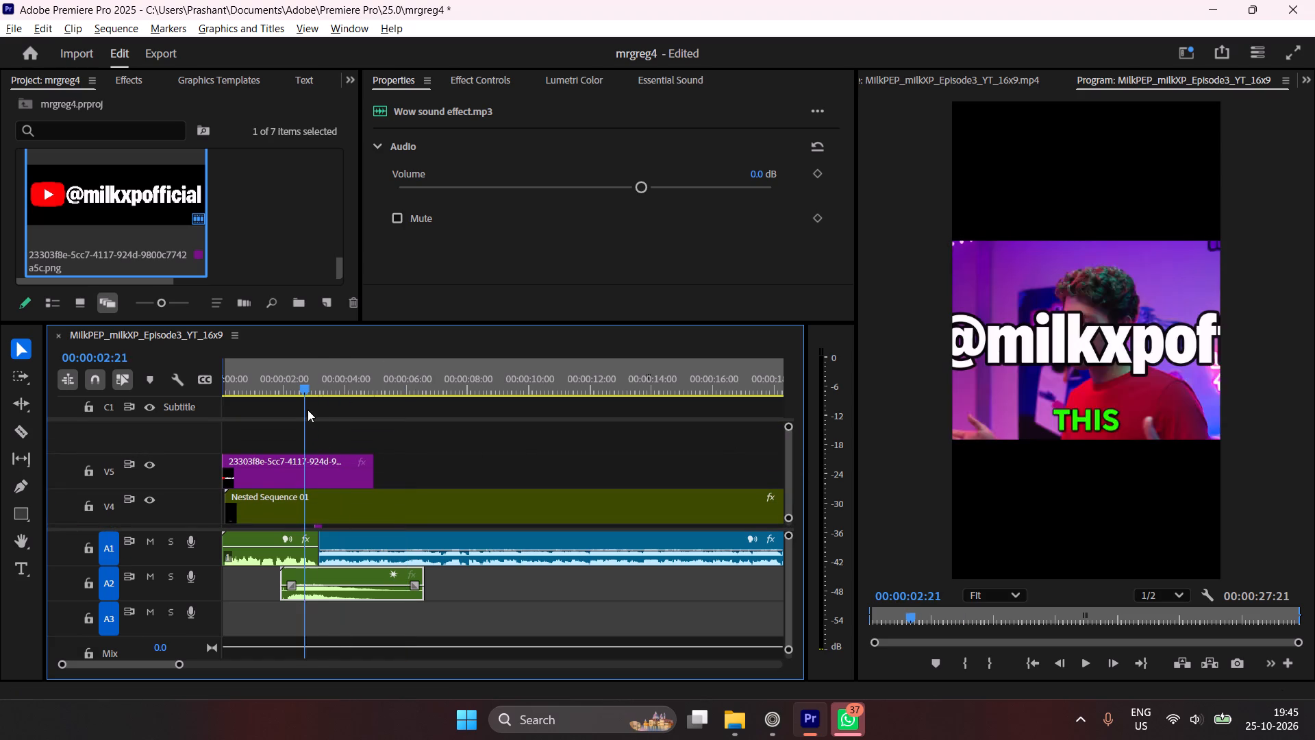
left_click_drag(308, 410, 306, 410)
left_click(855, 735)
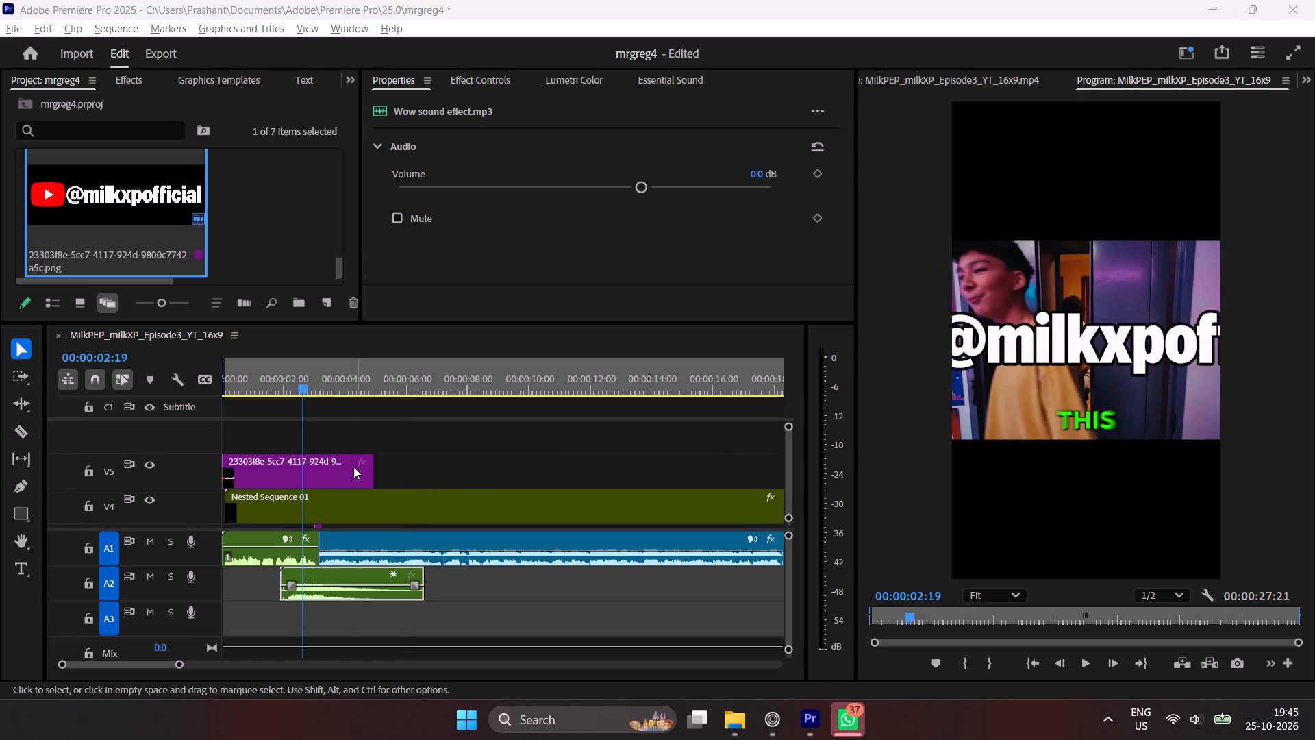
left_click_drag(180, 662, 244, 663)
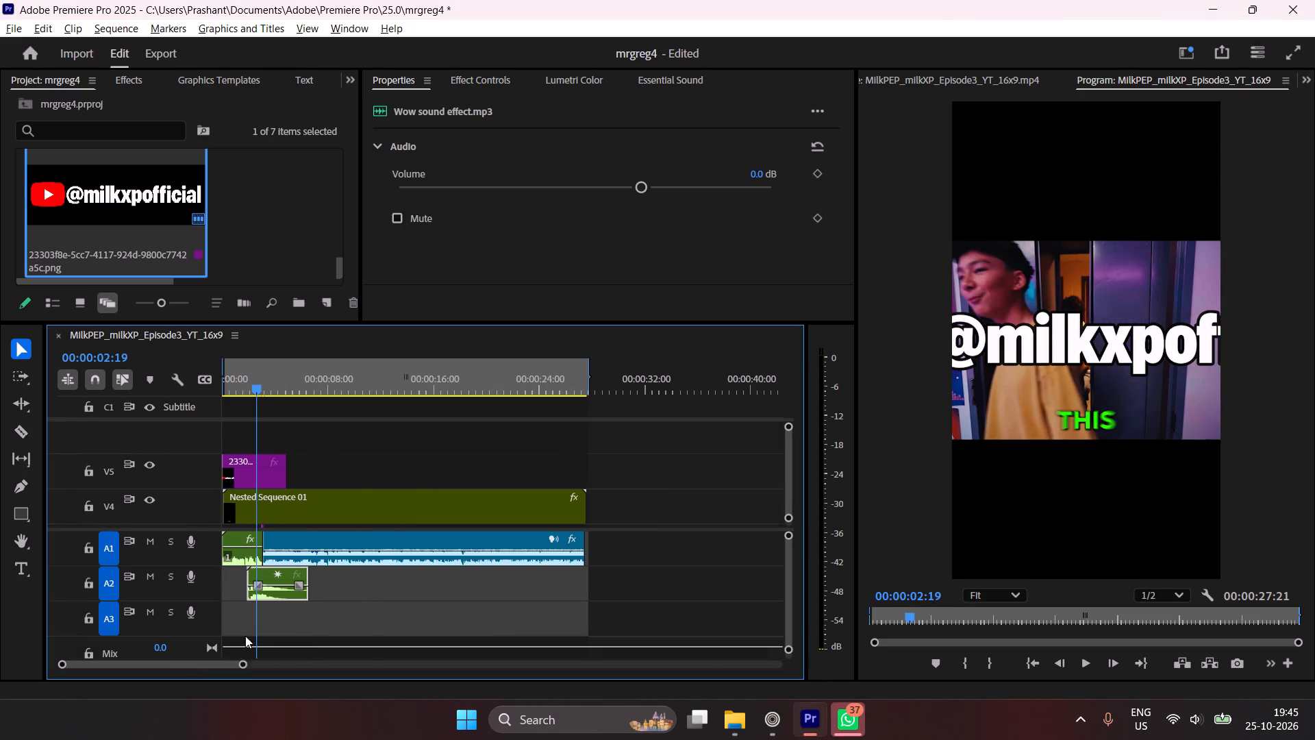
left_click_drag(292, 466, 587, 482)
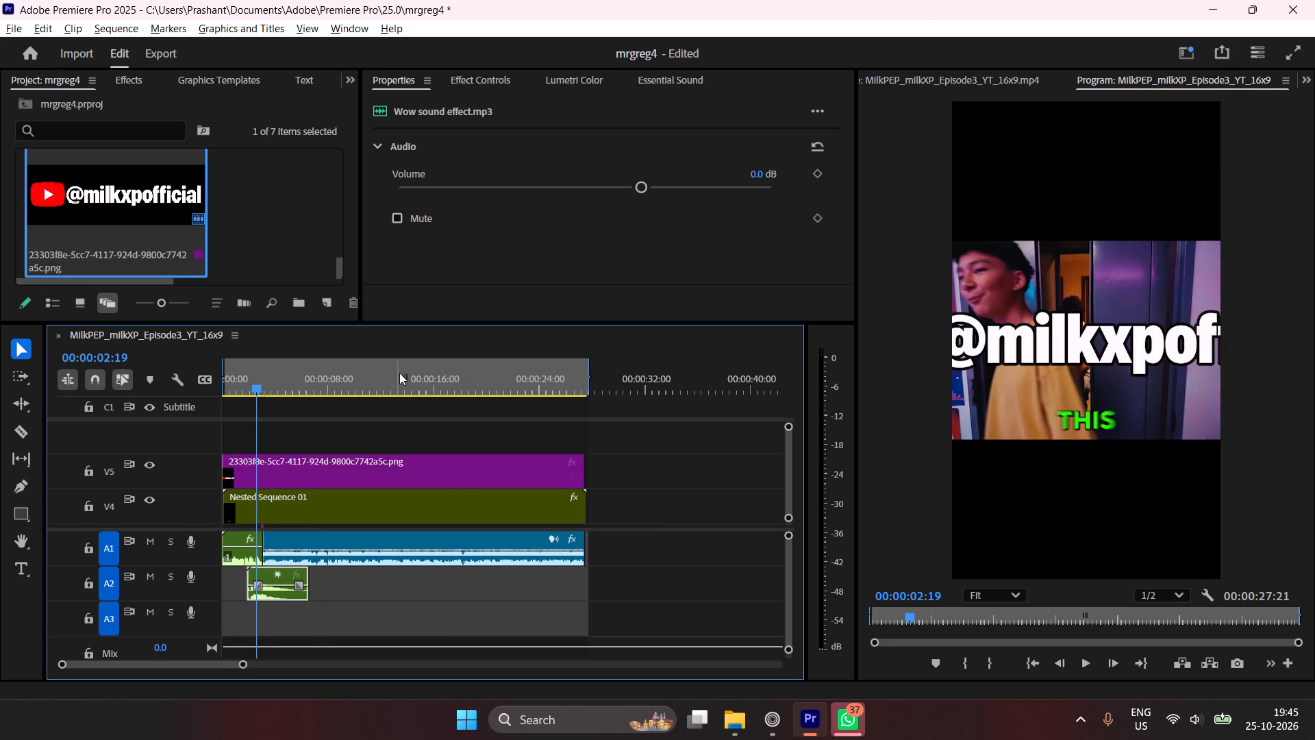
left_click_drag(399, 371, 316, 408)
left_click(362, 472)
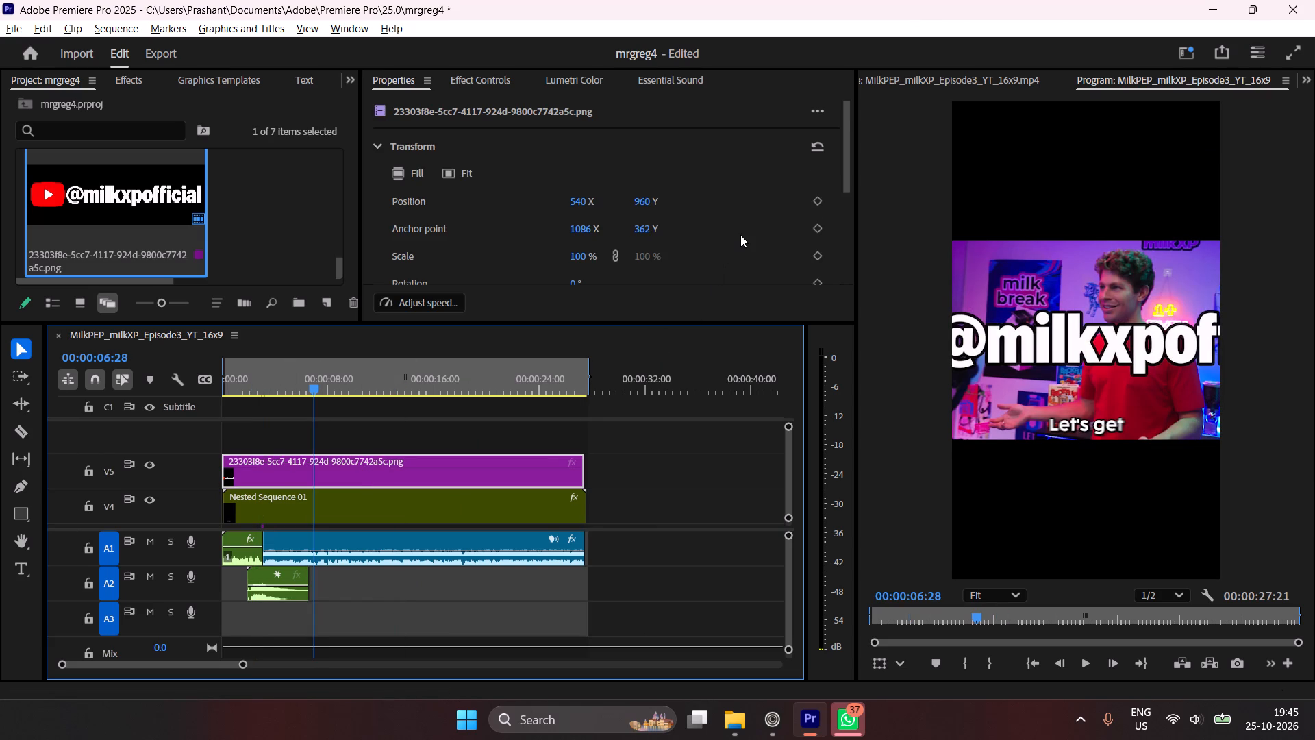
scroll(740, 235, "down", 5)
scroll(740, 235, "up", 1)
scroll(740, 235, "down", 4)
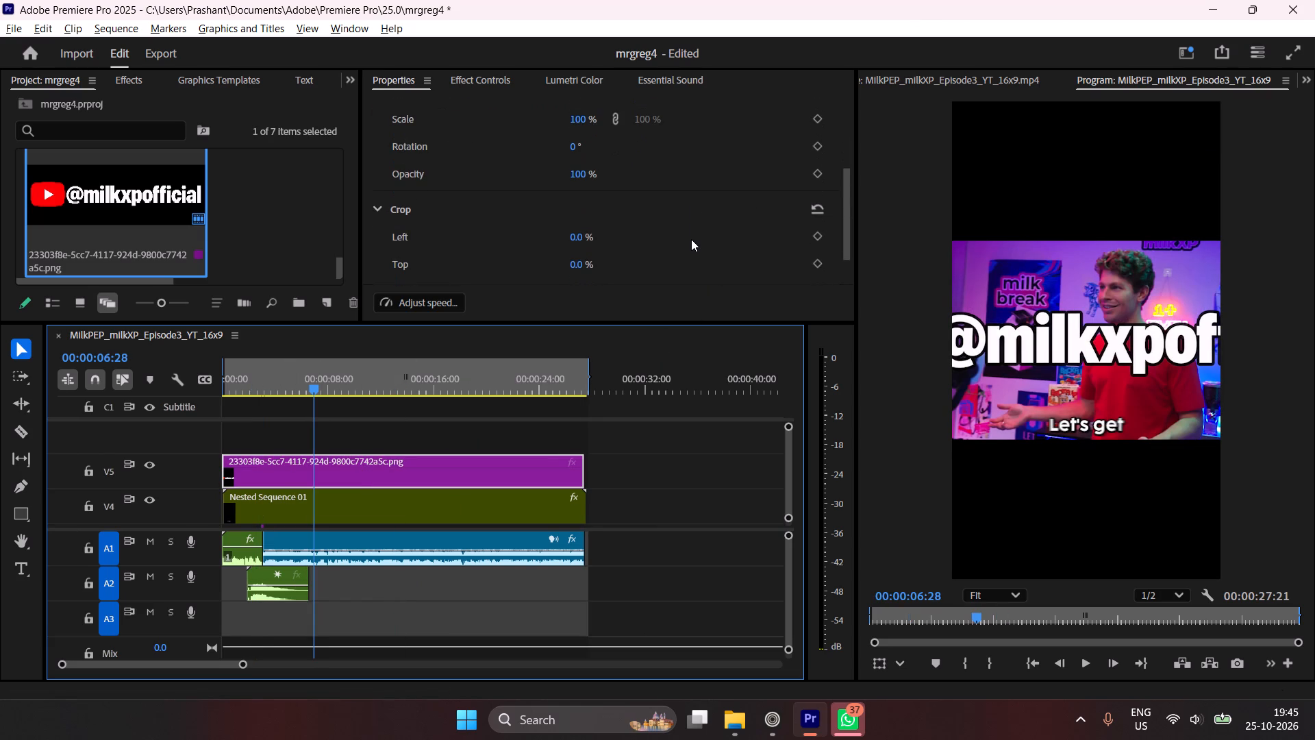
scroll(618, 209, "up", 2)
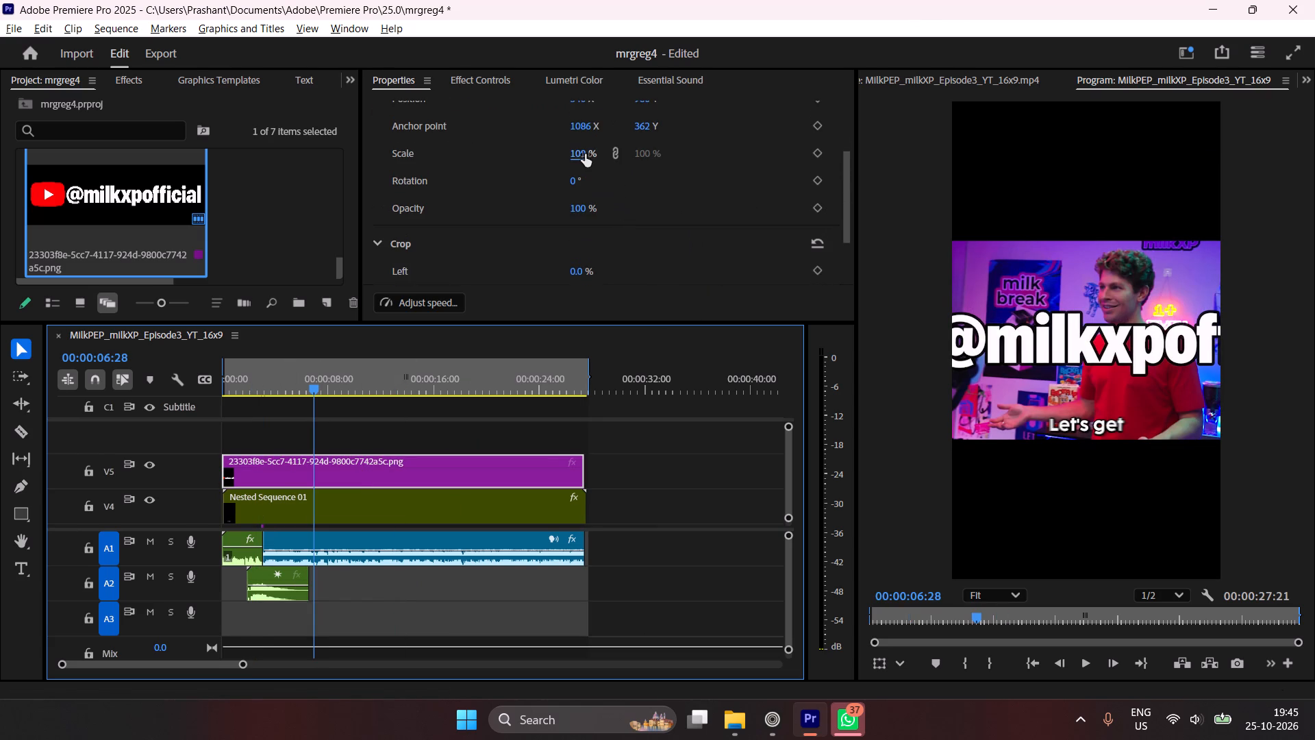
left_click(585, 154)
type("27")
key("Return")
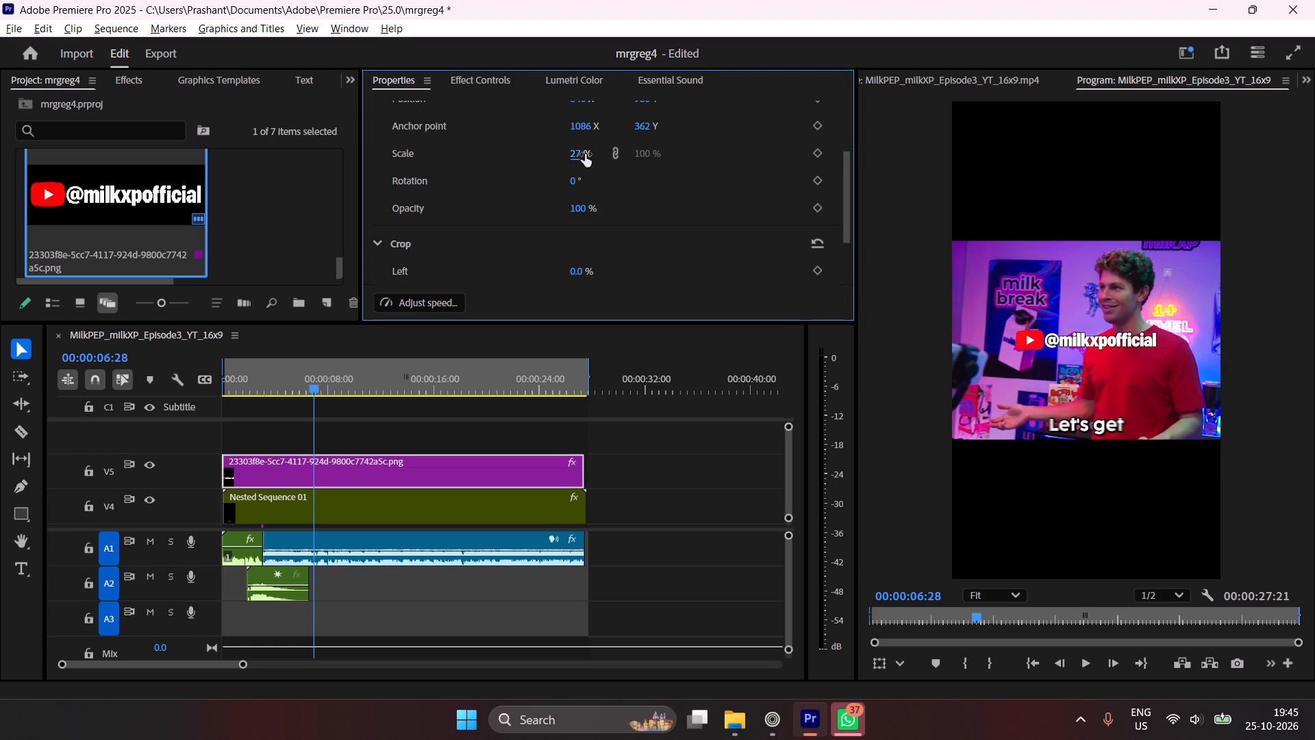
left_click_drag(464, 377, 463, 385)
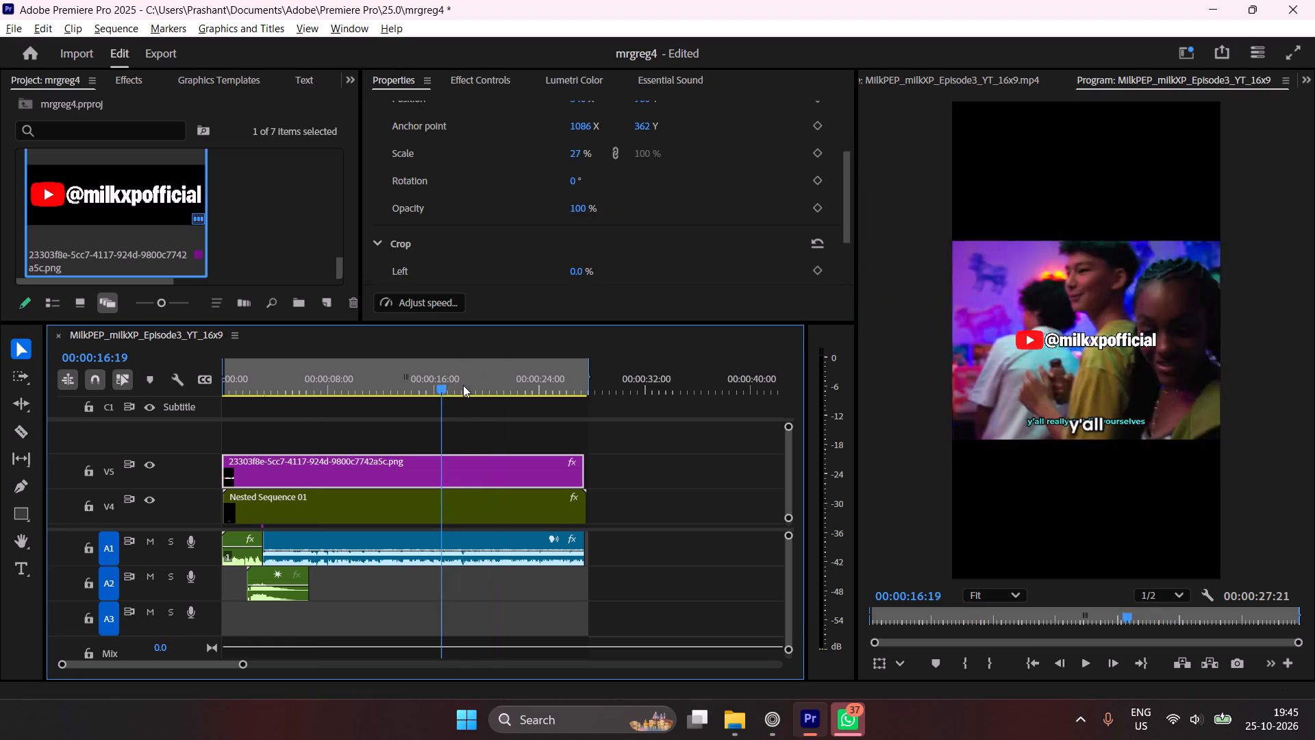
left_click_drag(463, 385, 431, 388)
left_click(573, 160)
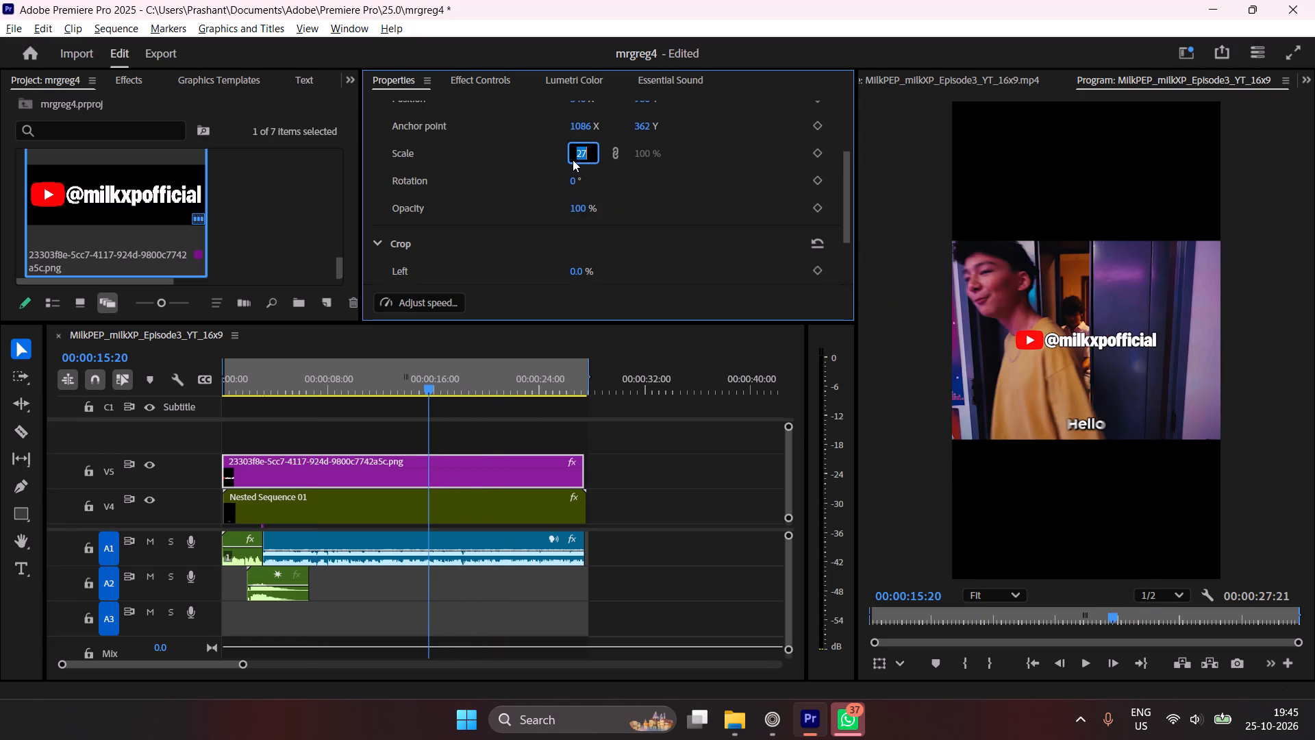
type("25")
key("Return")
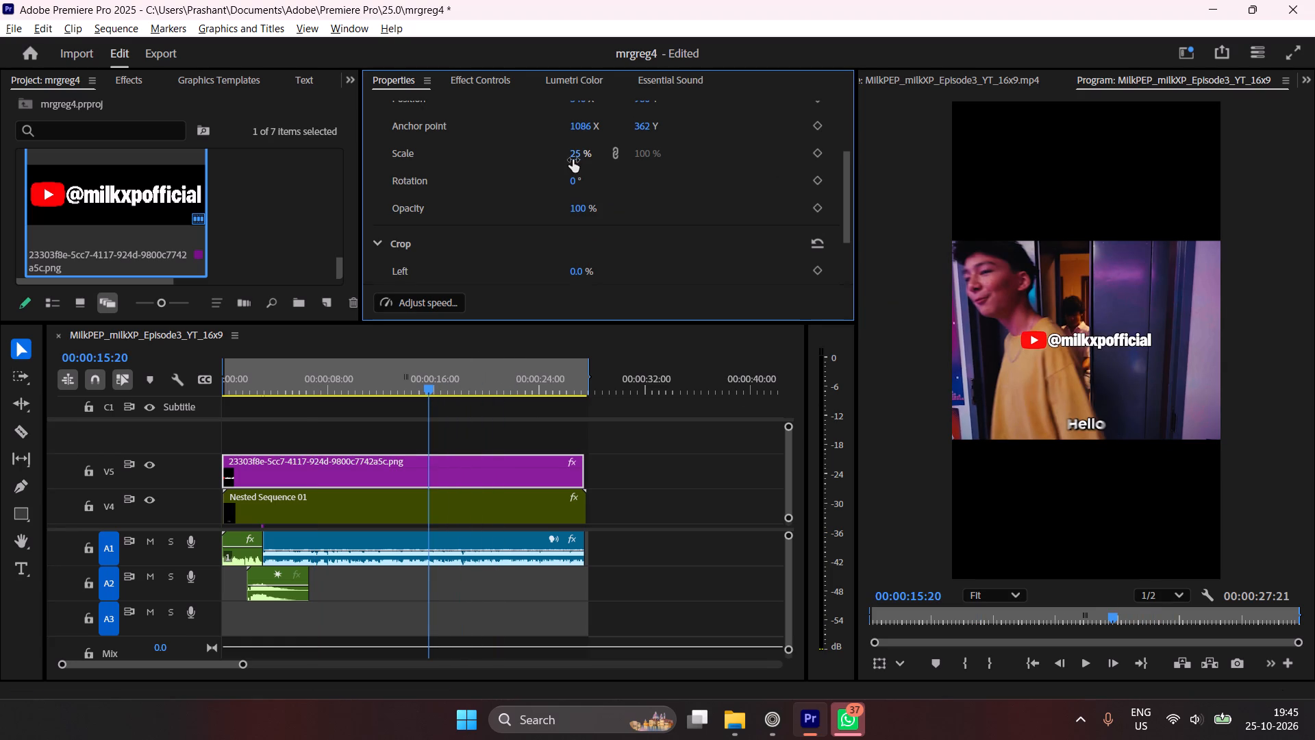
left_click(660, 447)
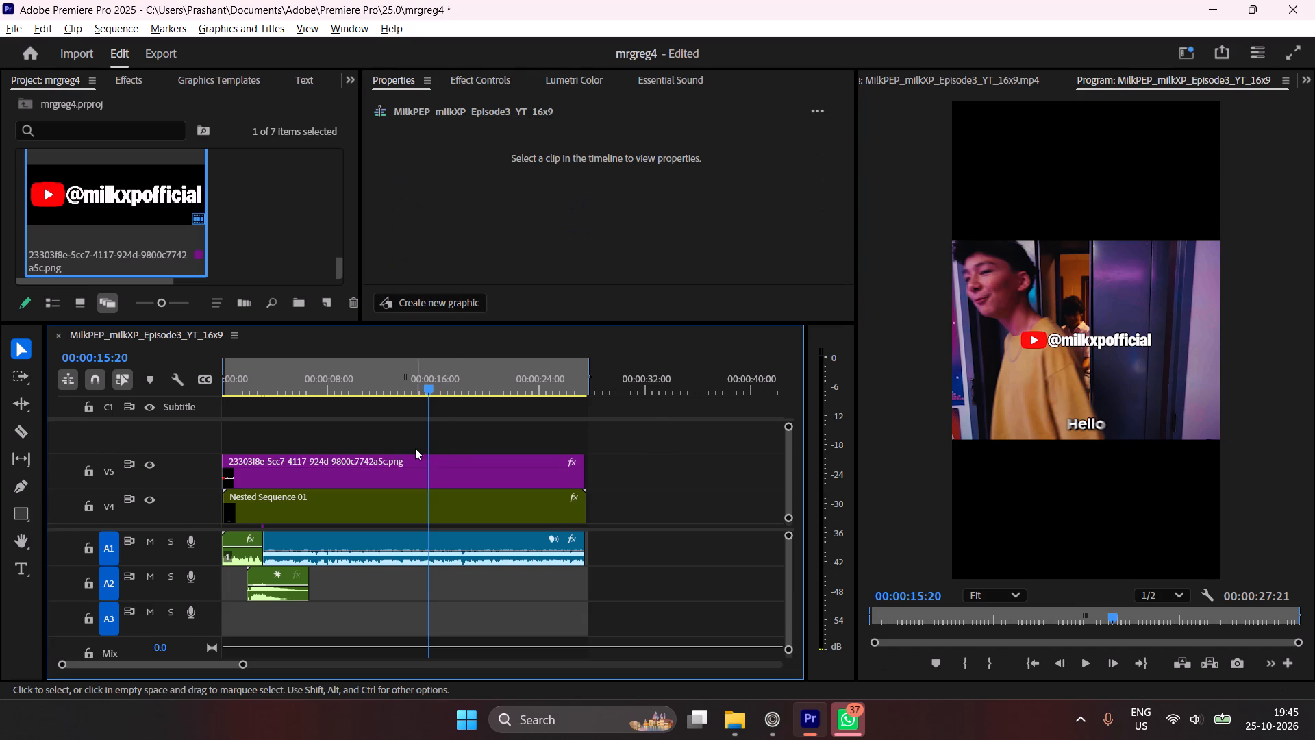
left_click(406, 467)
left_click(577, 254)
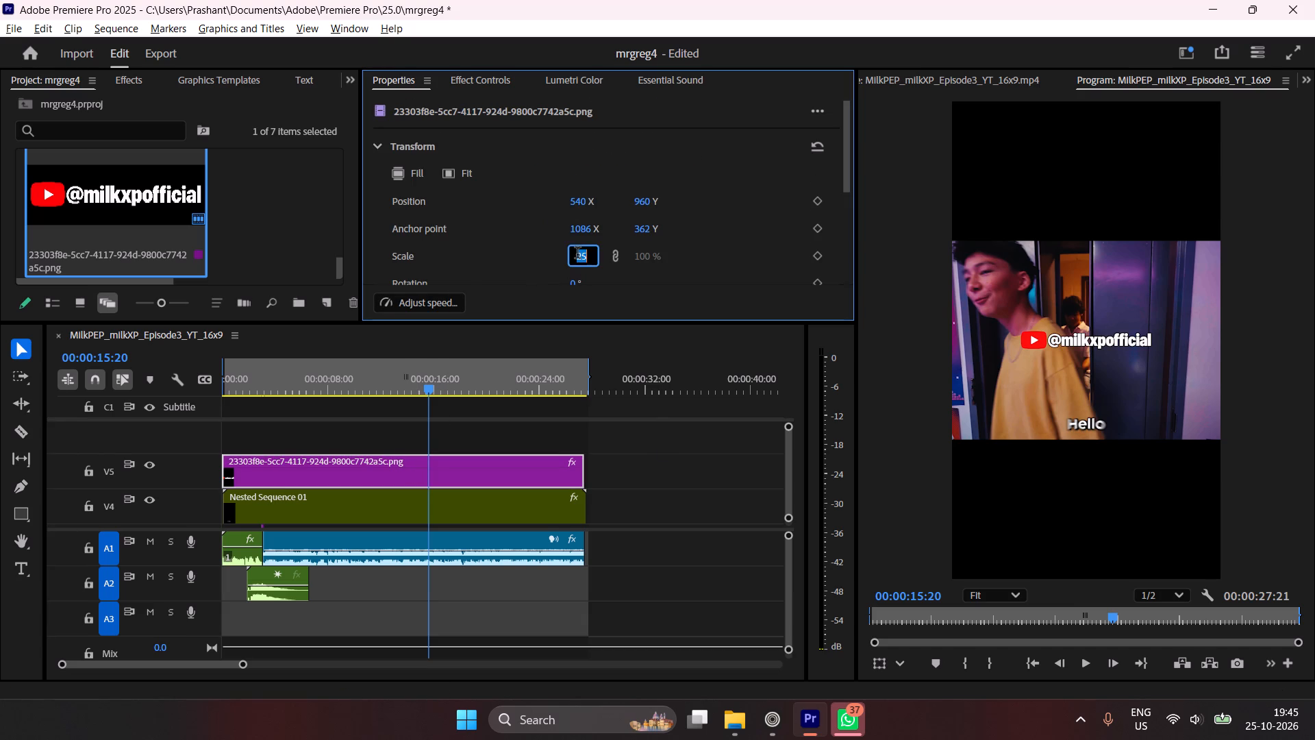
type("24")
key("Return")
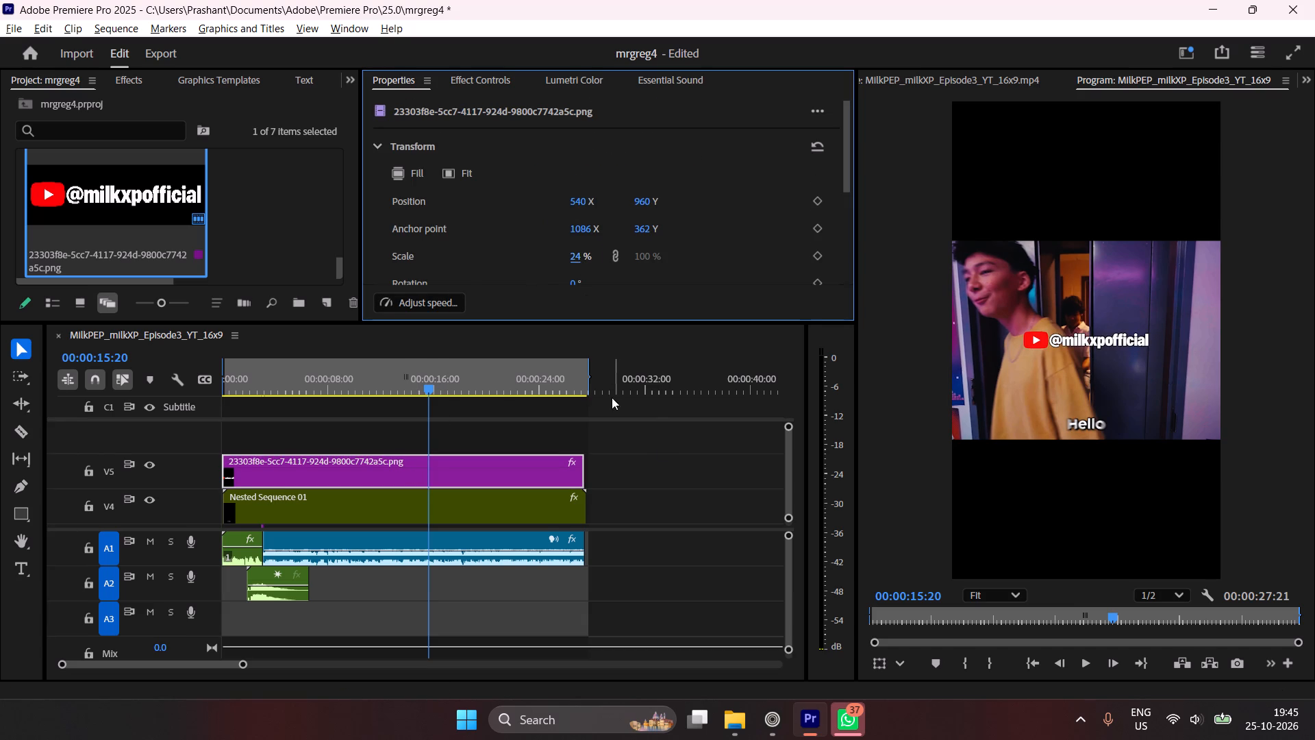
left_click_drag(435, 382, 418, 408)
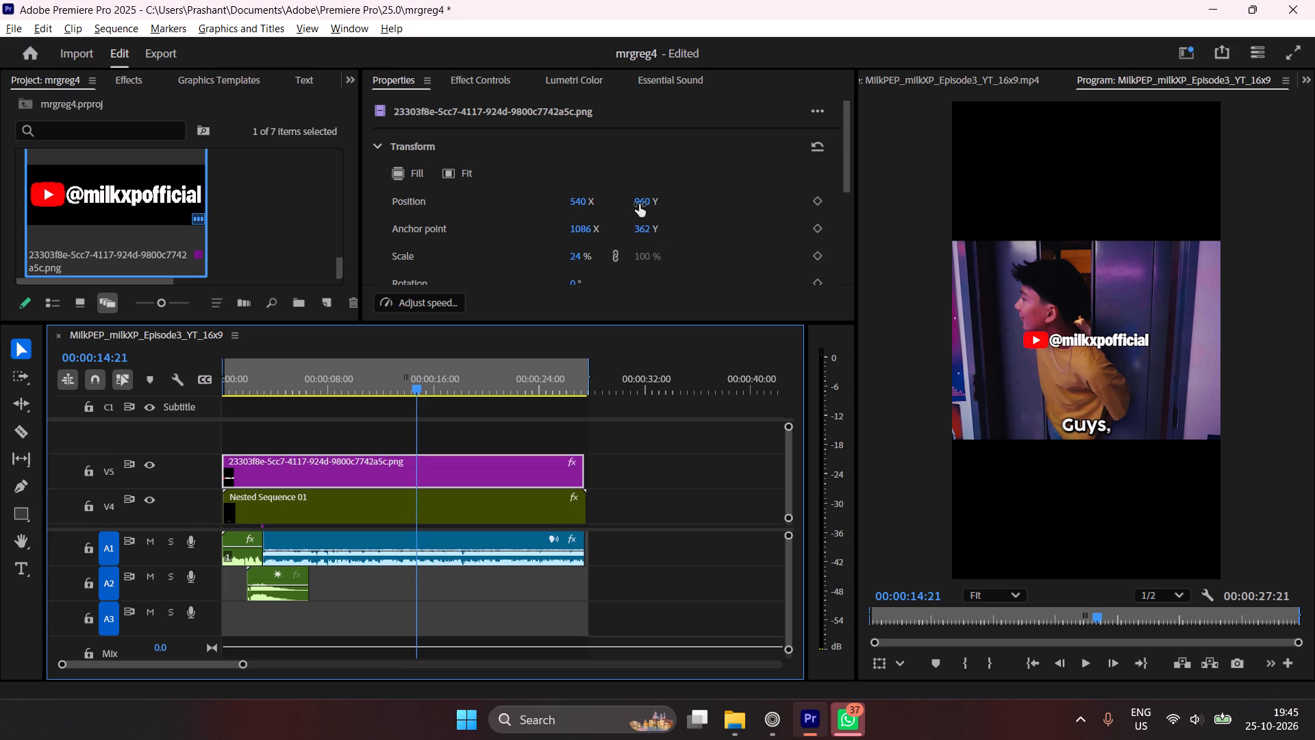
left_click_drag(647, 199, 1076, 225)
left_click(730, 518)
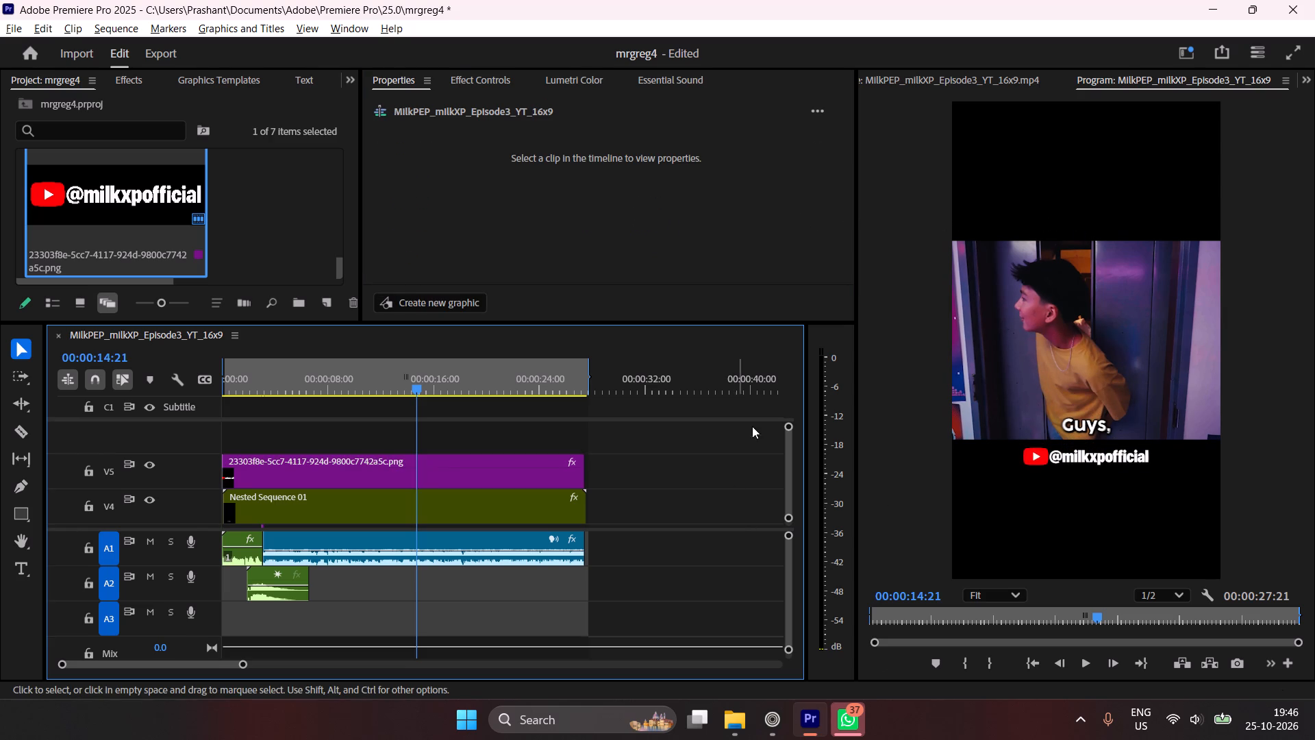
key("ctrl+s")
Draw a rectangle from 00:00:00:00 covering the black area above the video picture, with white fill FFFFFF.
left_click_drag(462, 375, 175, 430)
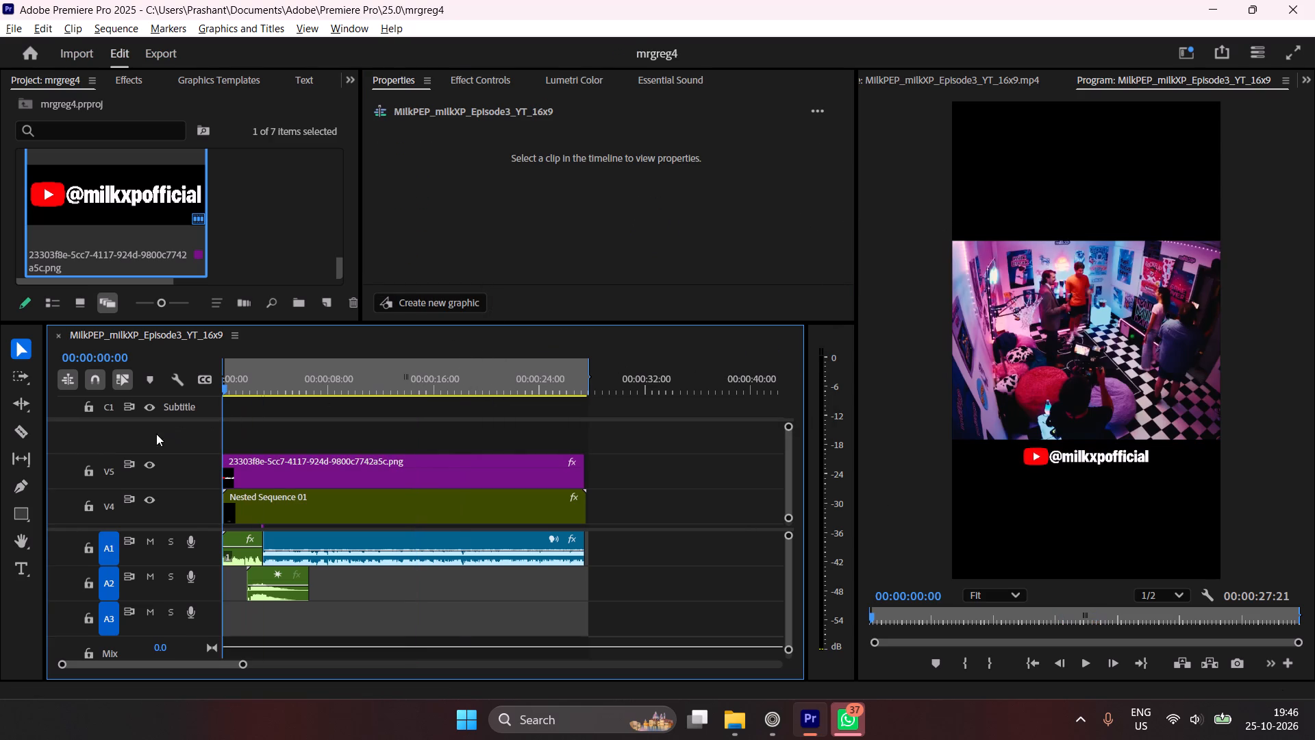
left_click(20, 517)
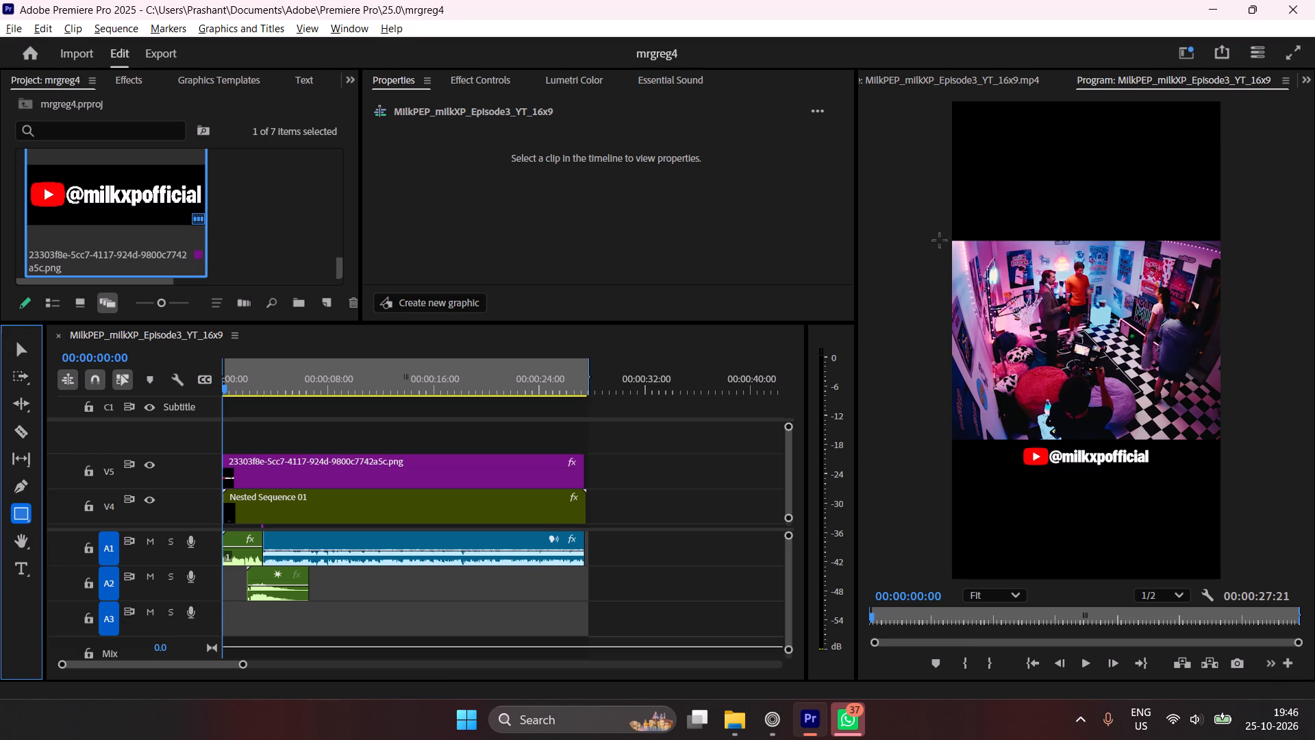
left_click_drag(942, 243, 1221, 97)
scroll(607, 212, "down", 2)
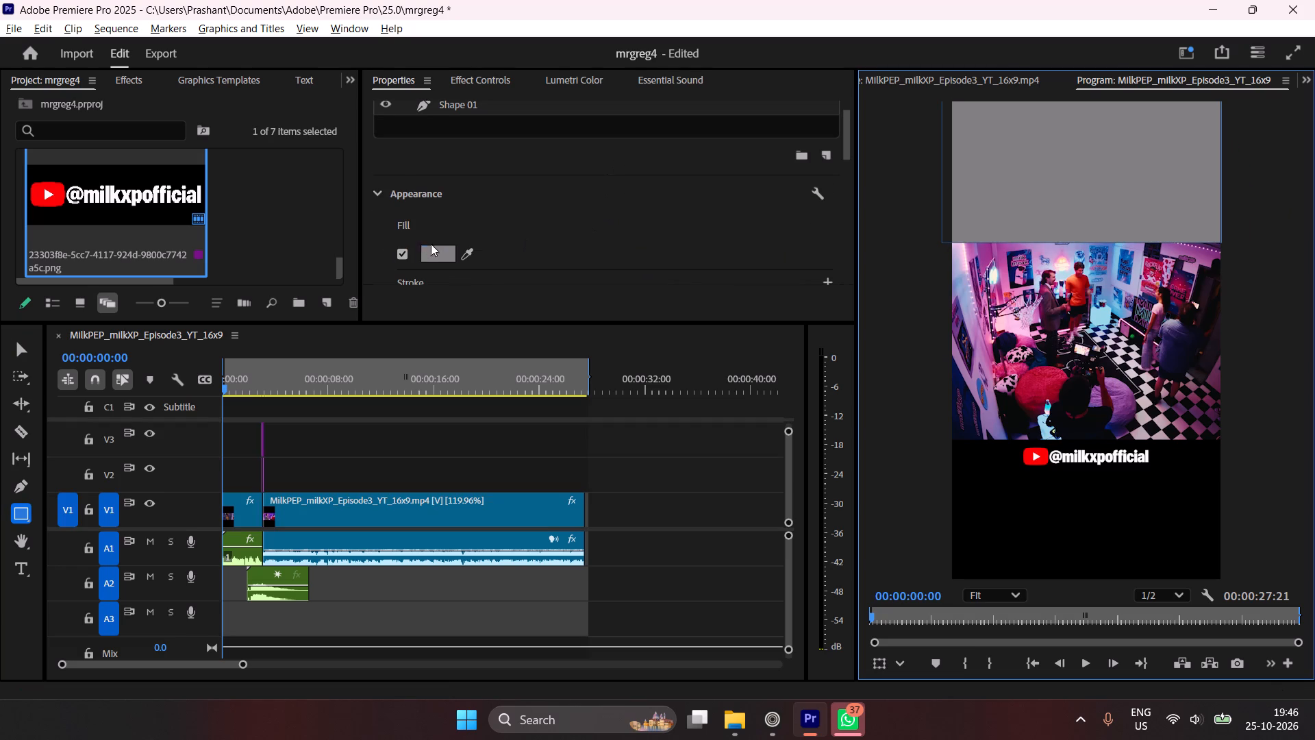
left_click(438, 253)
left_click_drag(609, 310, 320, 534)
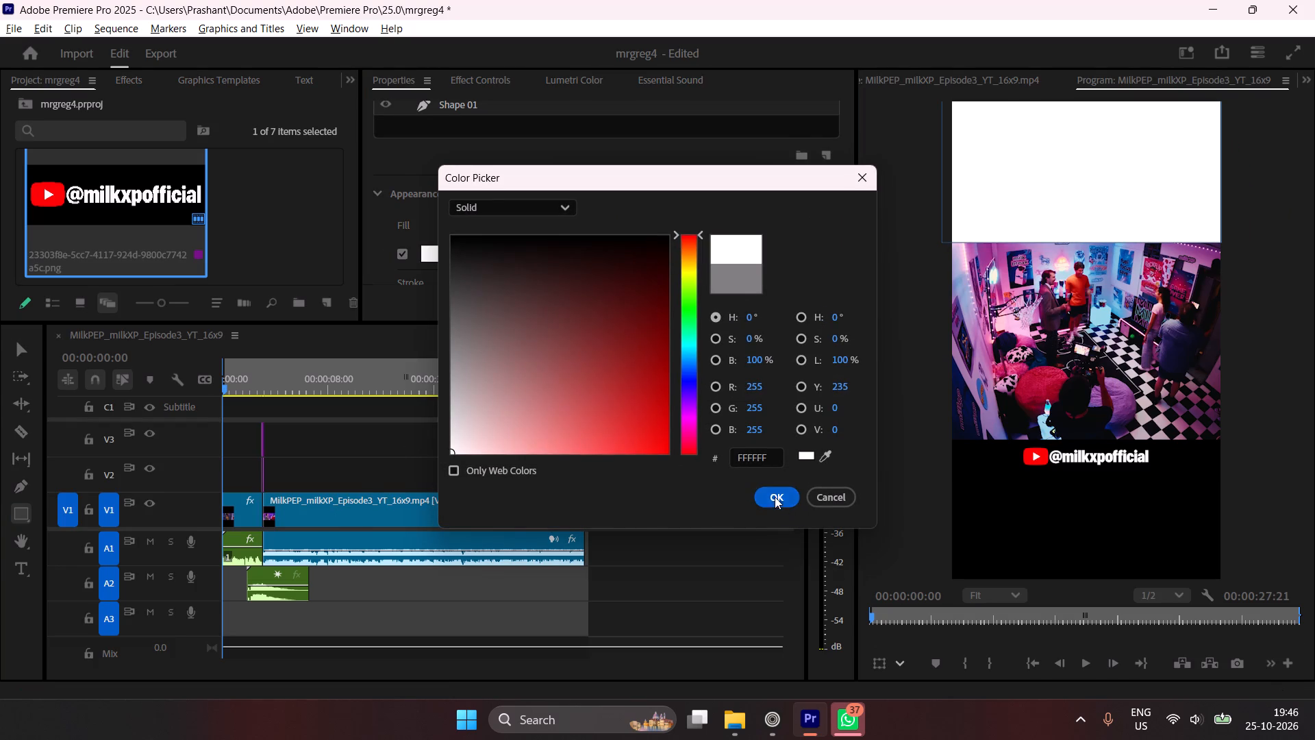
left_click(775, 497)
left_click(712, 546)
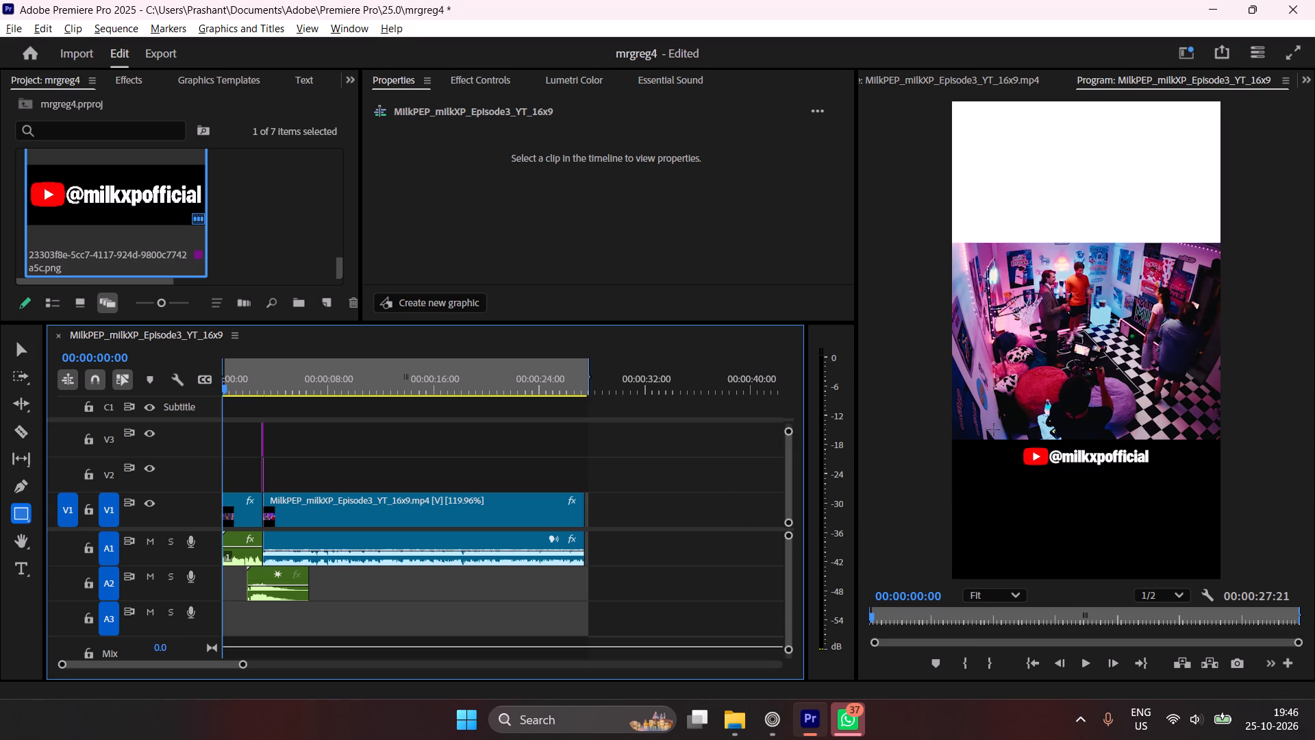
left_click_drag(418, 364, 175, 414)
key("space")
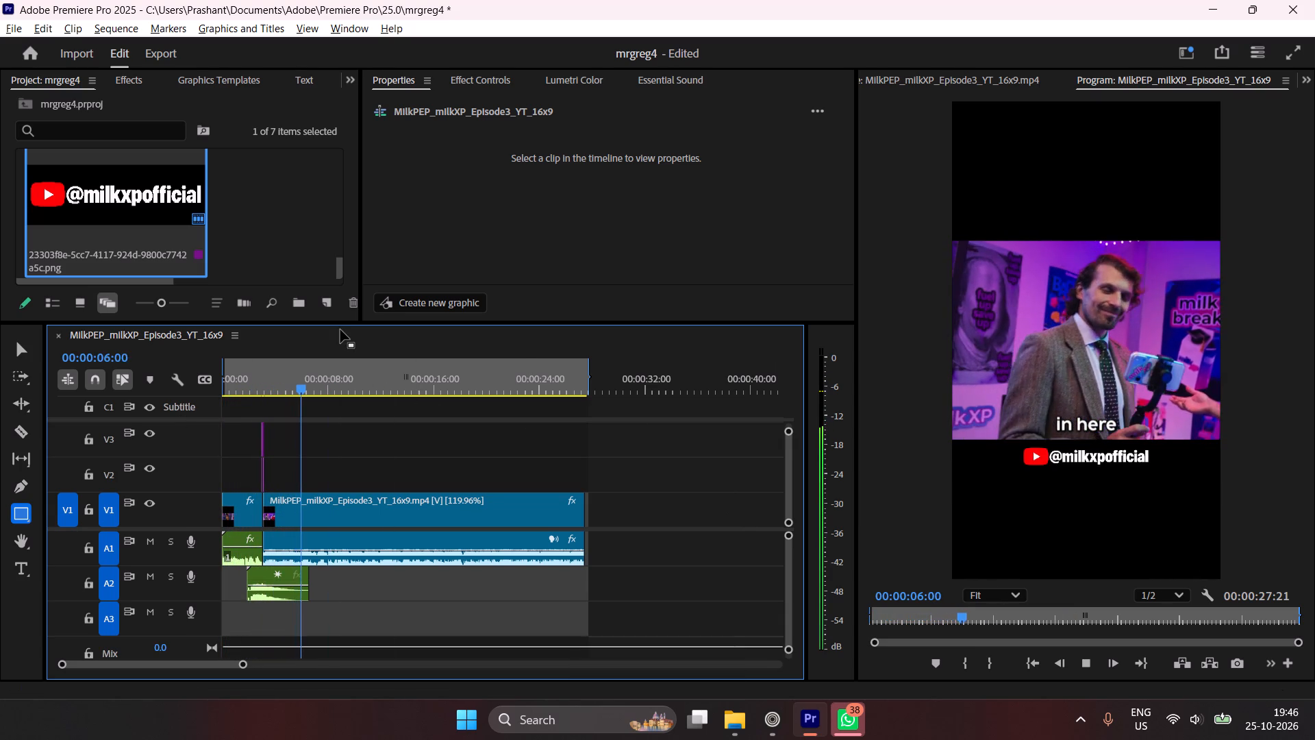
key("space")
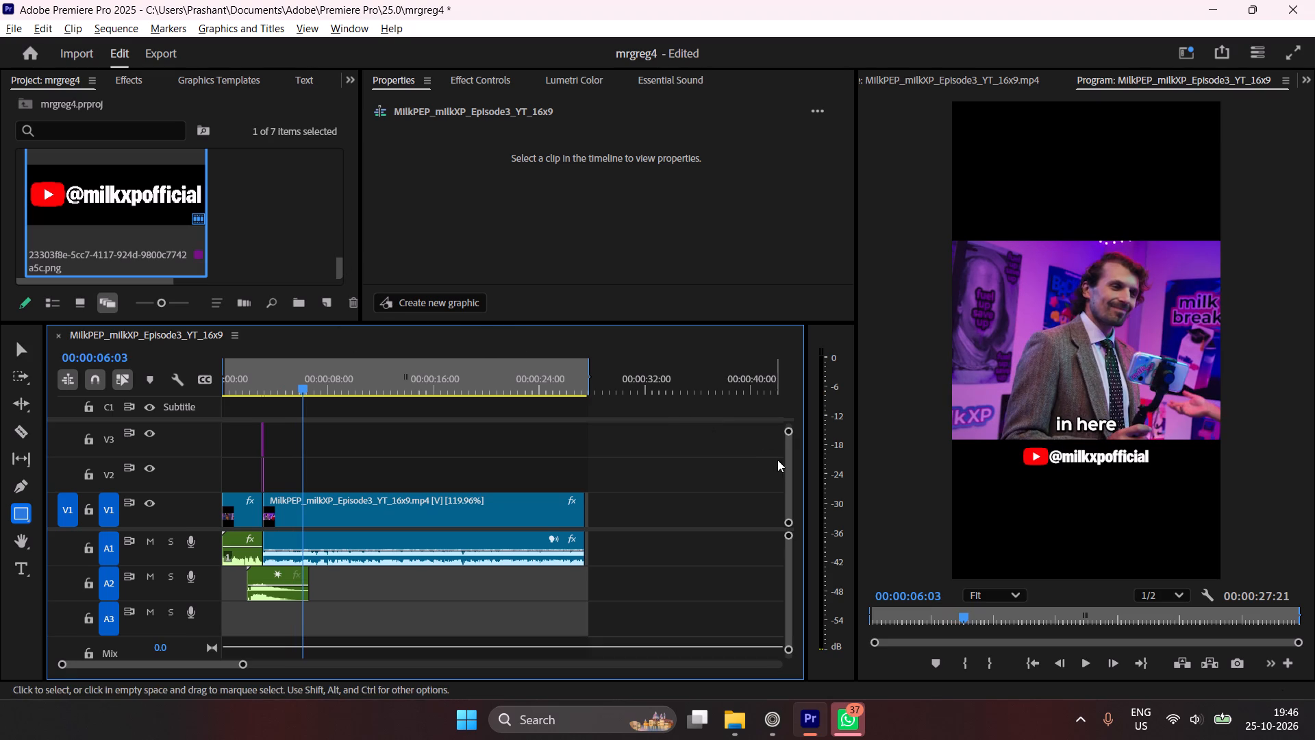
left_click_drag(784, 466, 787, 445)
left_click_drag(292, 447, 471, 454)
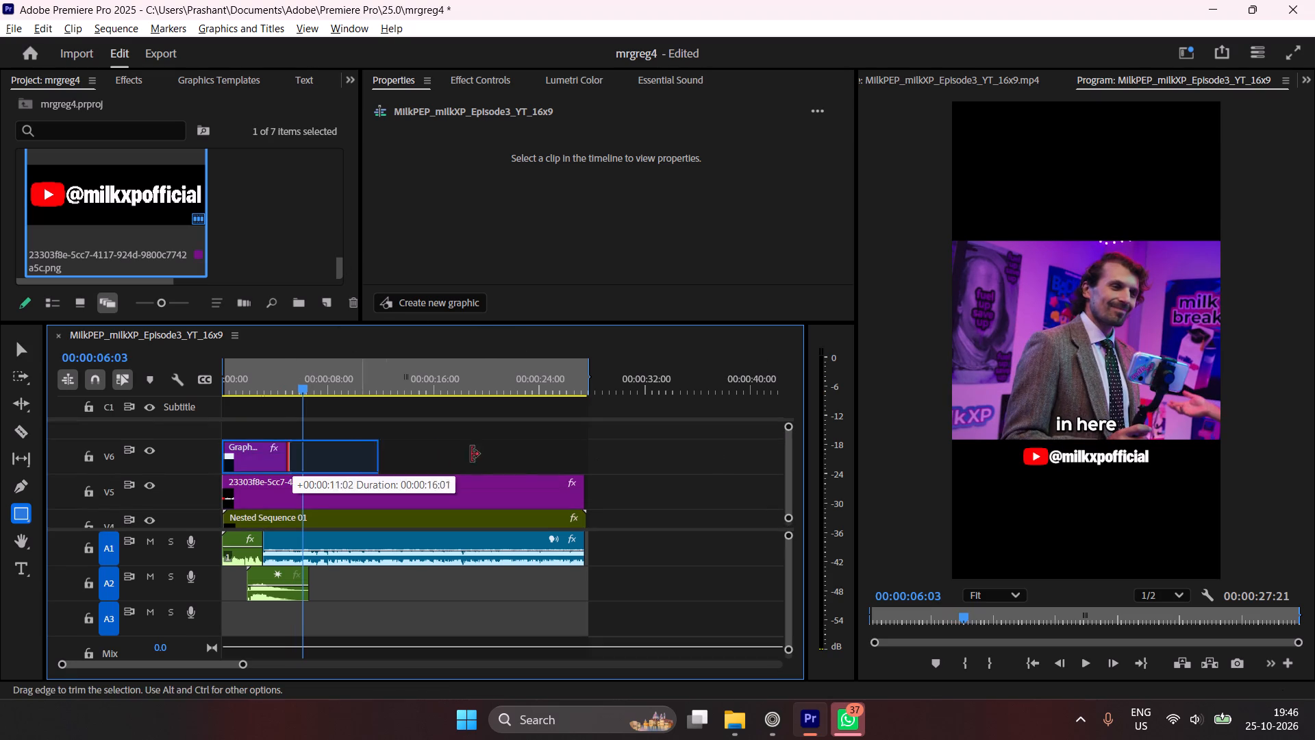
left_click_drag(471, 454, 583, 456)
Play the sequence from the start to check the white top area and the opening captions.
left_click_drag(458, 384, 334, 403)
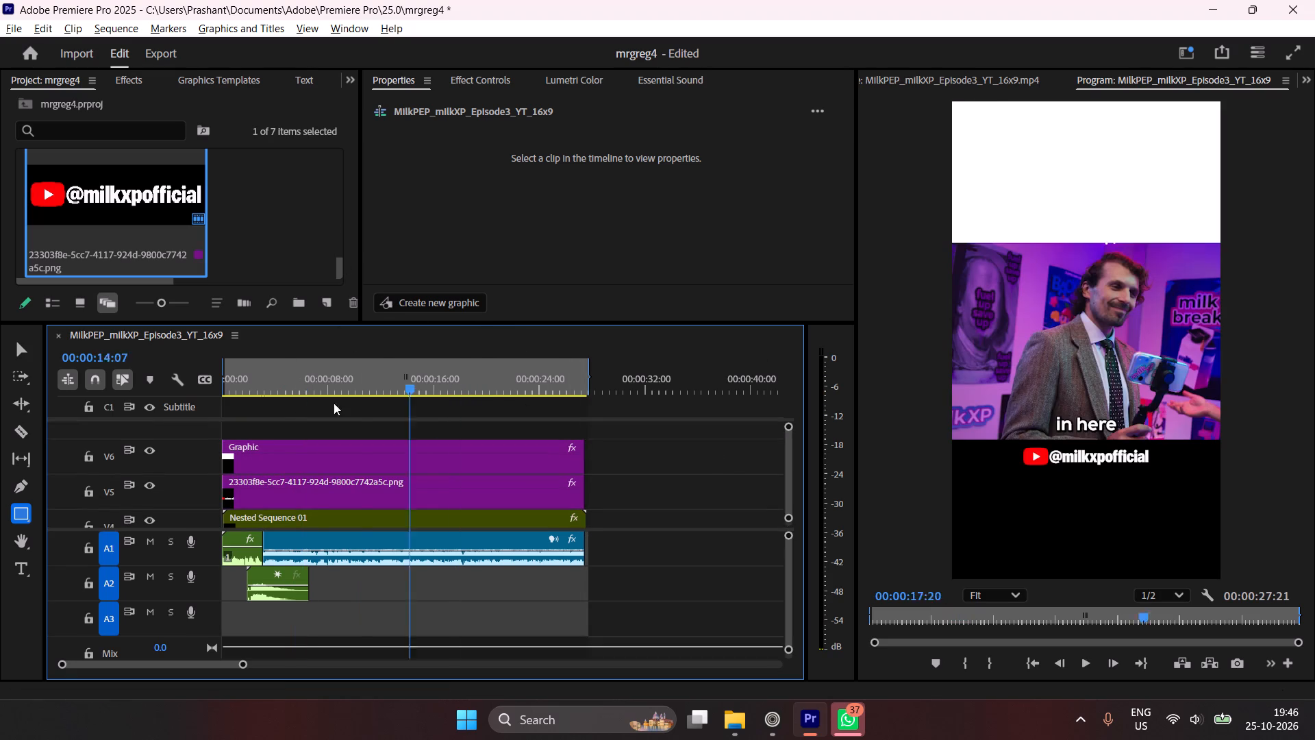
left_click_drag(334, 403, 138, 424)
key("space")
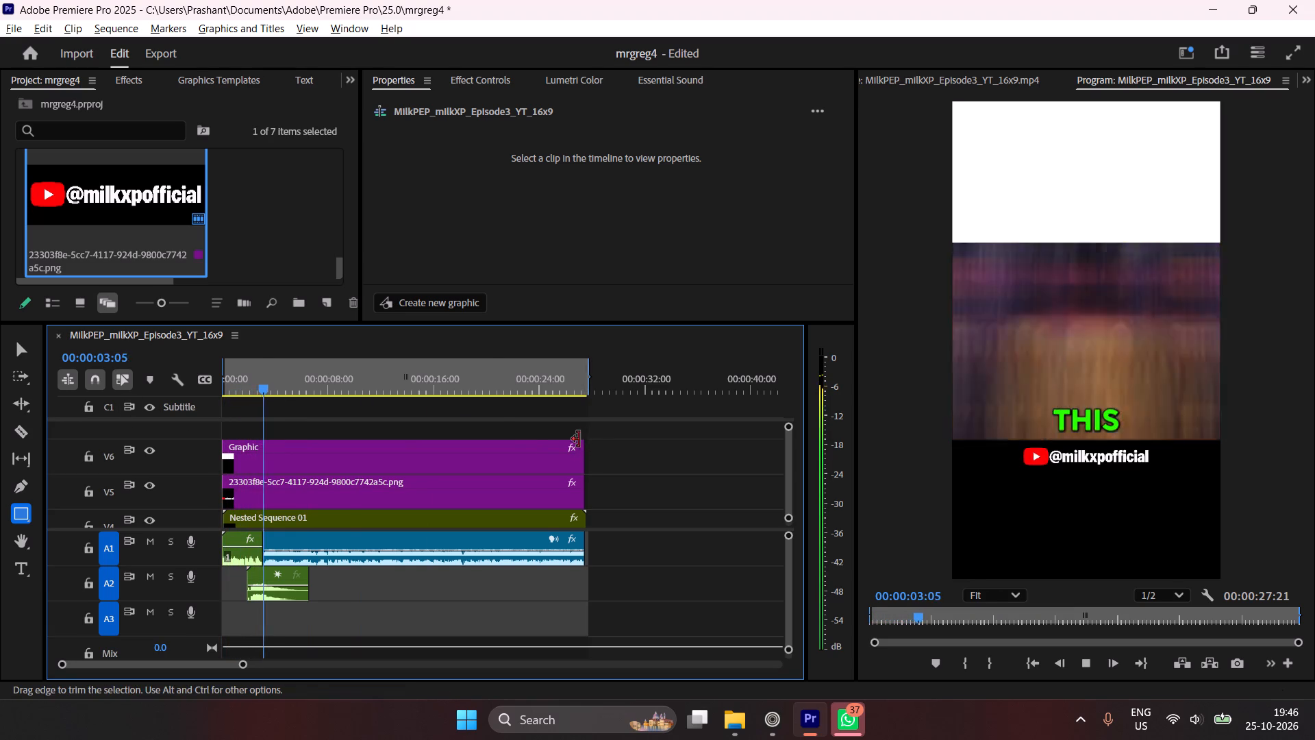
key("space")
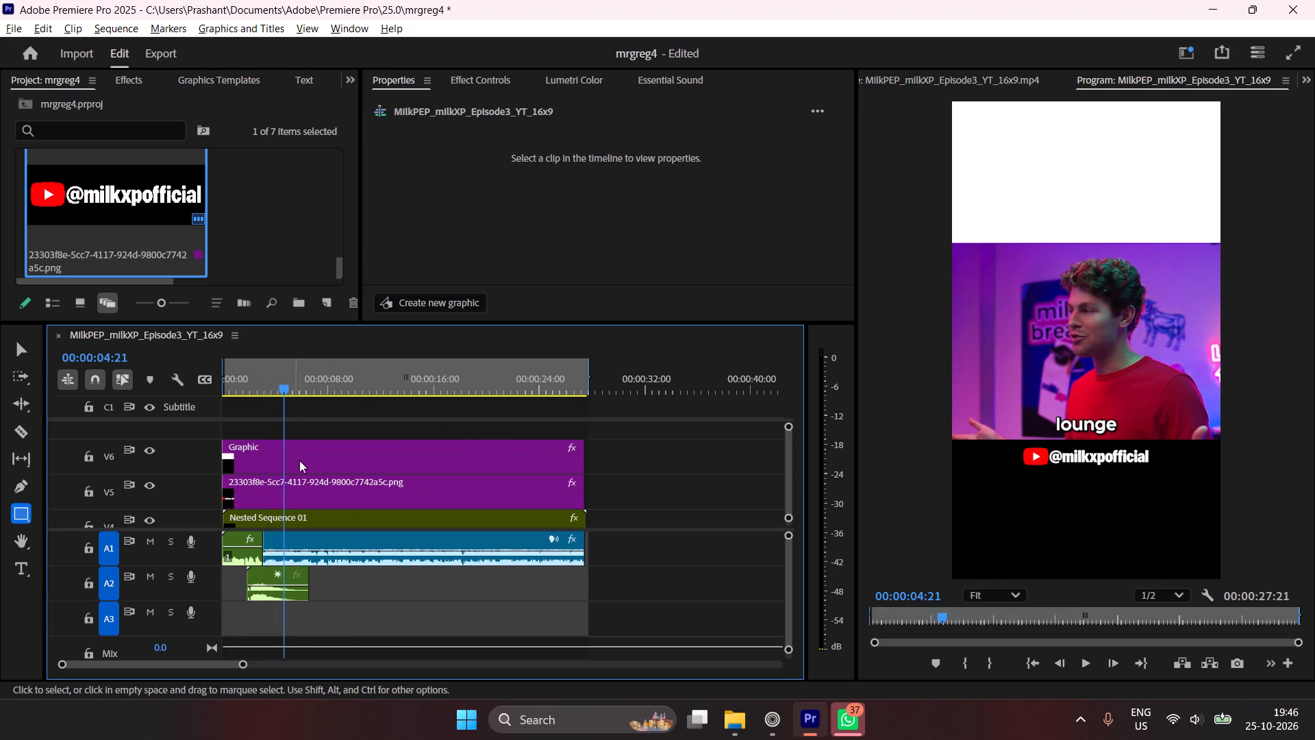
In Nested Sequence 01, change the "Students" caption at 00:00:03:23 to "It's Students", and return to the main sequence.
scroll(394, 454, "down", 2)
scroll(401, 454, "up", 1)
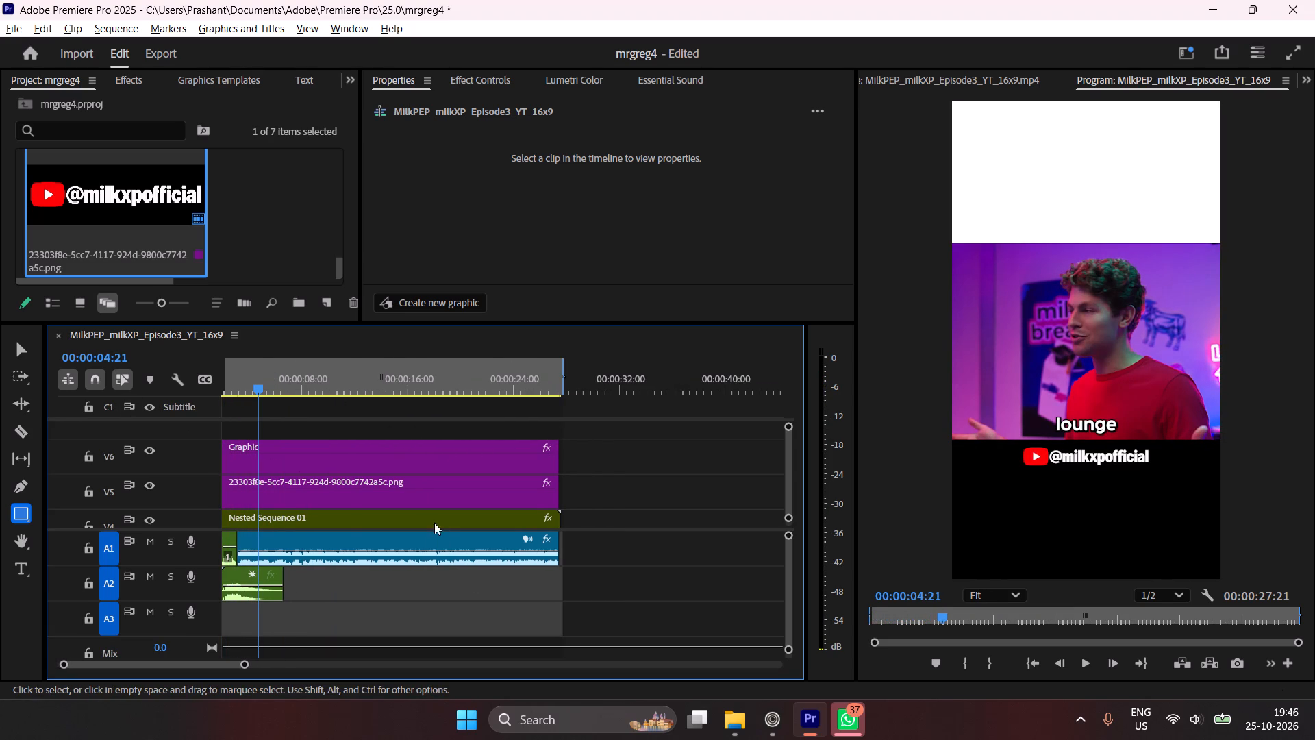
double_click(321, 523)
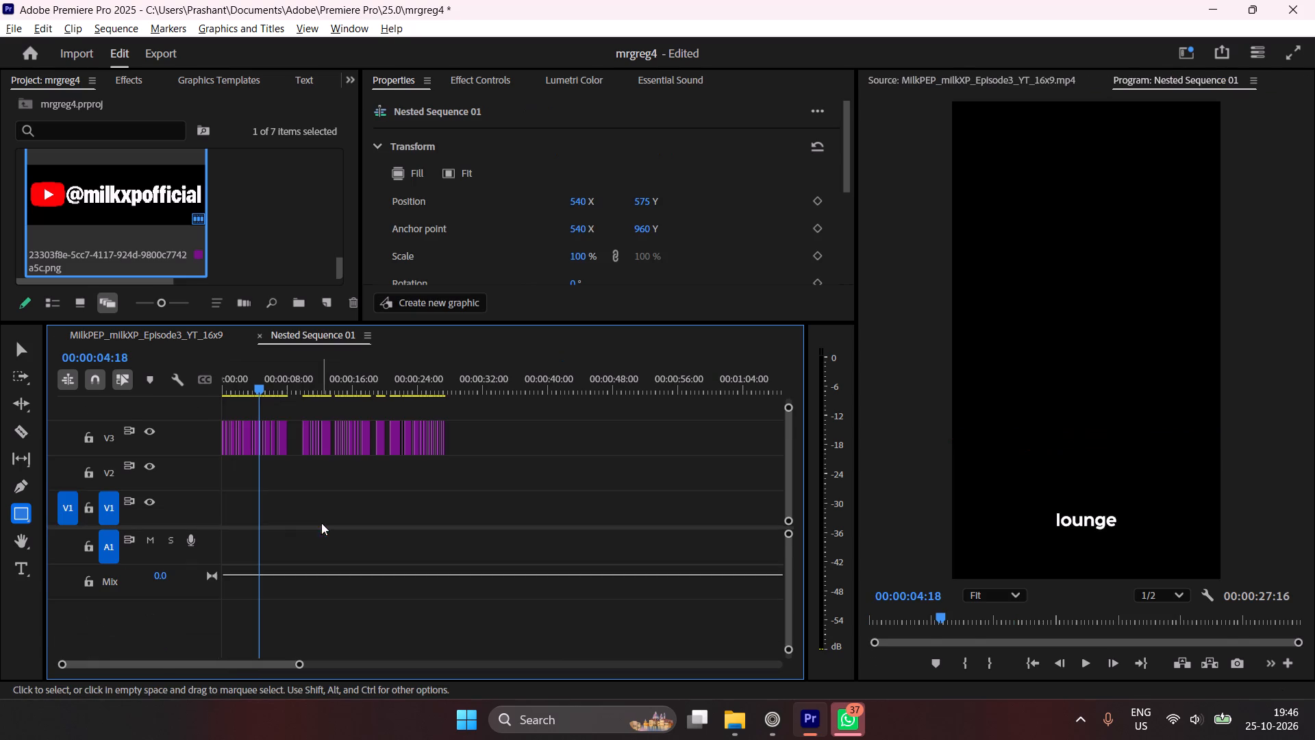
left_click_drag(301, 664, 226, 680)
left_click_drag(364, 362, 336, 395)
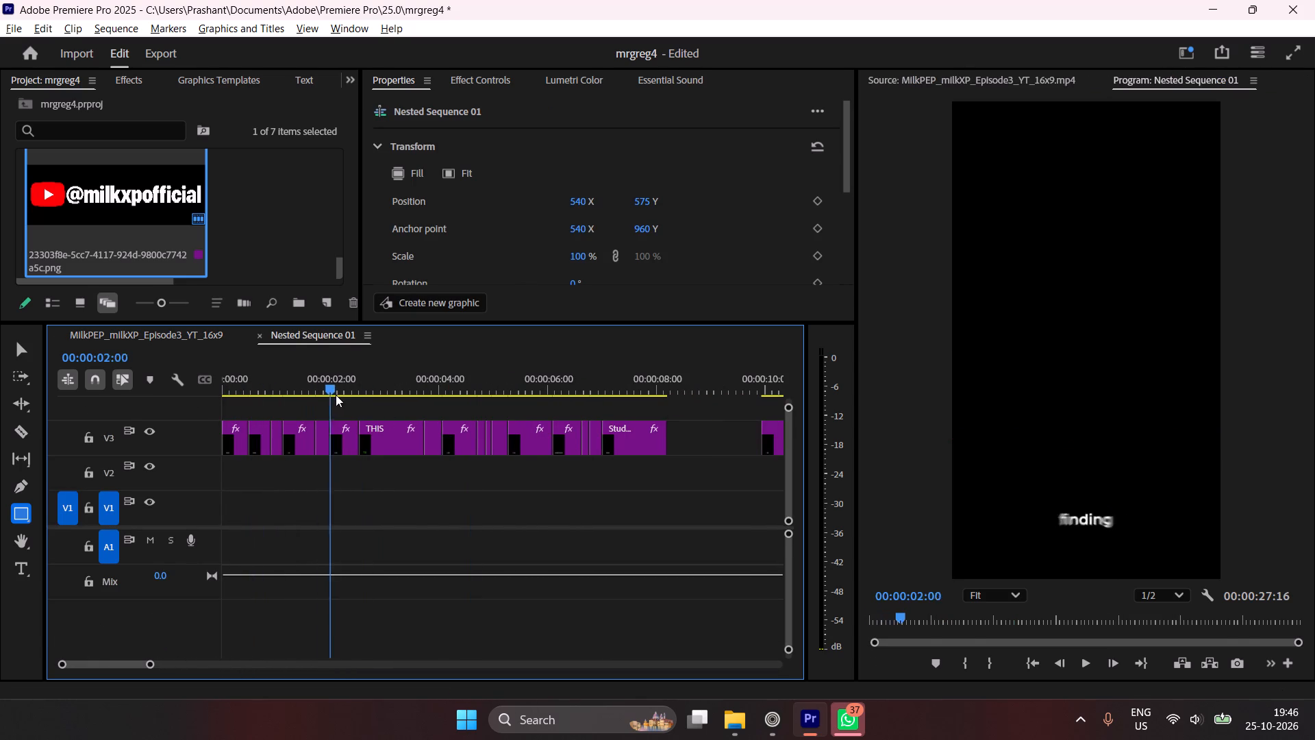
left_click_drag(336, 395, 418, 404)
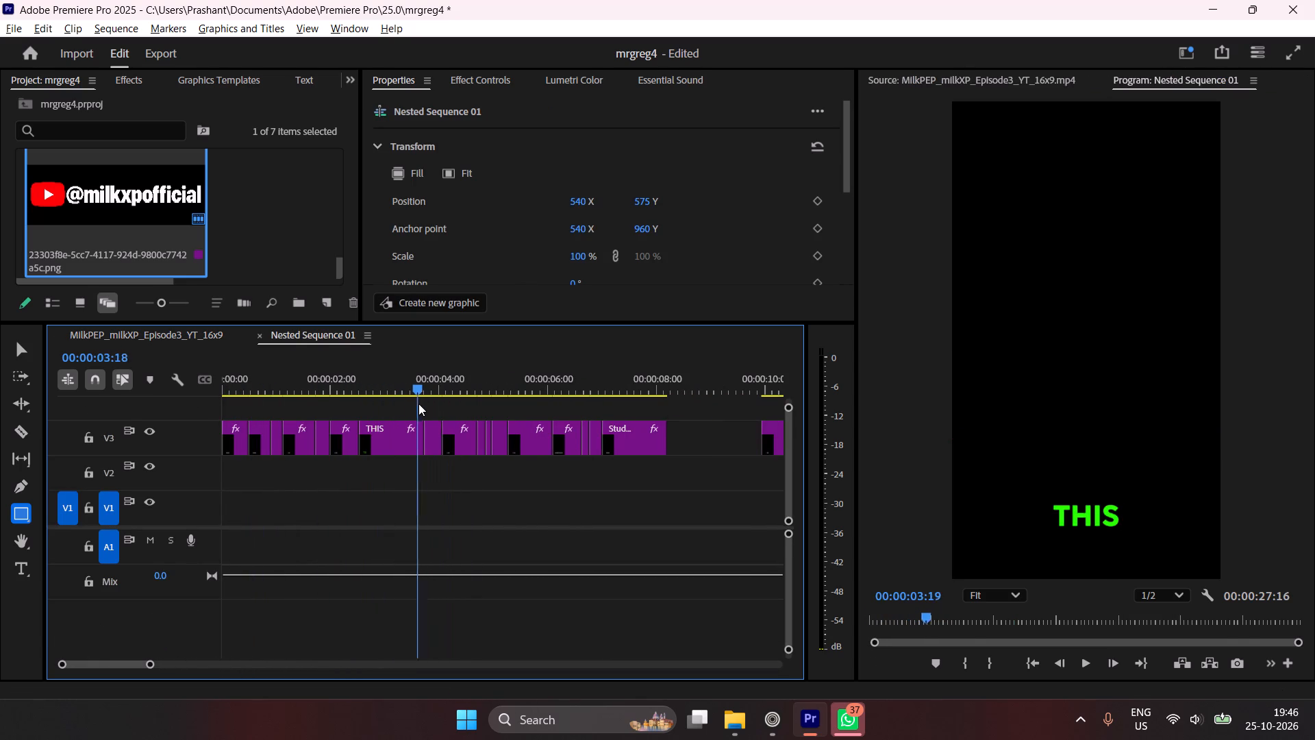
left_click_drag(418, 404, 428, 400)
double_click(433, 442)
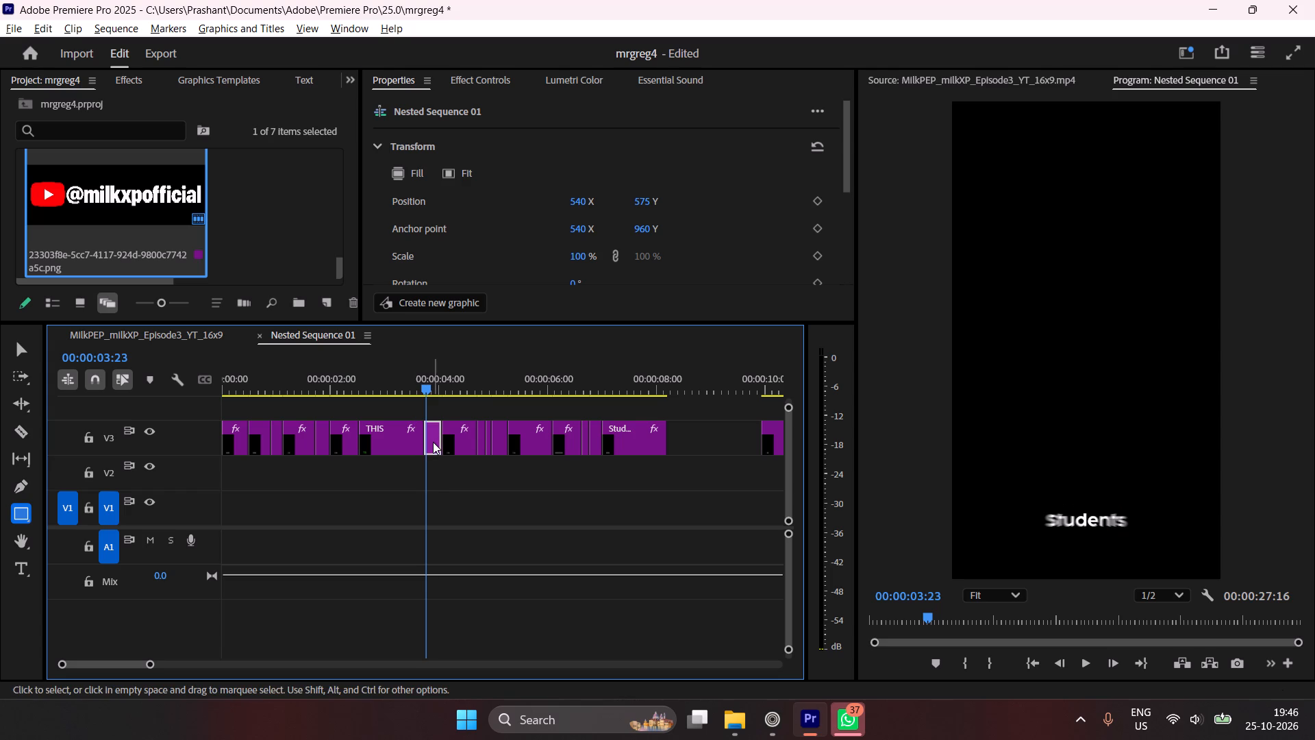
double_click(483, 164)
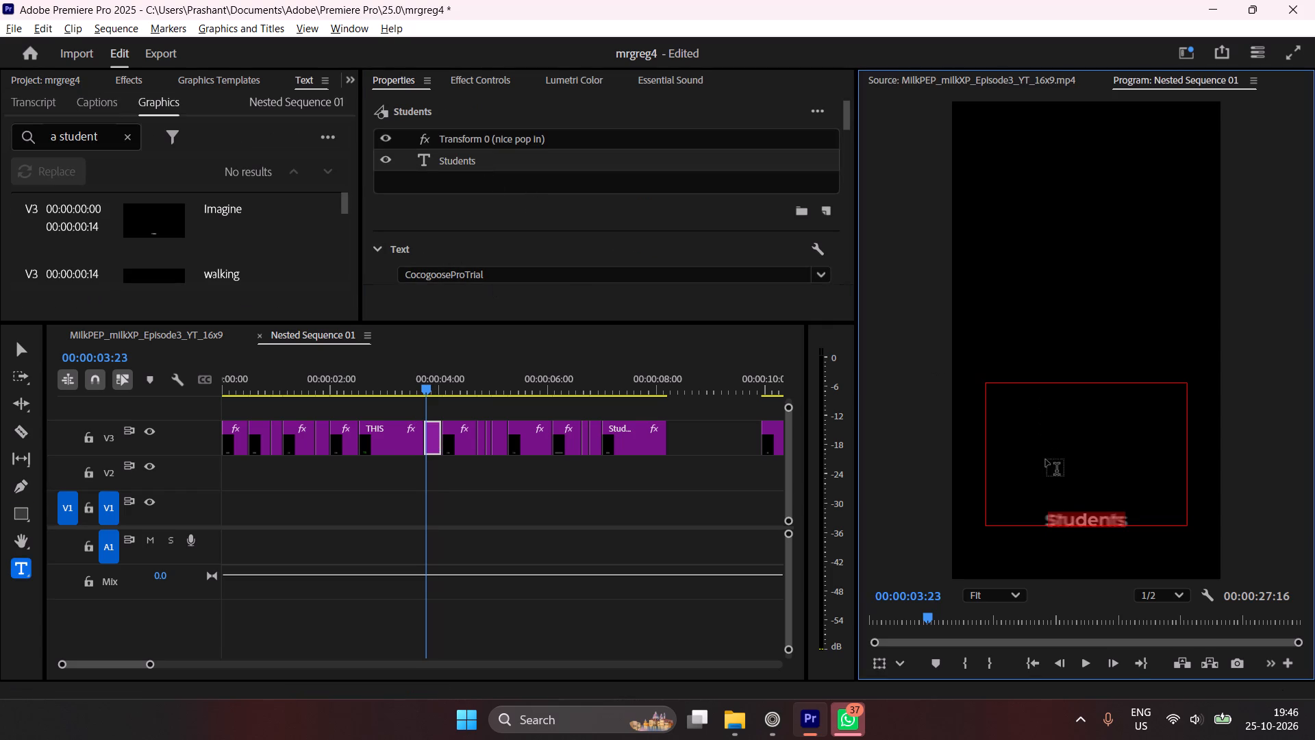
left_click(1051, 519)
type("It")
type("'s")
key("space")
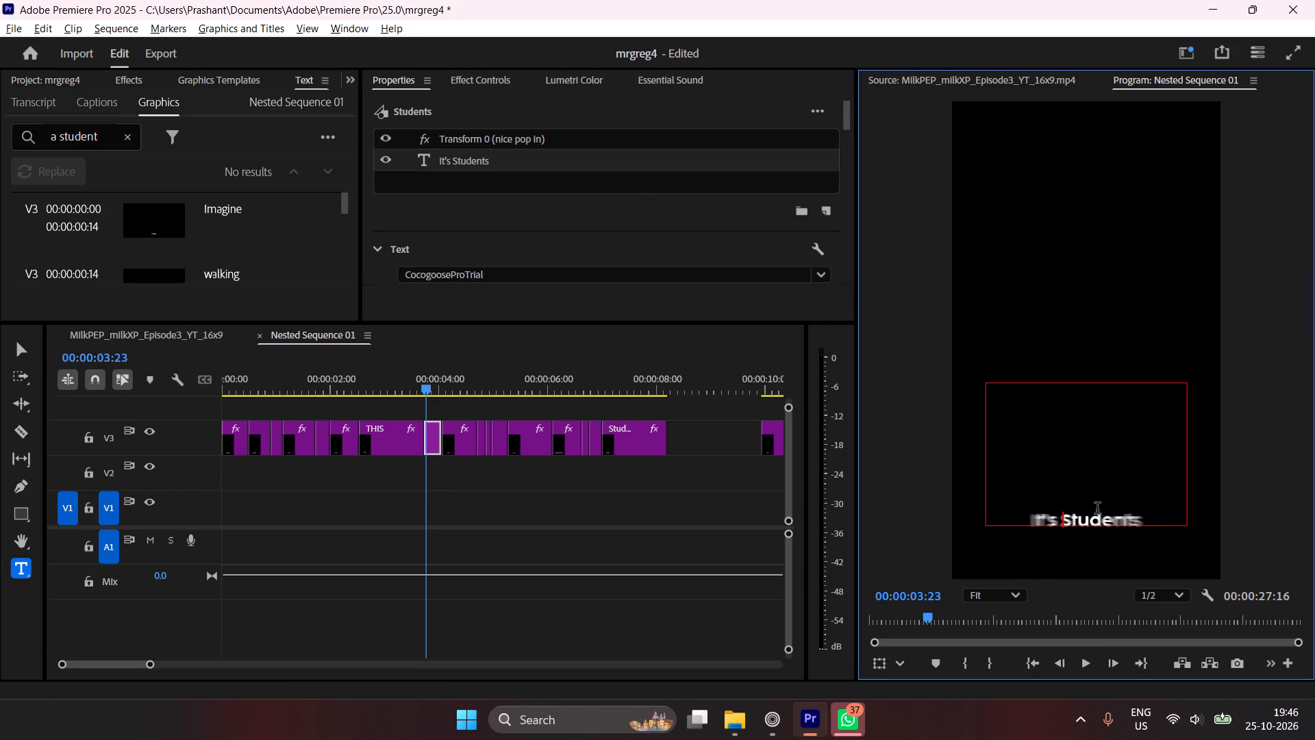
left_click(600, 550)
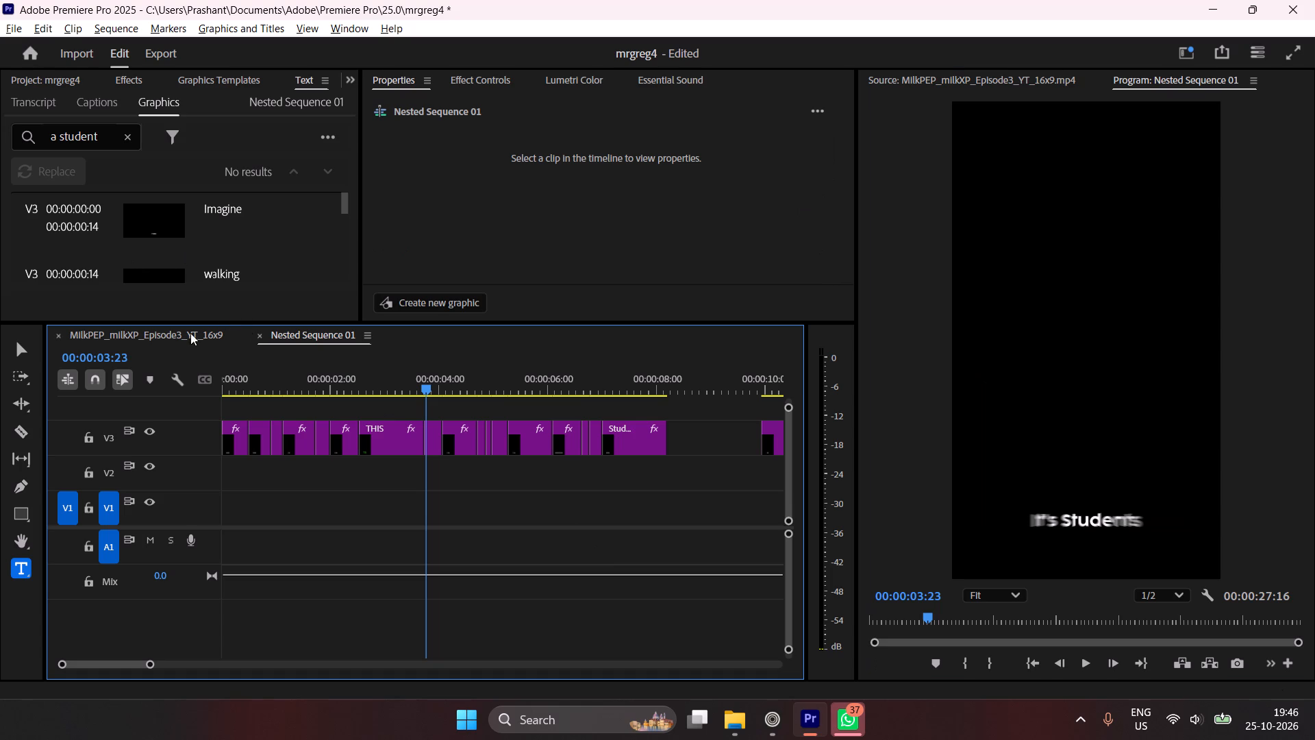
left_click(131, 333)
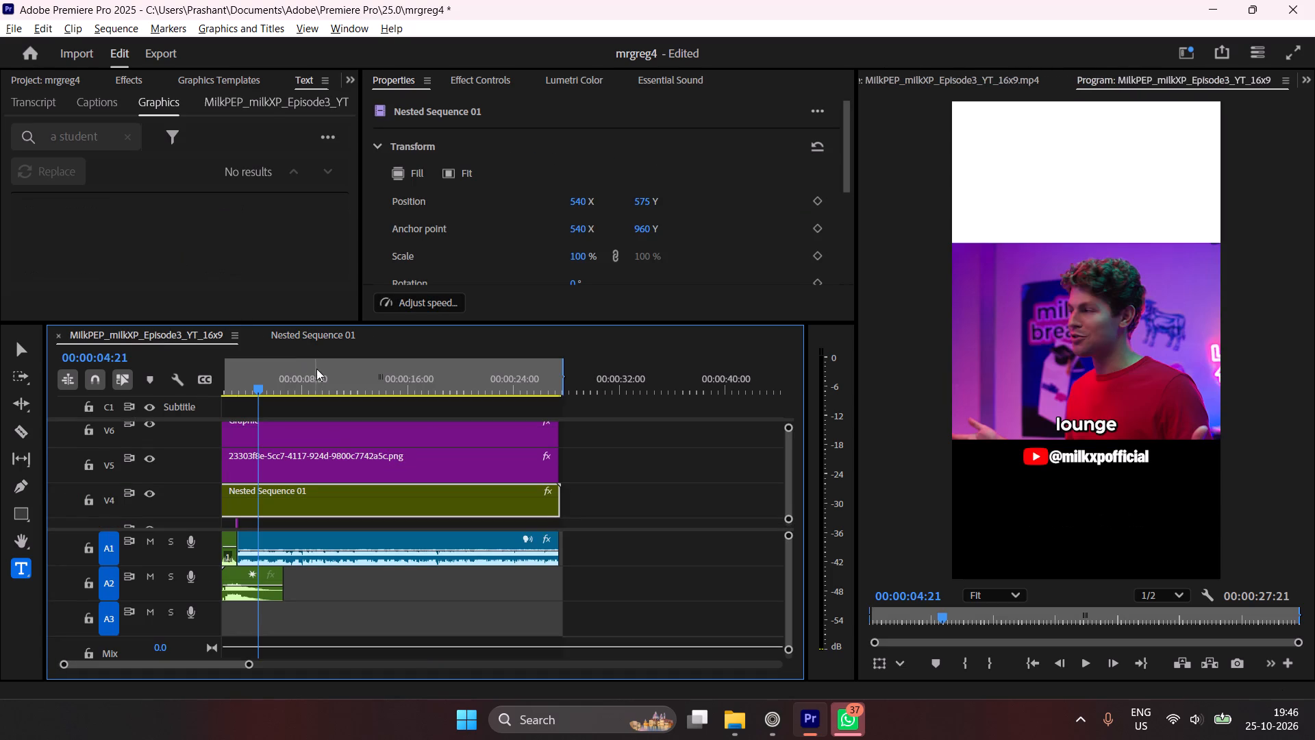
left_click_drag(295, 373, 195, 385)
key("space")
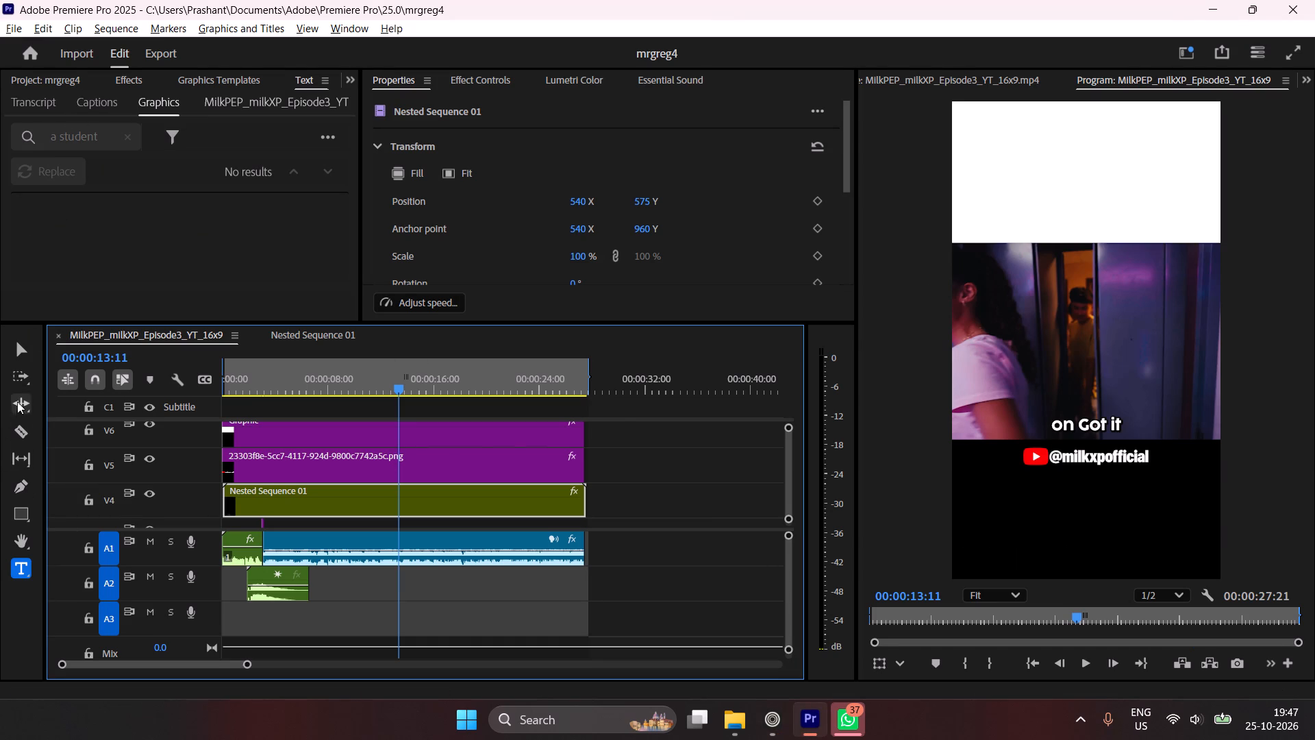
key("t")
left_click(989, 136)
key("ctrl+v")
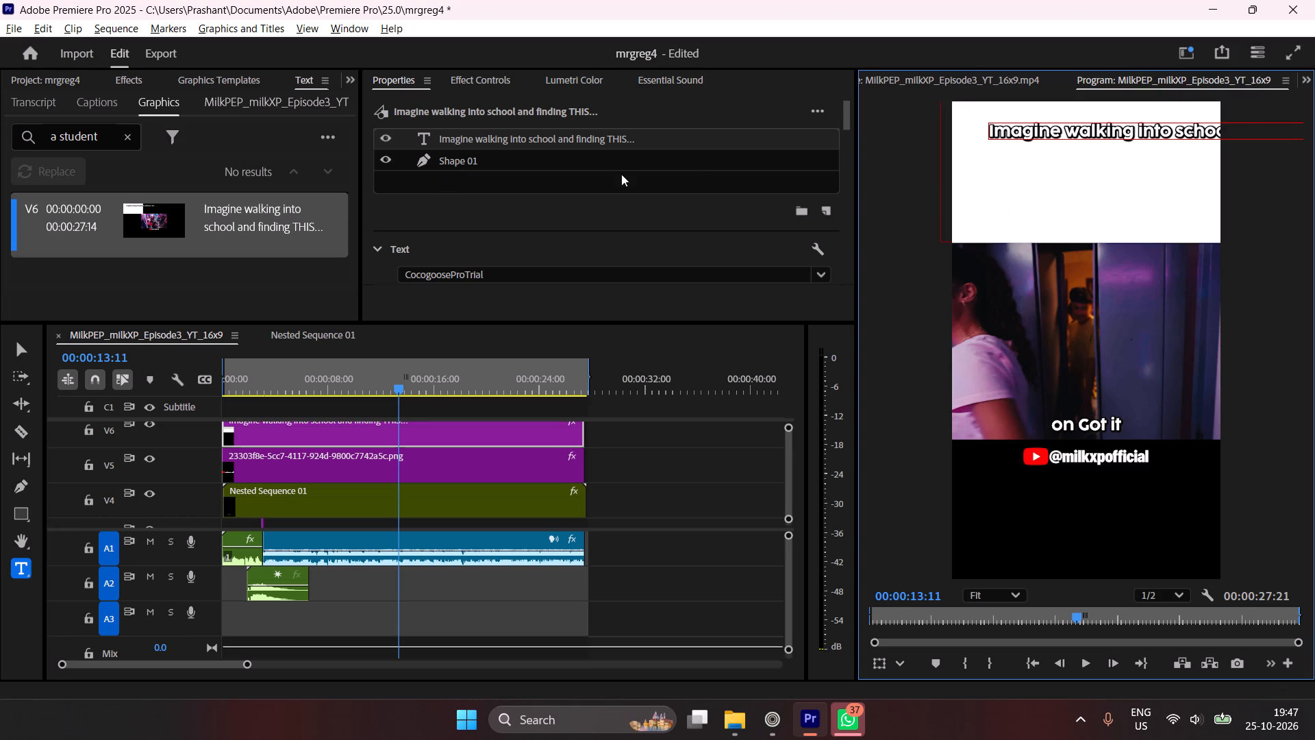
double_click(585, 138)
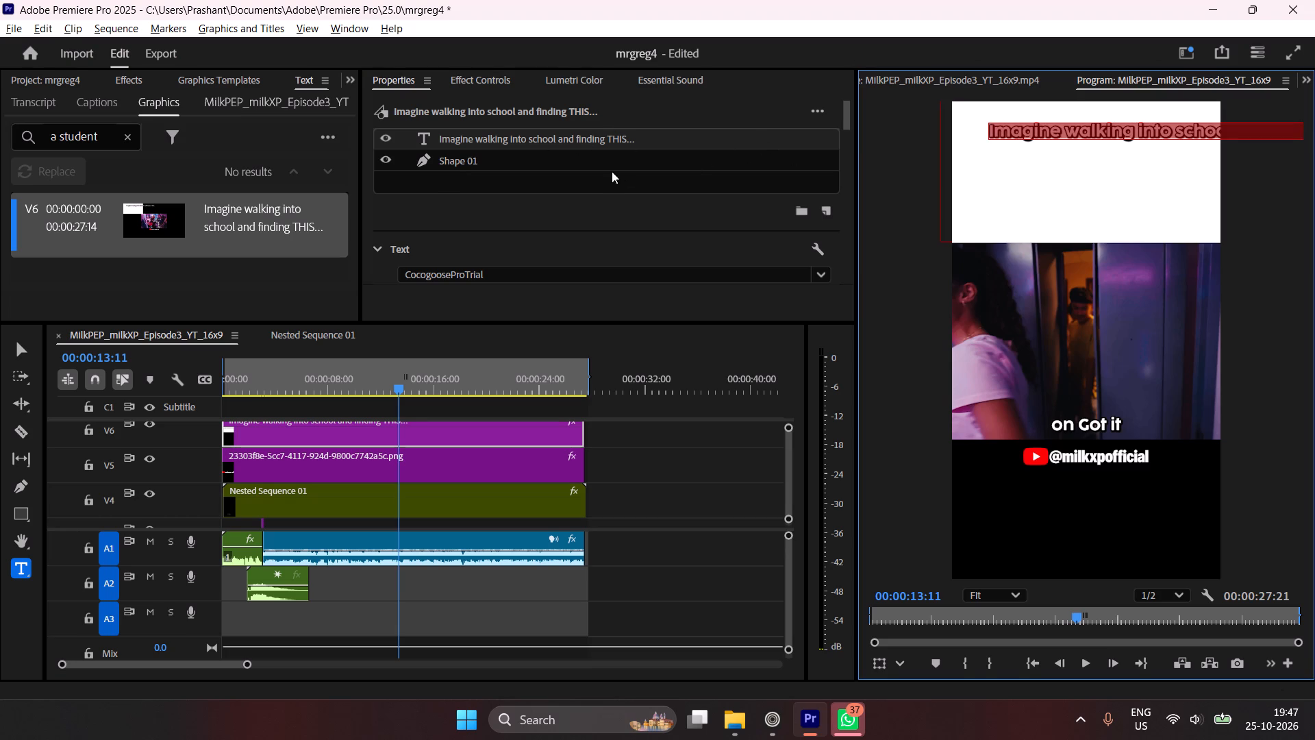
double_click(531, 137)
left_click(1181, 131)
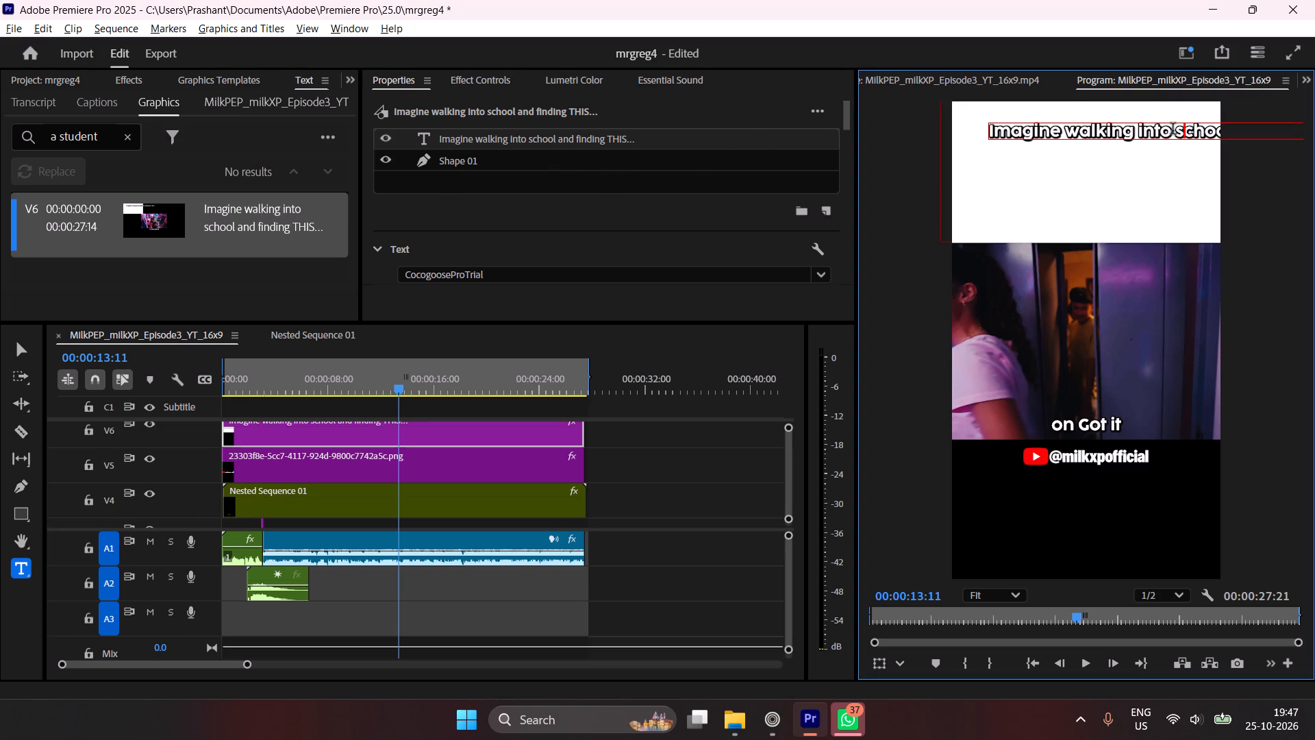
left_click(1175, 130)
key("BackSpace")
key("Return")
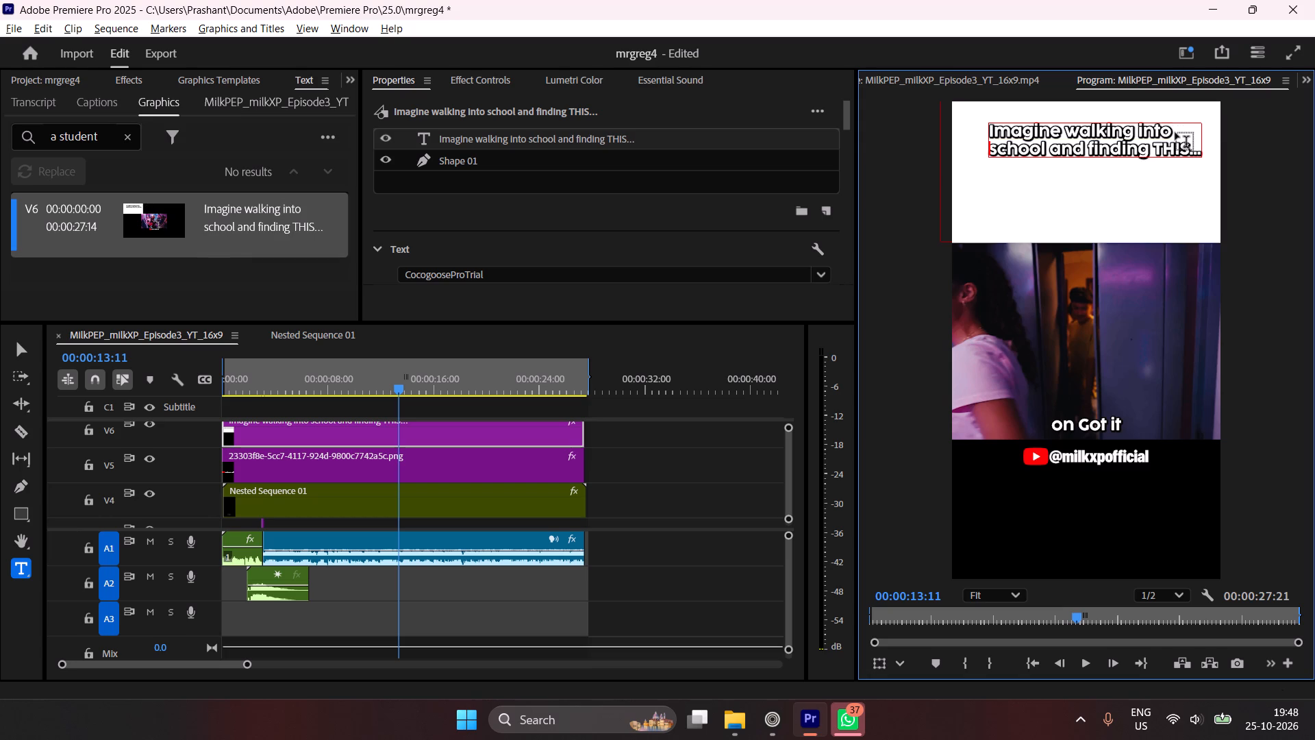
Set the whole hook text's fill to black 000000 and turn off its stroke and shadow.
scroll(635, 188, "down", 2)
scroll(636, 190, "up", 1)
scroll(636, 190, "down", 1)
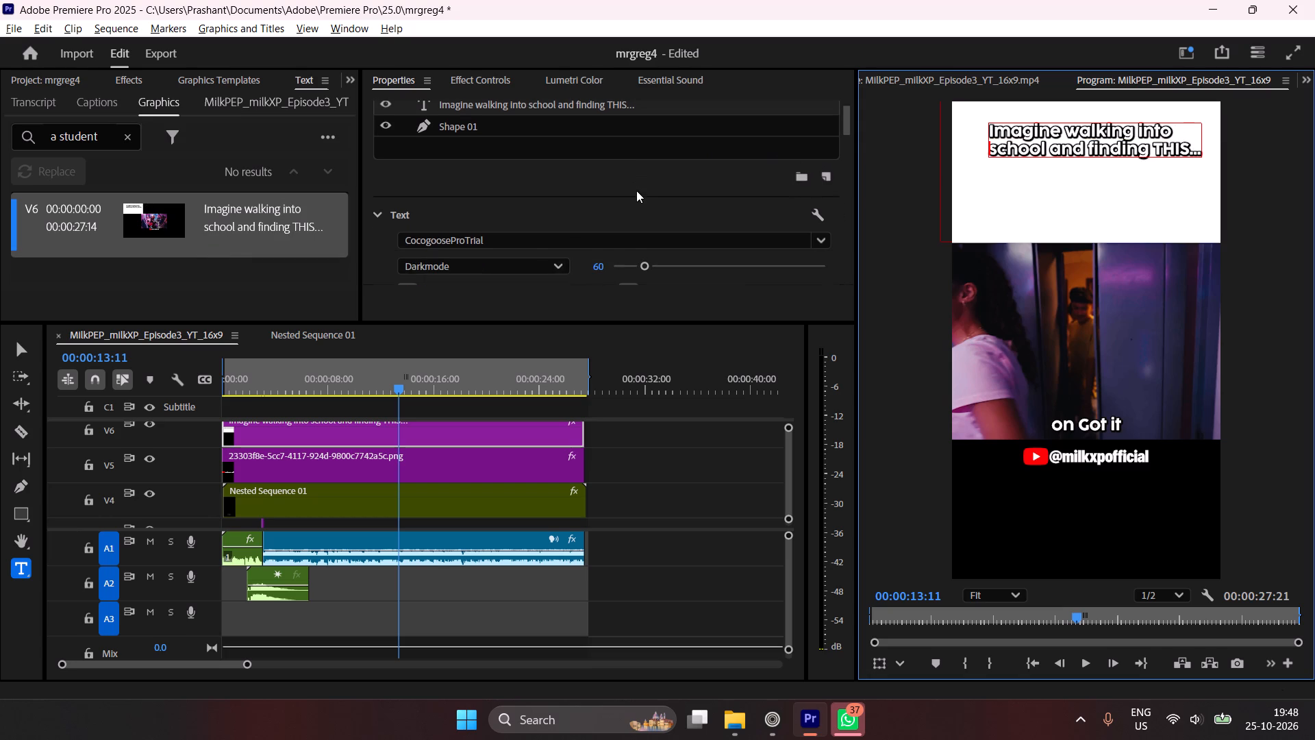
double_click(394, 439)
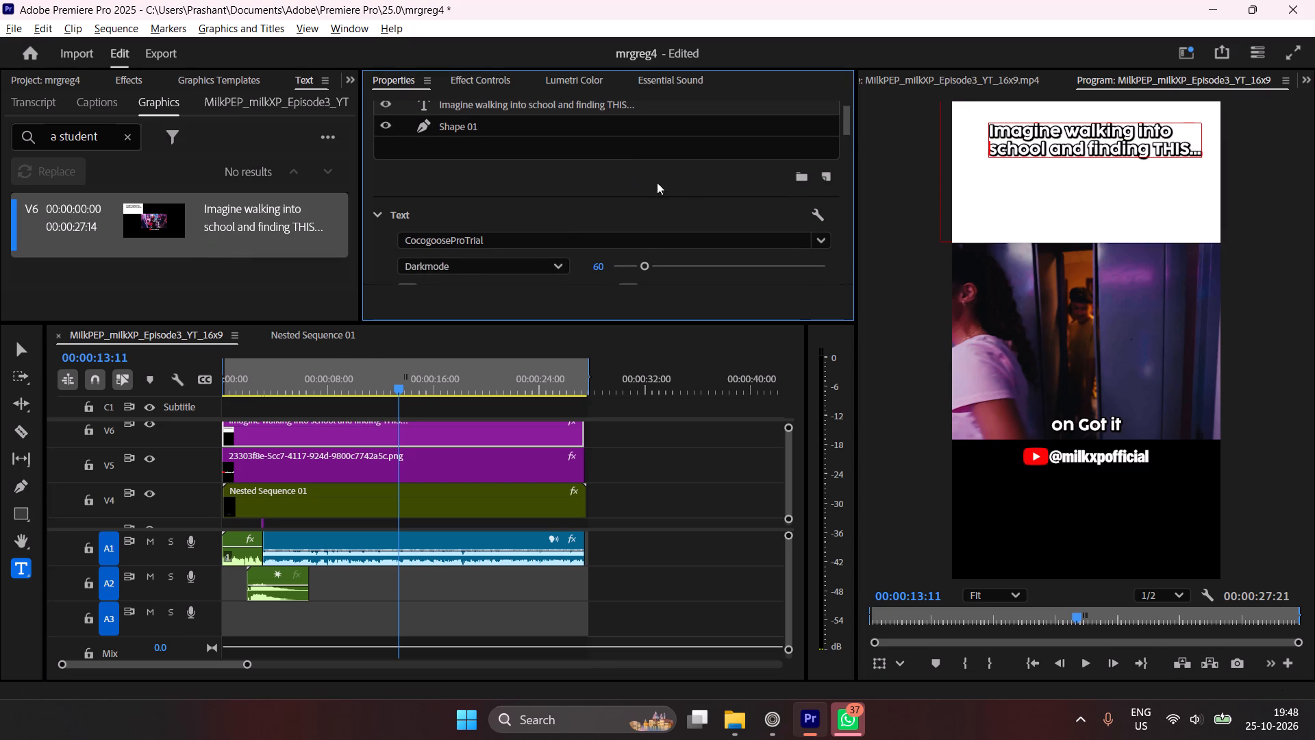
scroll(684, 190, "down", 1)
left_click_drag(848, 126, 847, 166)
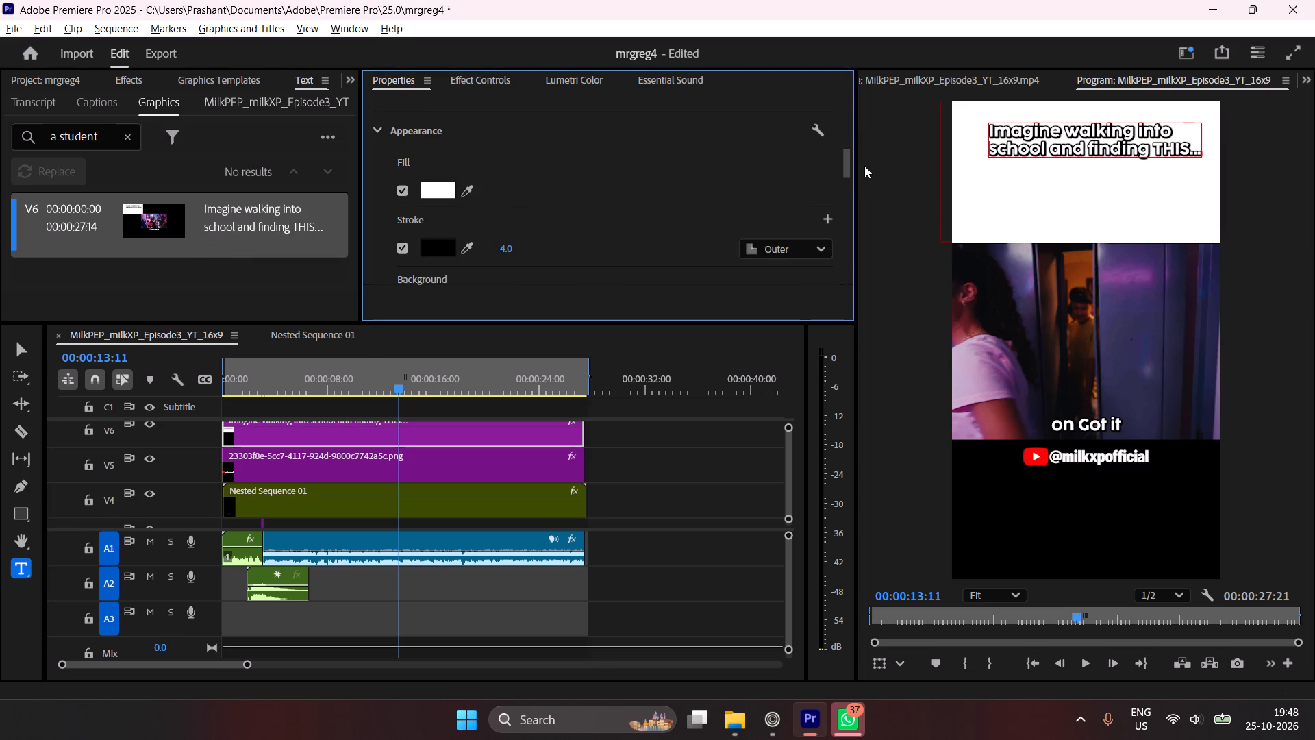
key("ctrl+a")
double_click(1061, 139)
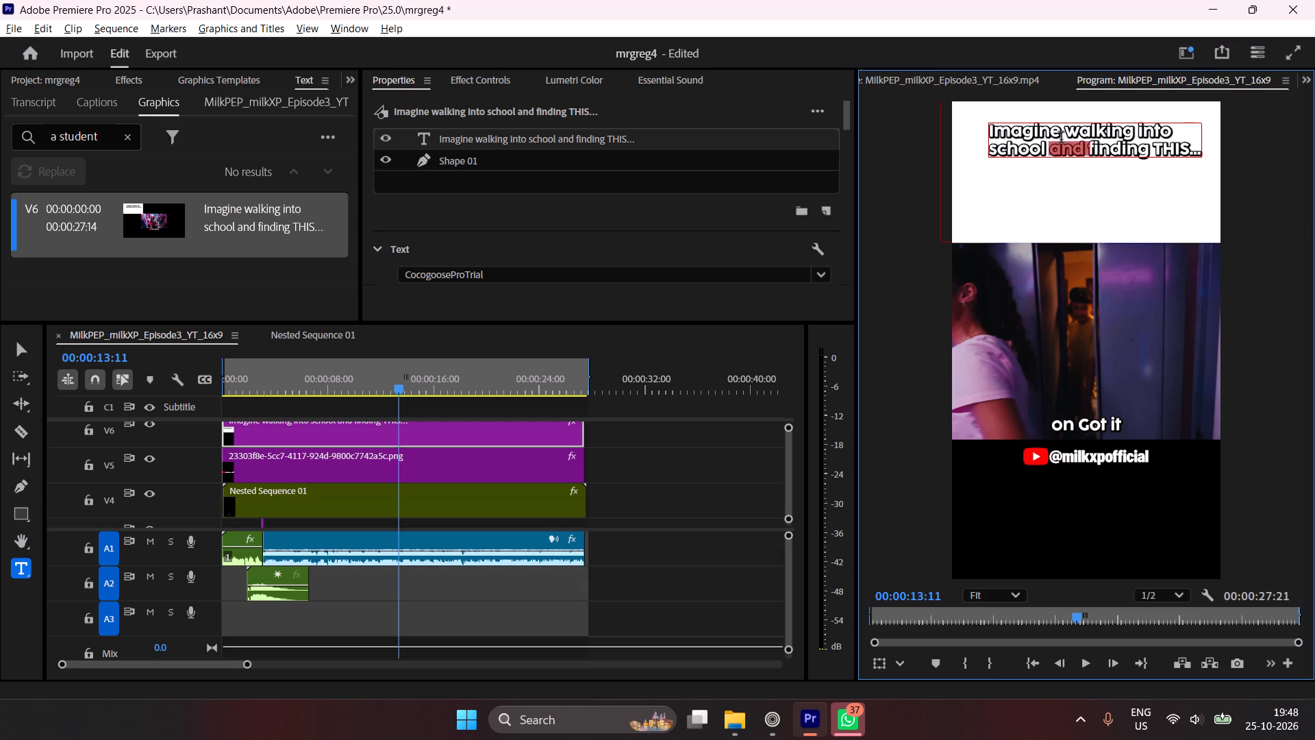
key("ctrl+a")
scroll(623, 215, "down", 3)
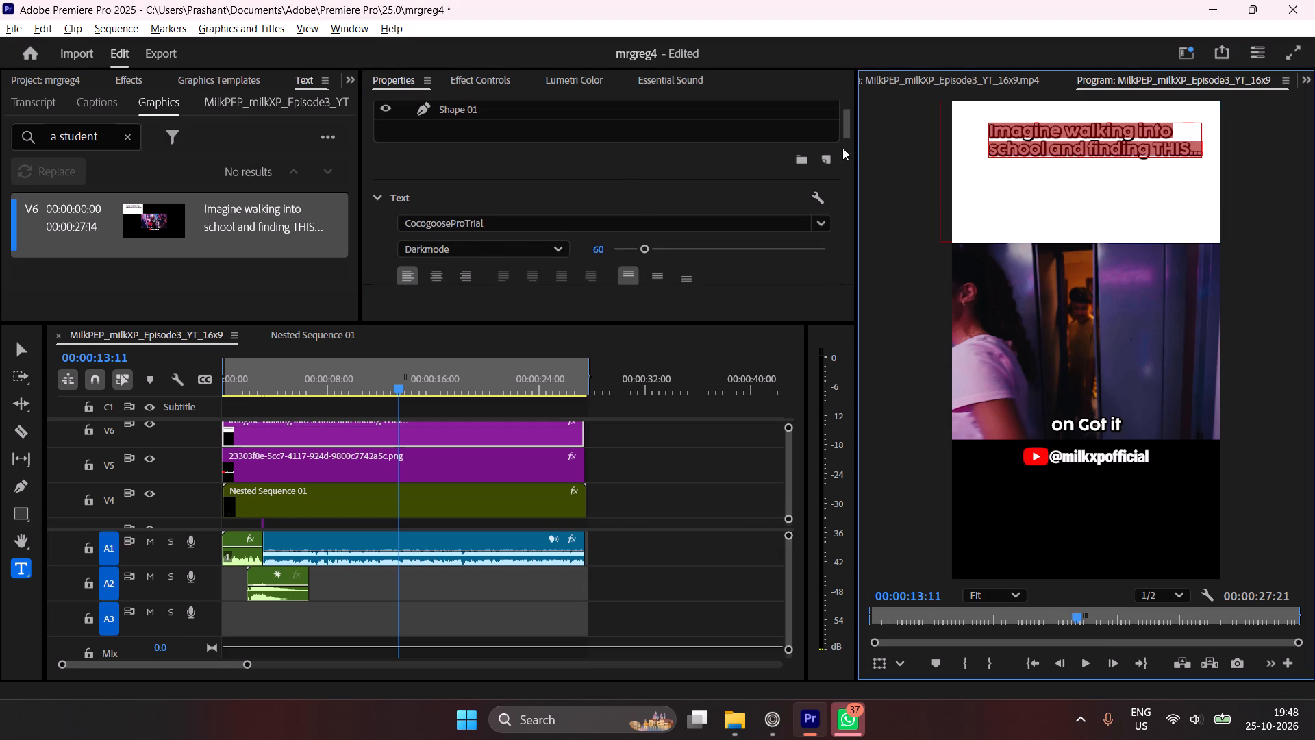
left_click_drag(845, 129, 847, 167)
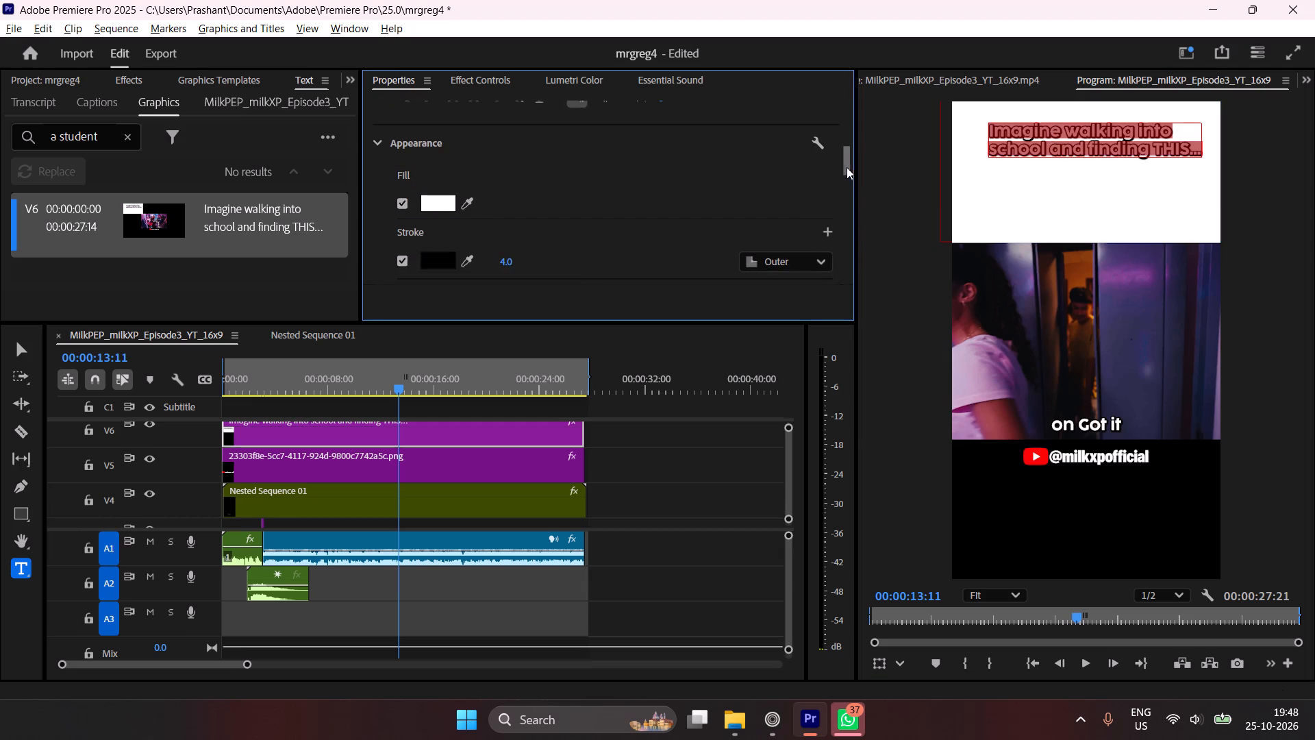
left_click(449, 199)
left_click_drag(503, 267, 371, 203)
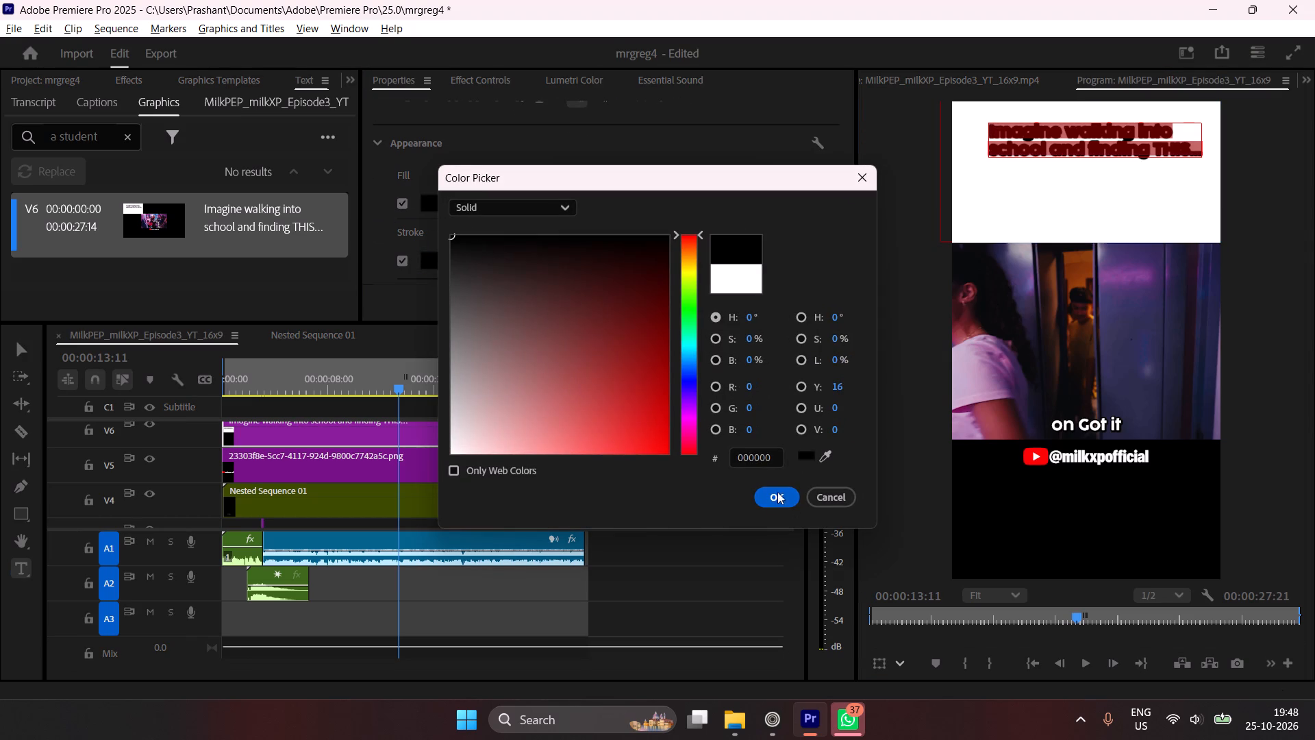
left_click(777, 505)
left_click(407, 257)
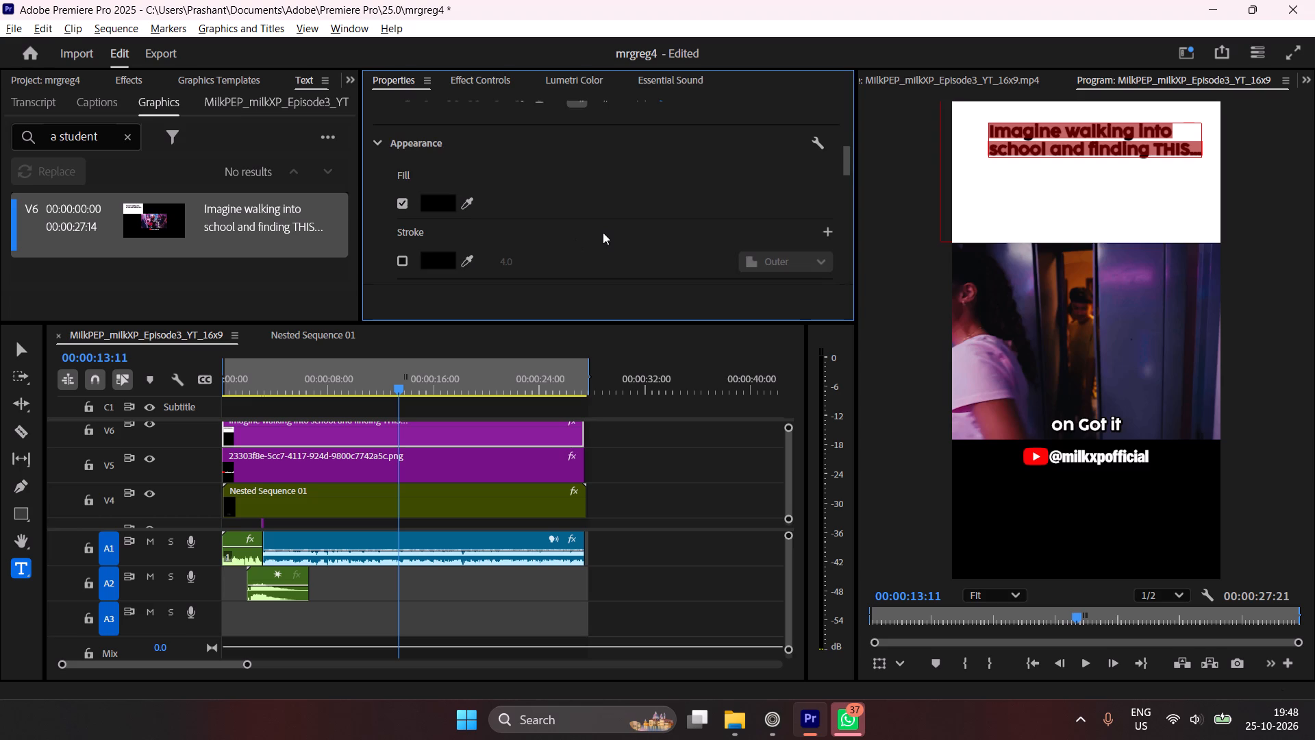
scroll(603, 232, "down", 6)
scroll(603, 232, "up", 1)
scroll(603, 232, "down", 2)
left_click(404, 259)
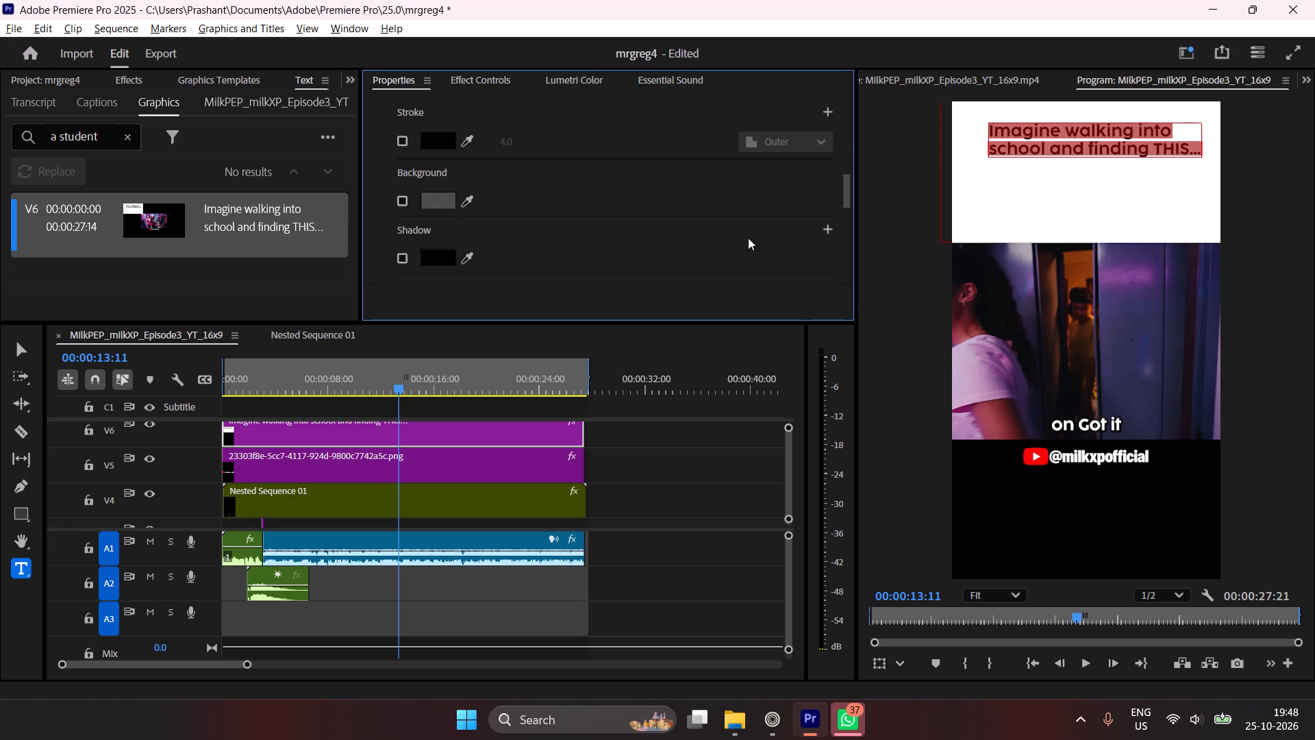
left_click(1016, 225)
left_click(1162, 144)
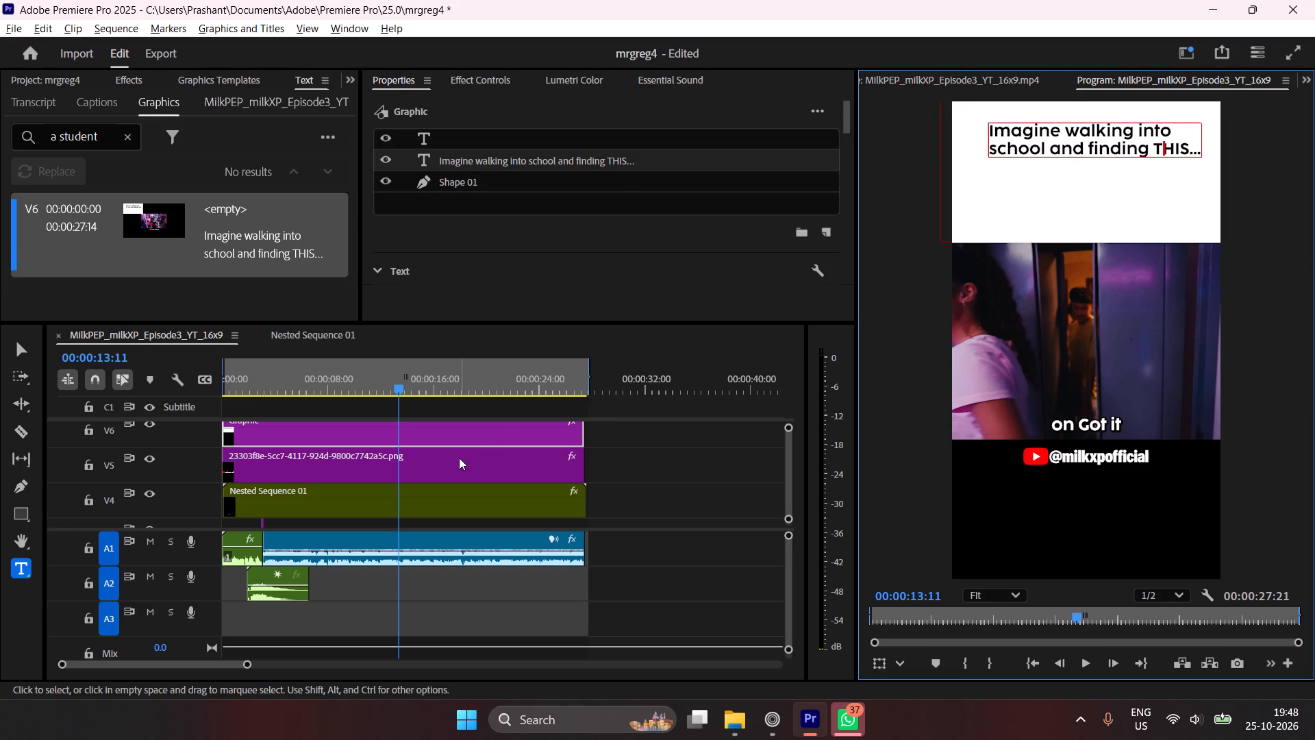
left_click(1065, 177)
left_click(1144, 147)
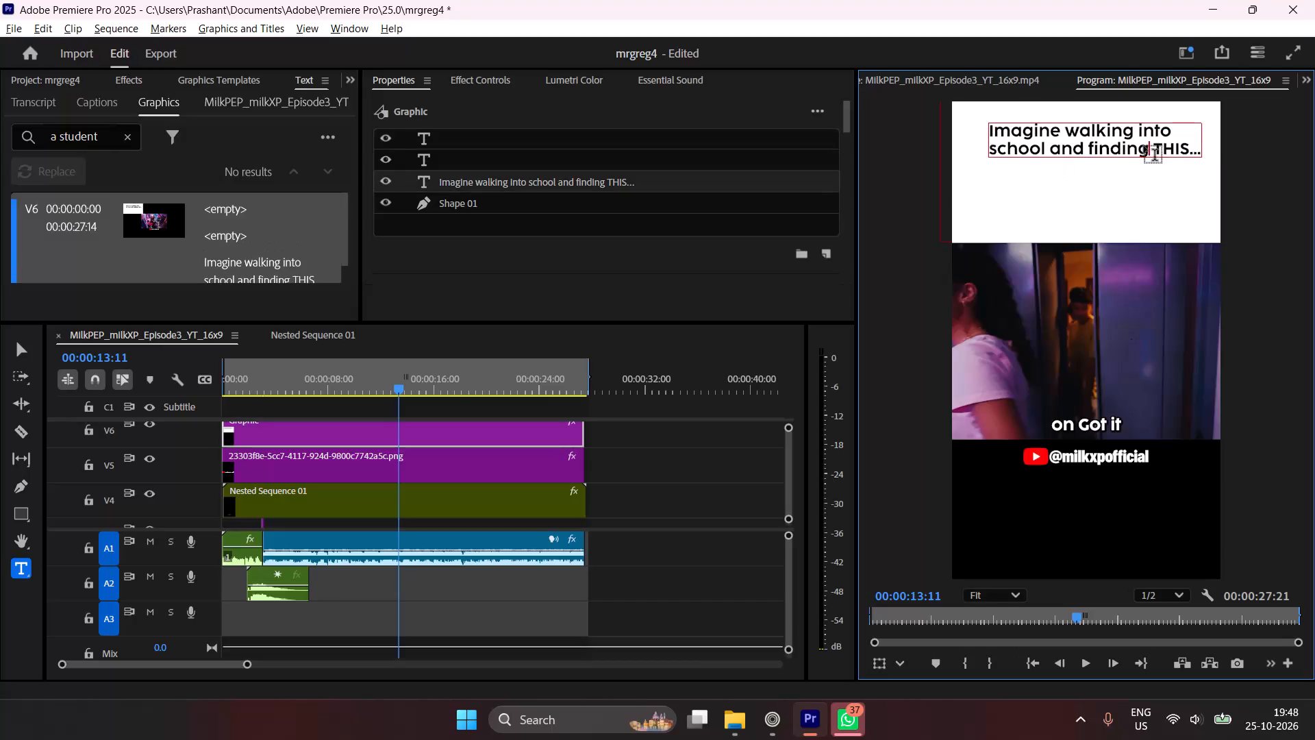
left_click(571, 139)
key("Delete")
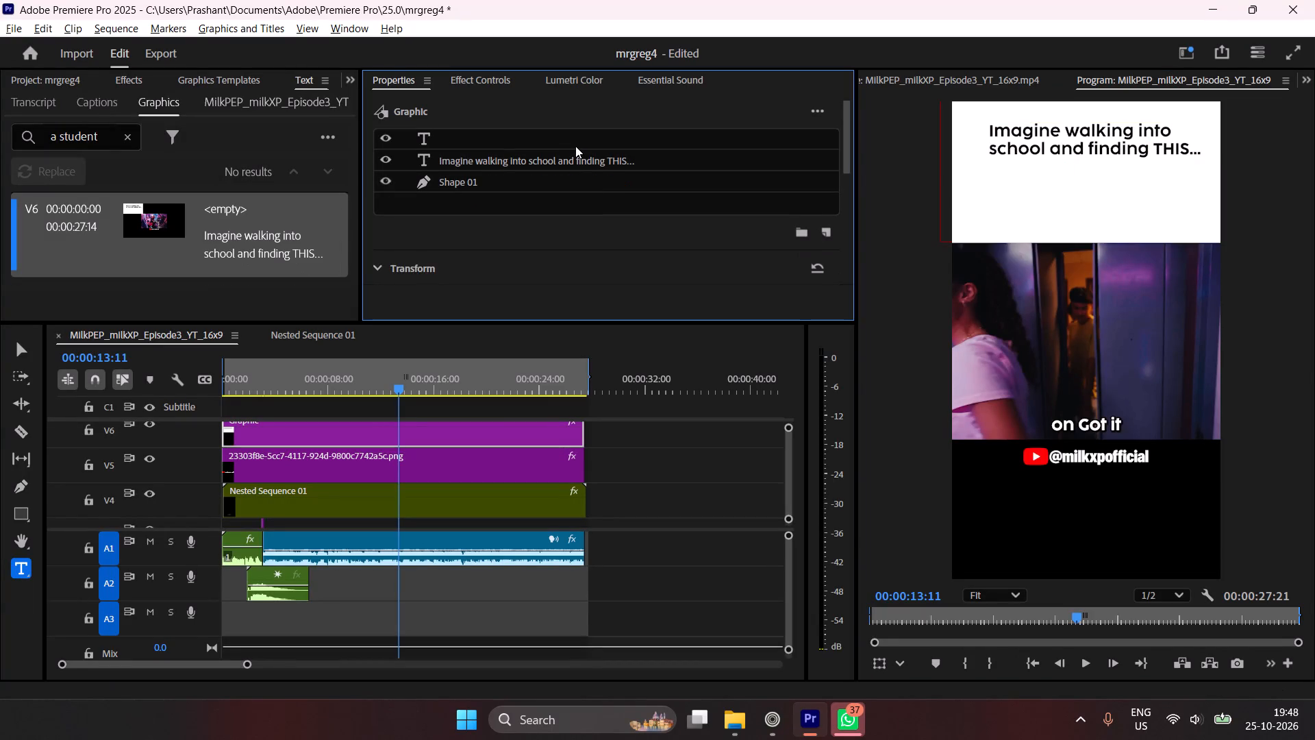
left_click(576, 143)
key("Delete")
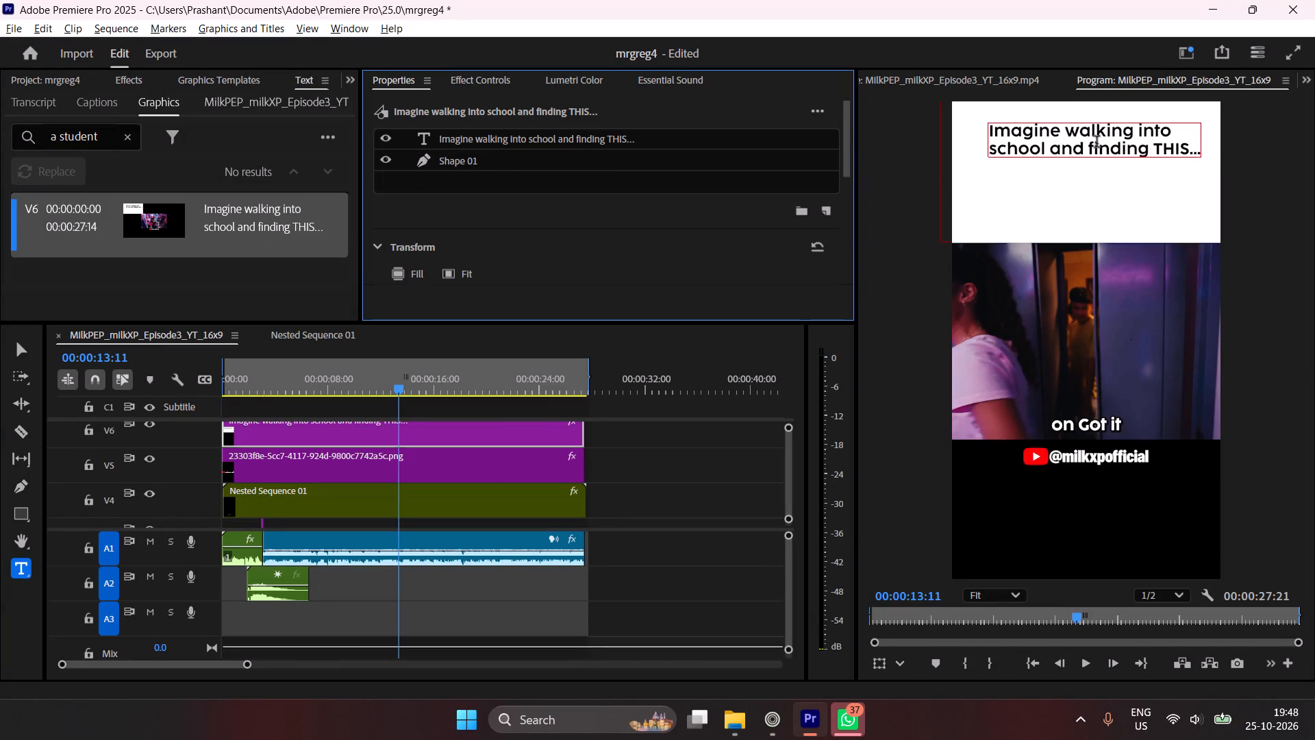
Centre-align the lines of the hook text and align the text horizontally to the centre of the frame.
left_click(1086, 140)
double_click(1044, 139)
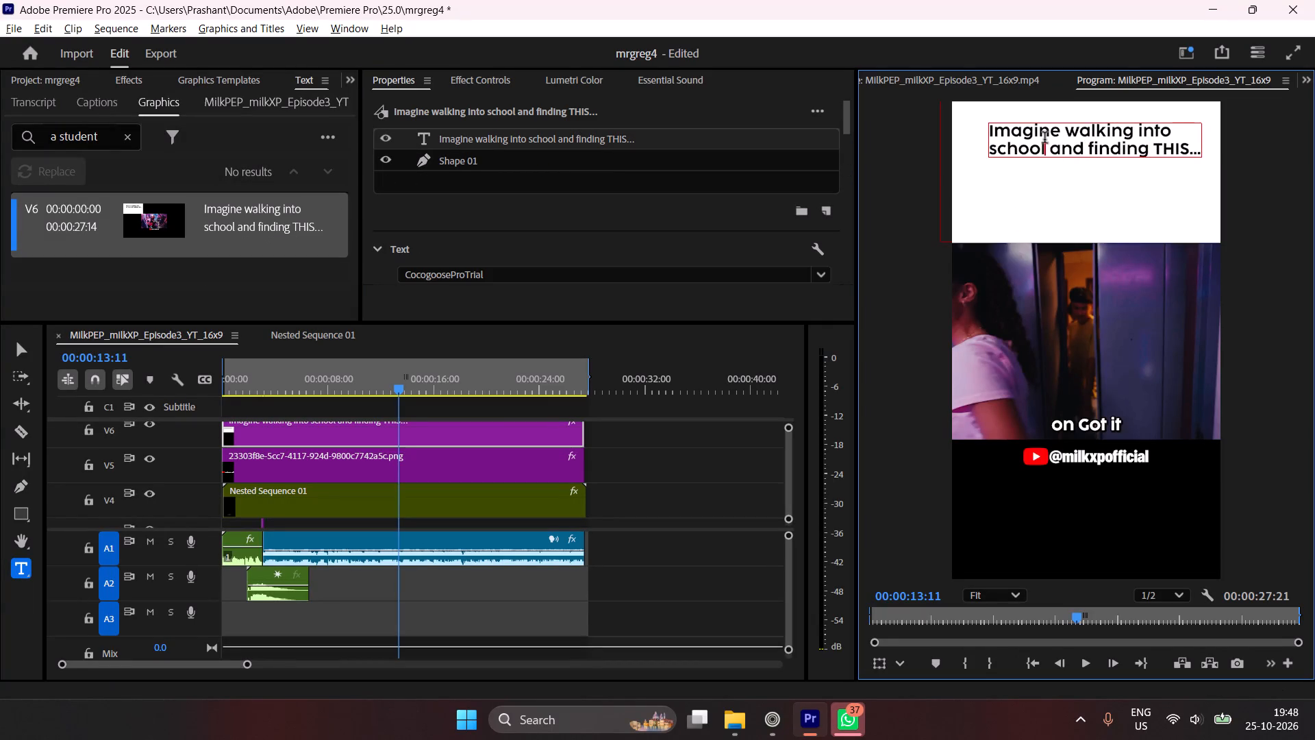
key("ctrl+a")
left_click_drag(845, 121, 844, 156)
left_click(438, 134)
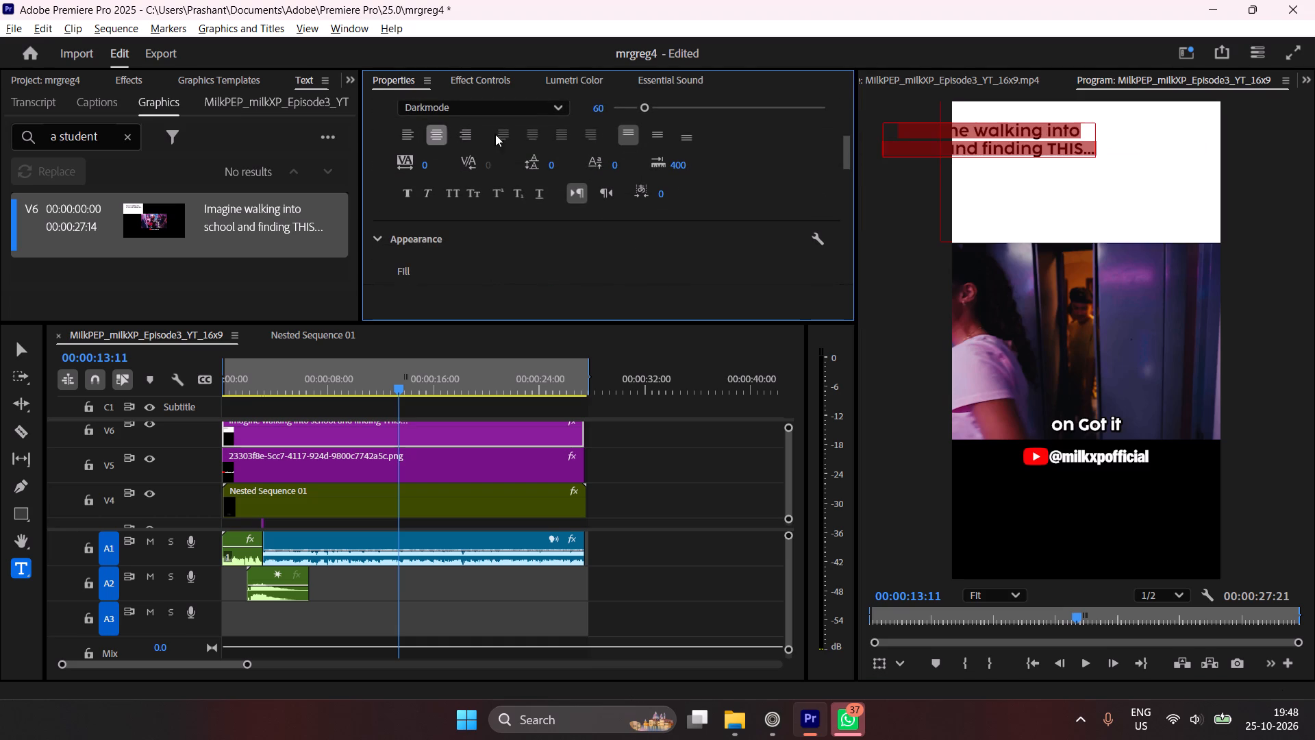
left_click_drag(846, 148, 847, 167)
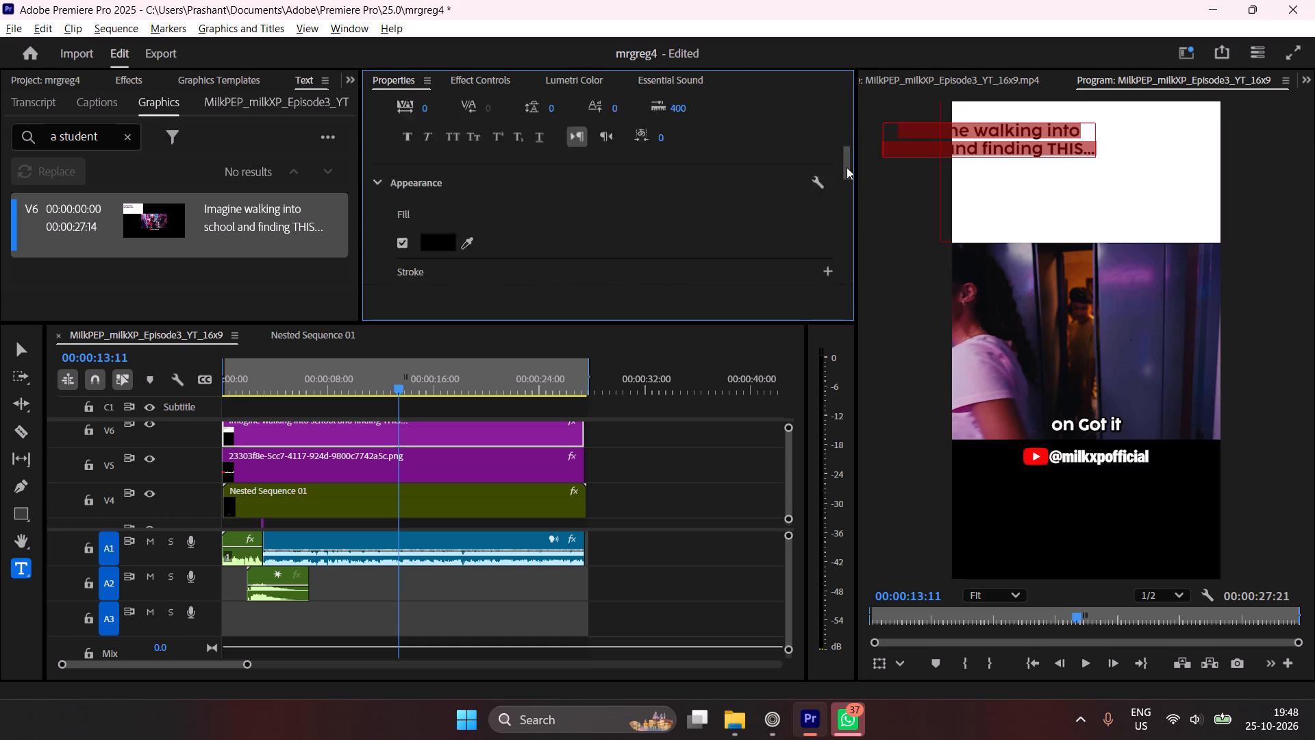
left_click_drag(847, 167, 847, 219)
left_click(603, 178)
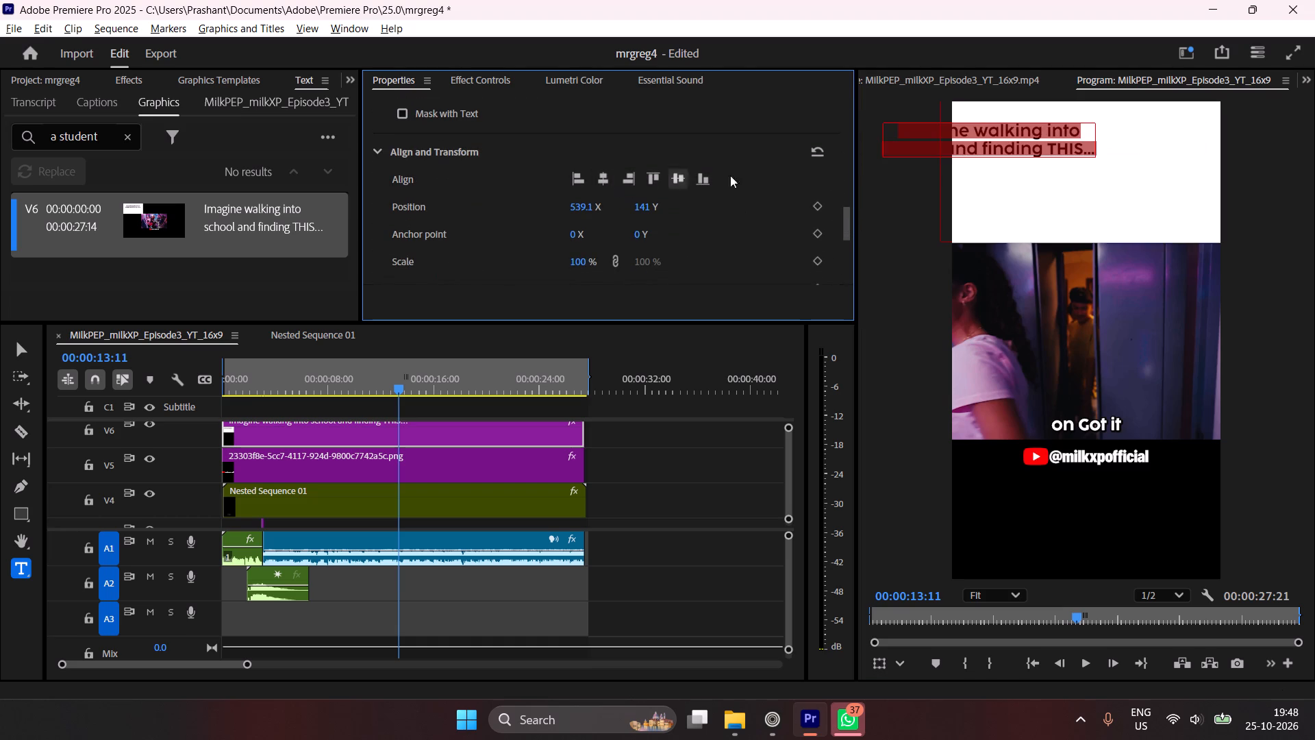
Increase the whole hook text's font size to 72.
left_click_drag(848, 211, 846, 179)
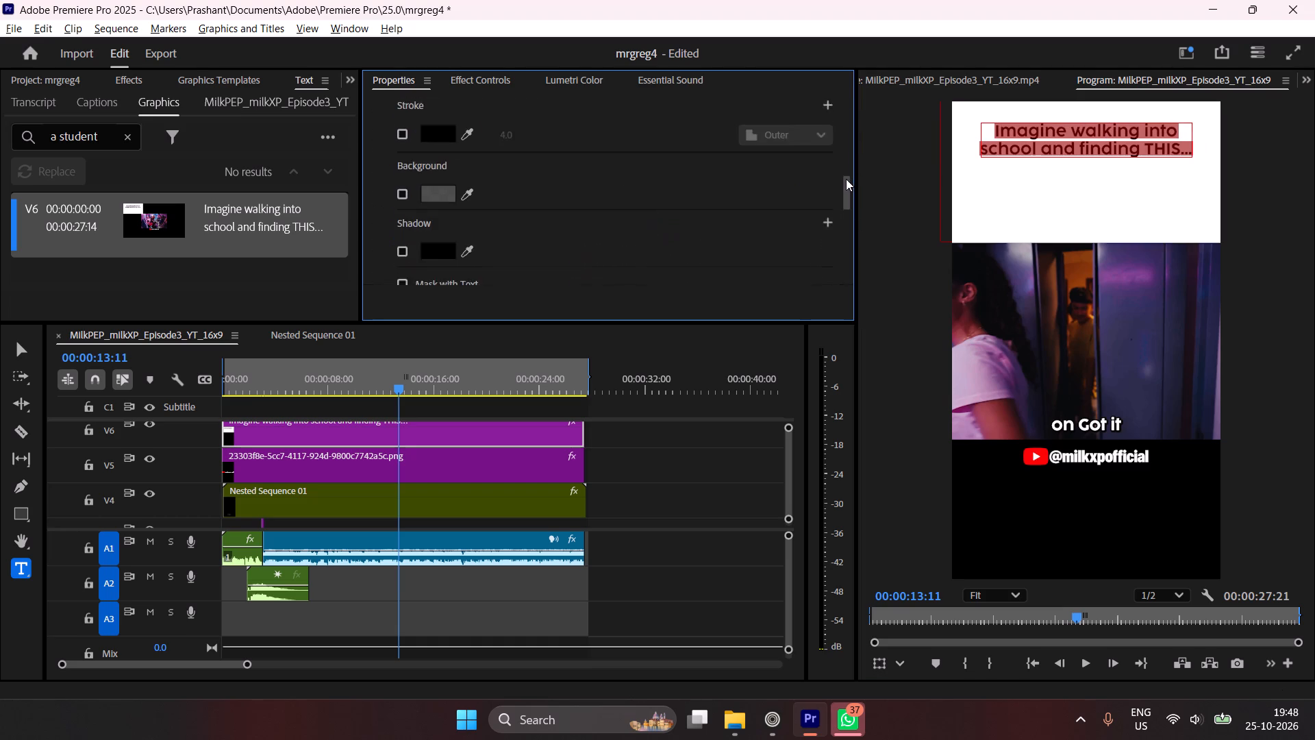
left_click_drag(846, 179, 846, 125)
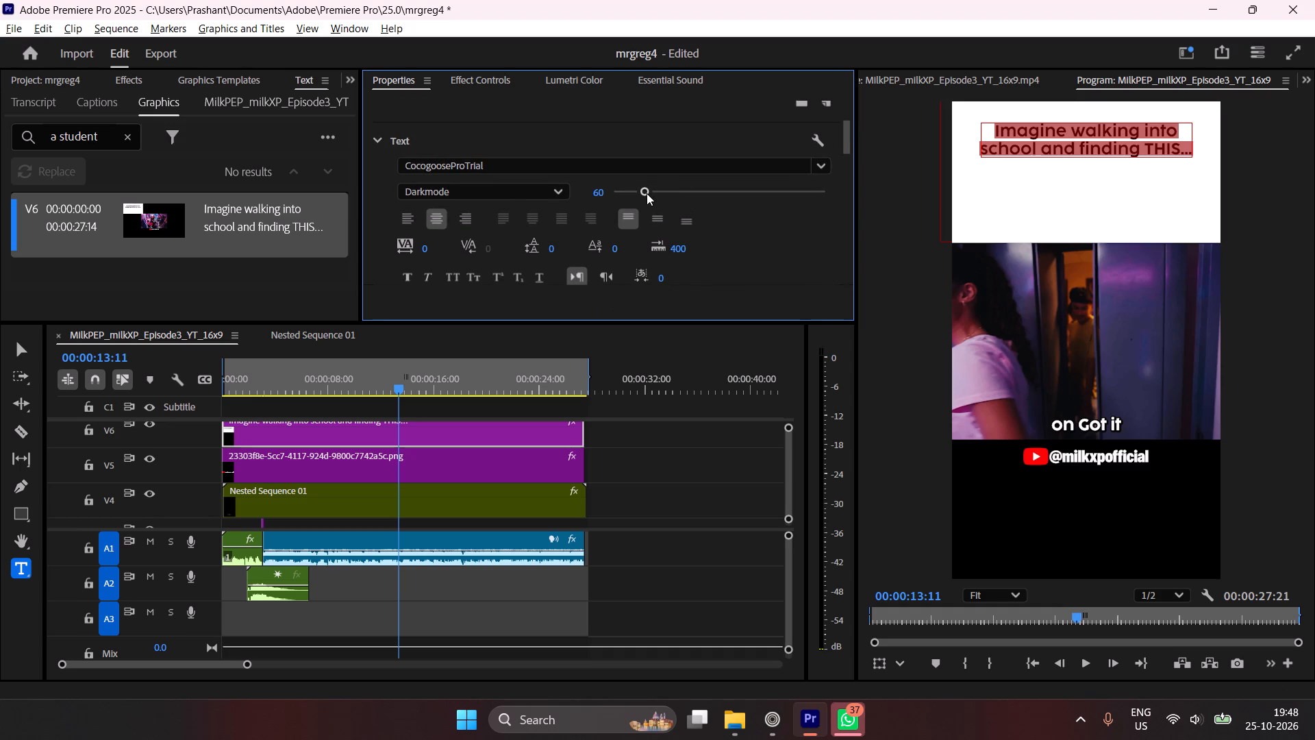
left_click(646, 192)
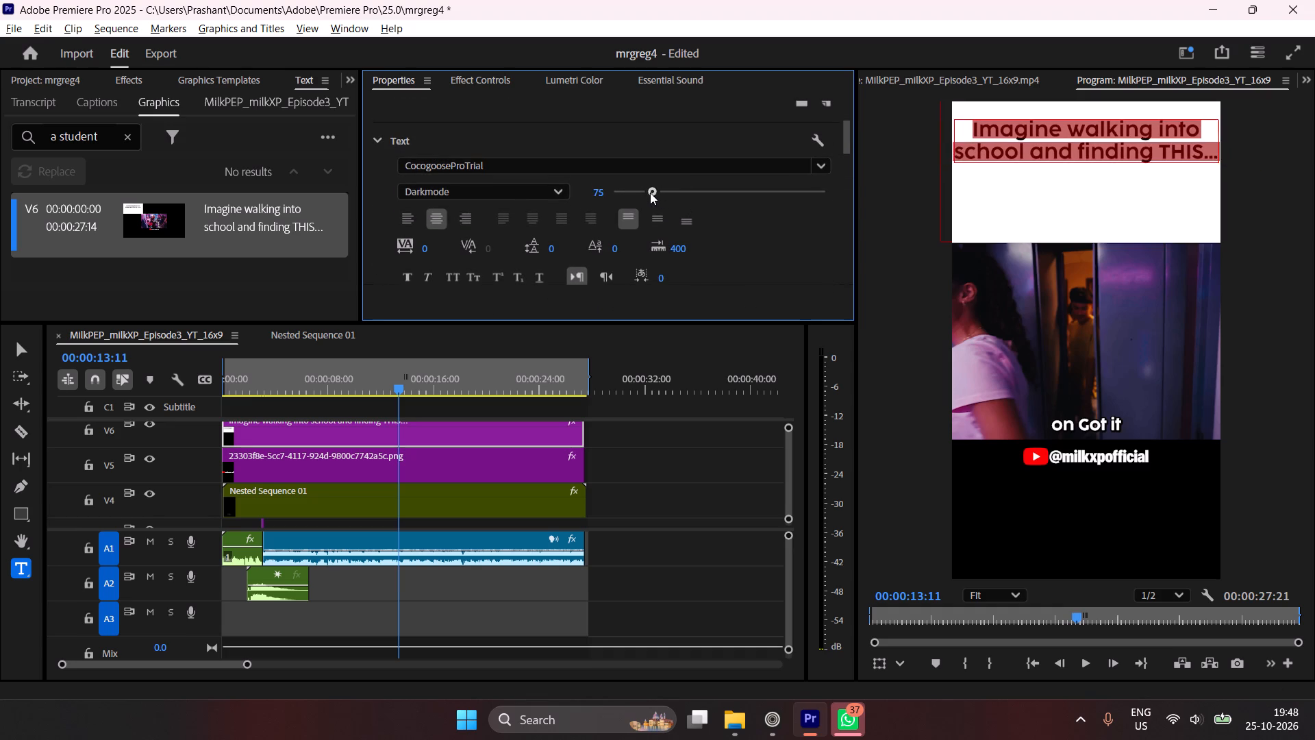
left_click(775, 230)
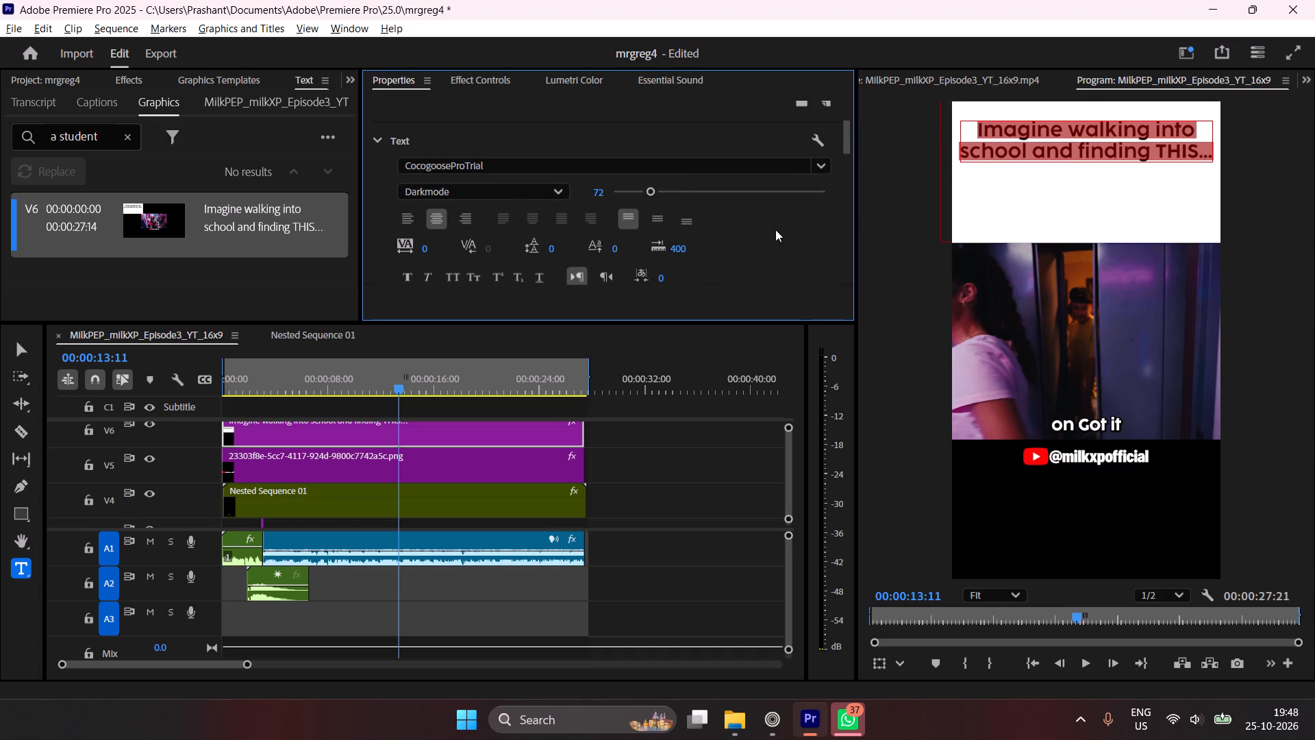
left_click_drag(845, 136, 849, 143)
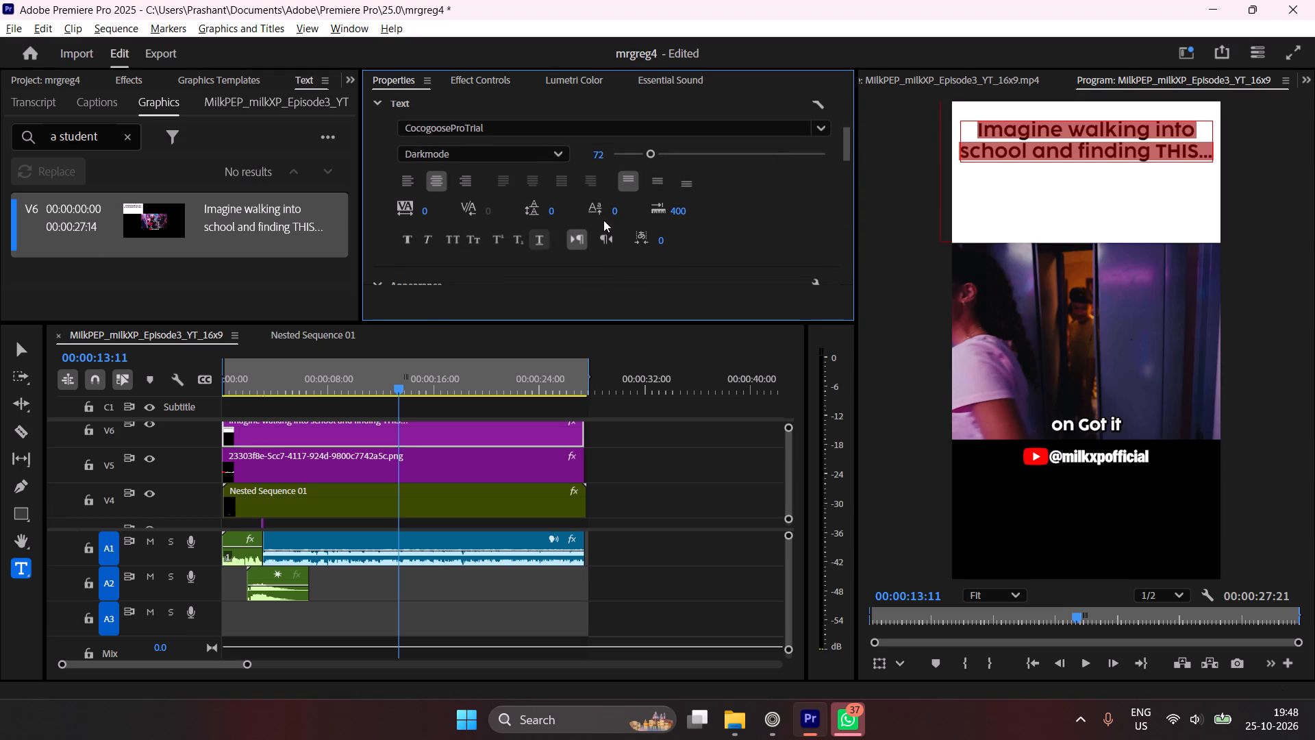
left_click(21, 349)
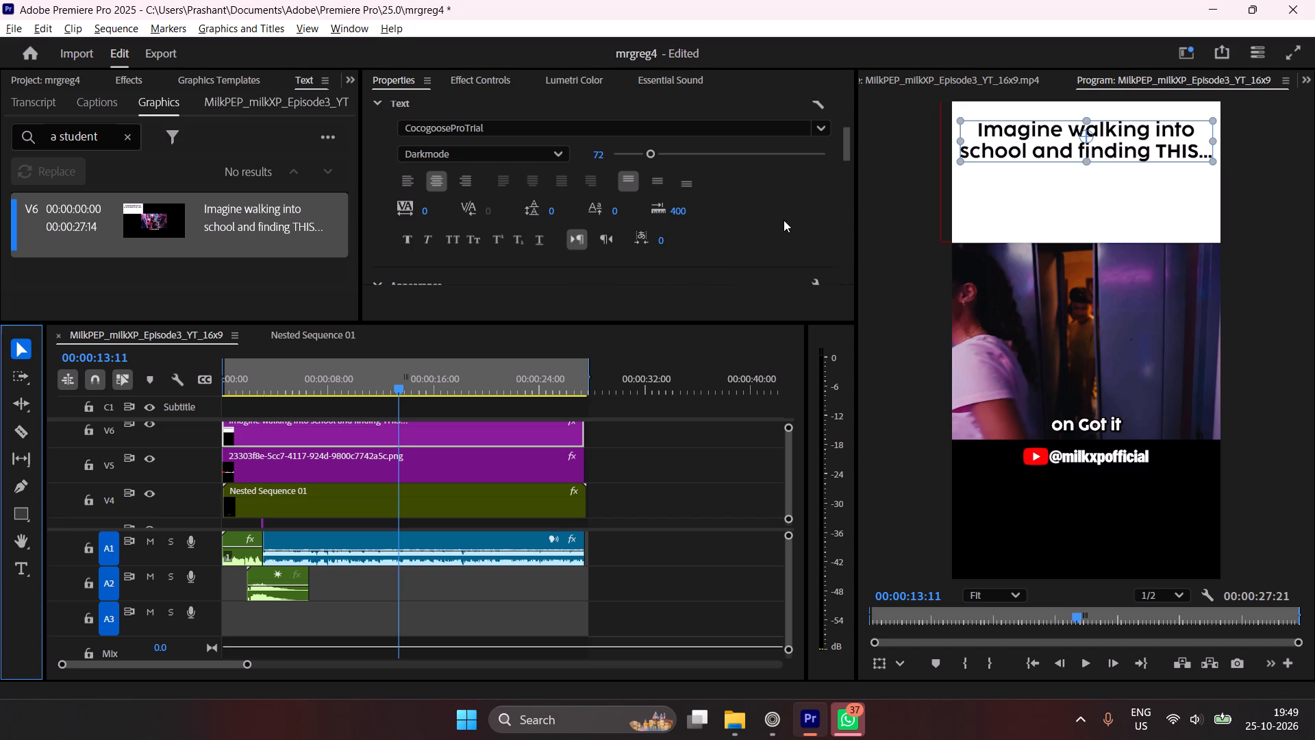
Move the white Shape 01 down to Y 330 and pull its bottom edge back up to the video's top edge.
scroll(784, 220, "down", 8)
scroll(785, 221, "up", 10)
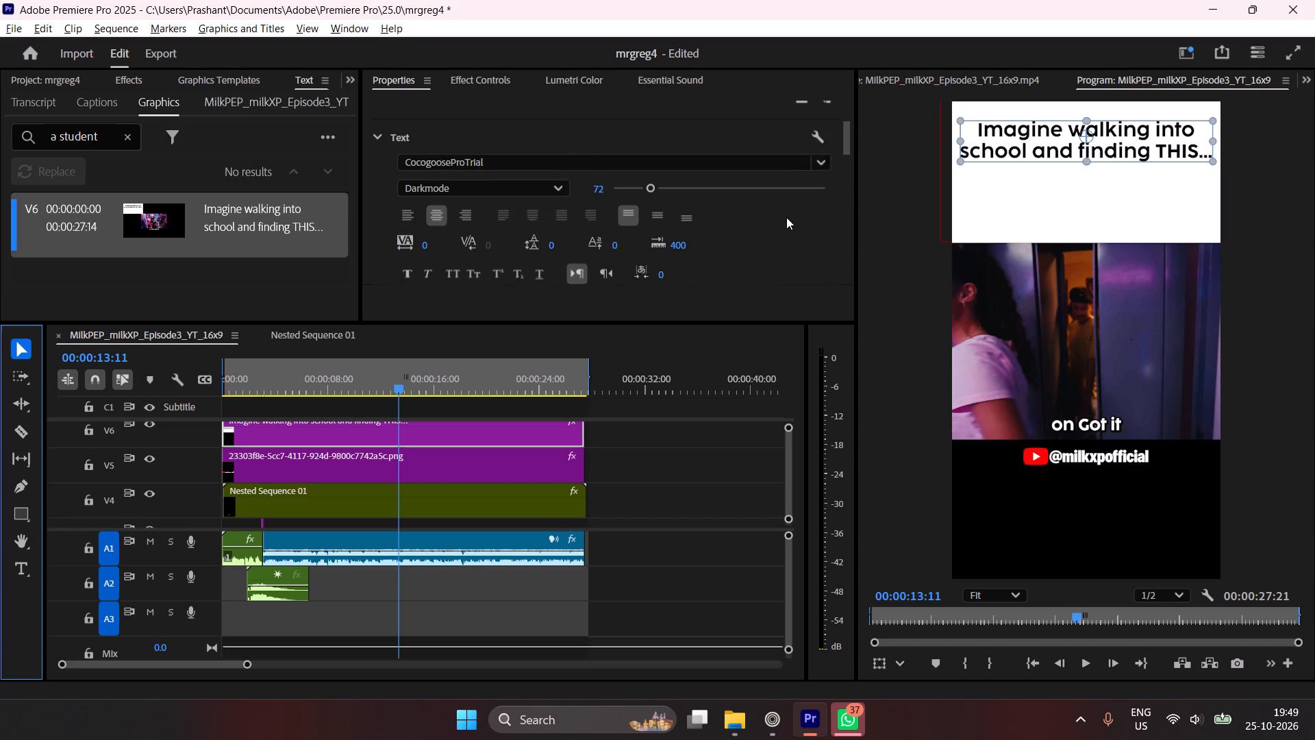
scroll(786, 217, "up", 2)
scroll(680, 148, "up", 3)
left_click(608, 139)
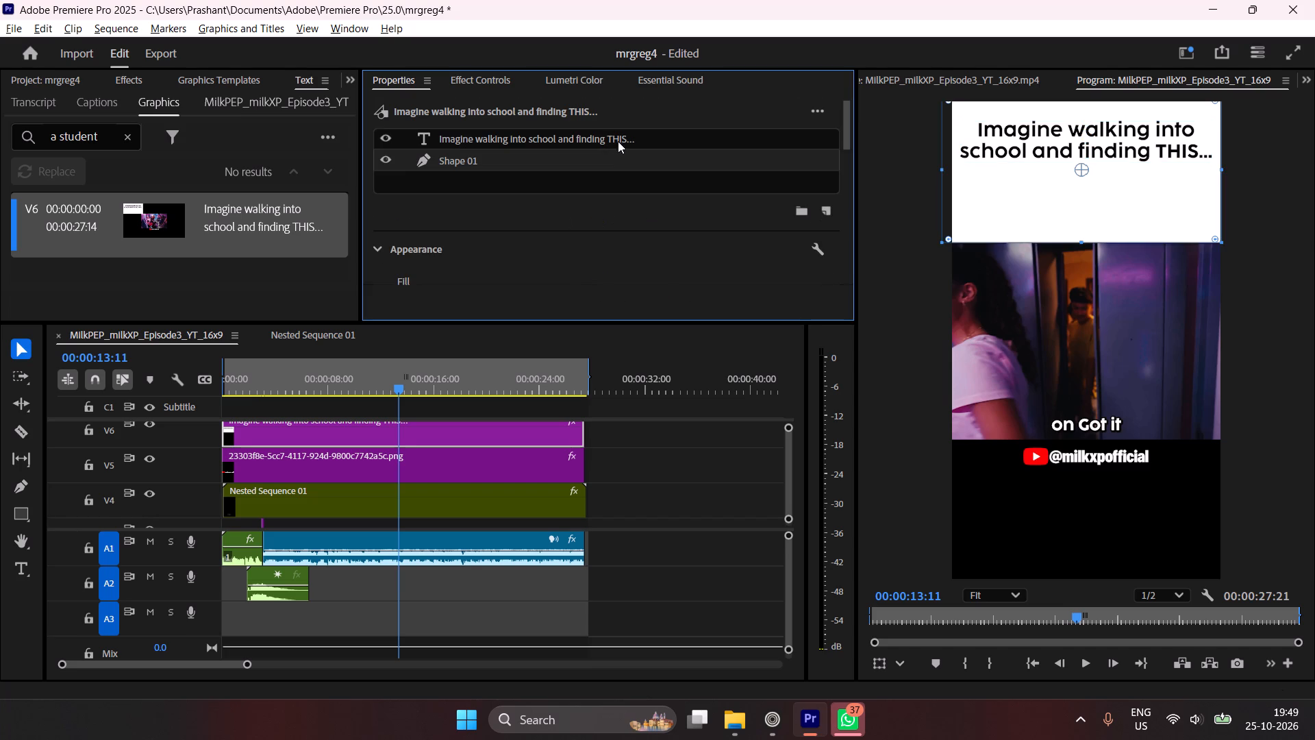
left_click(605, 163)
left_click_drag(847, 127, 848, 223)
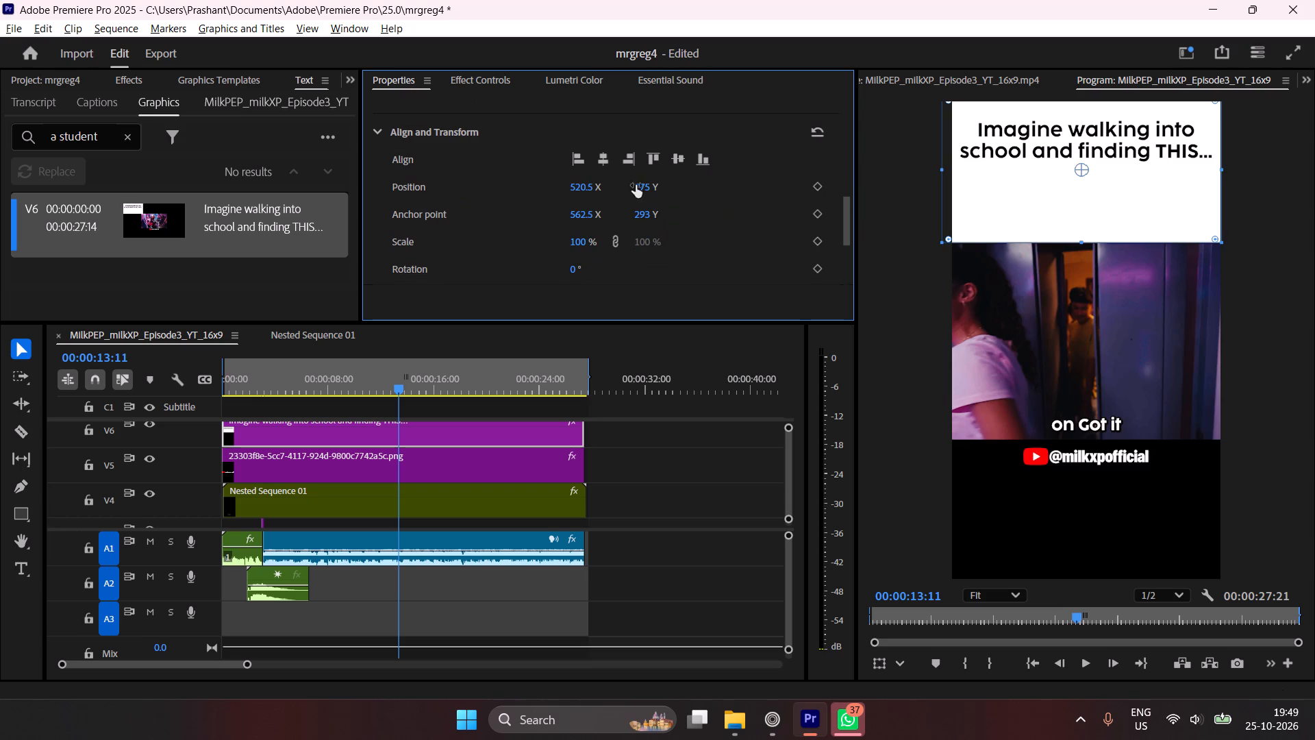
left_click_drag(638, 184, 692, 188)
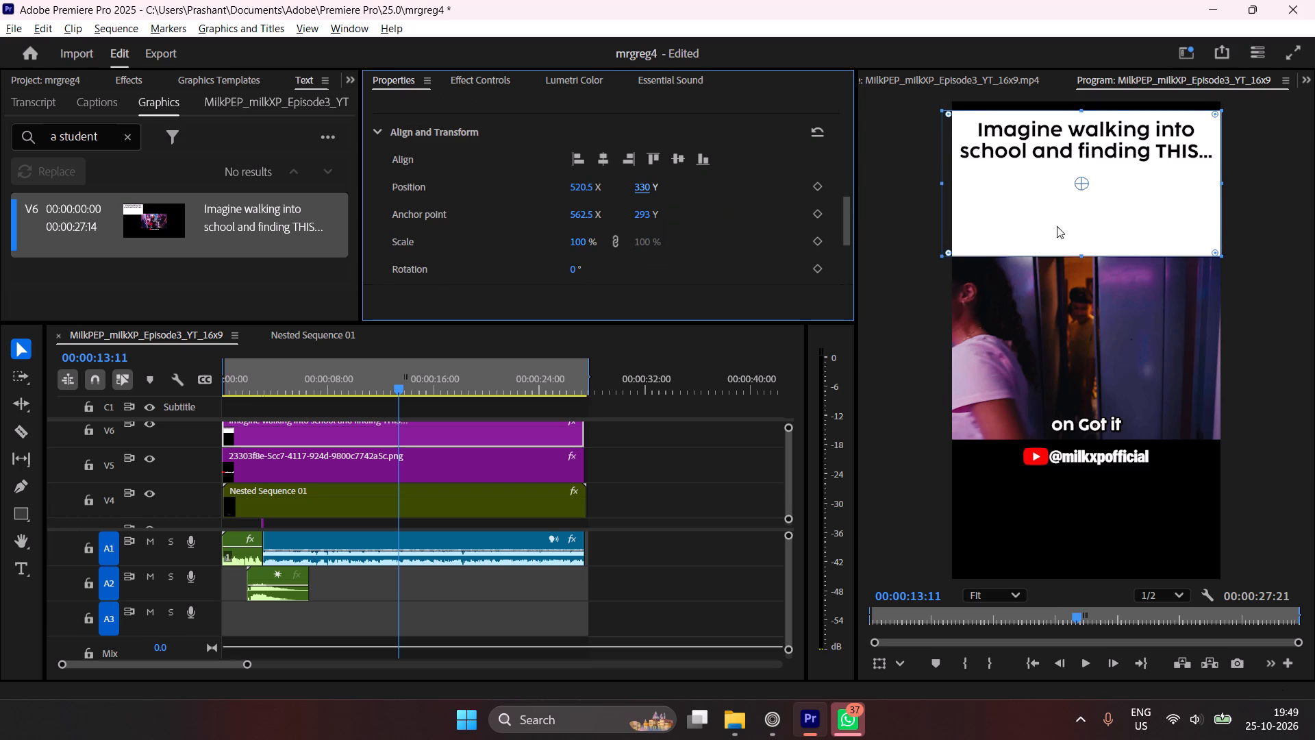
left_click_drag(1081, 254, 1079, 238)
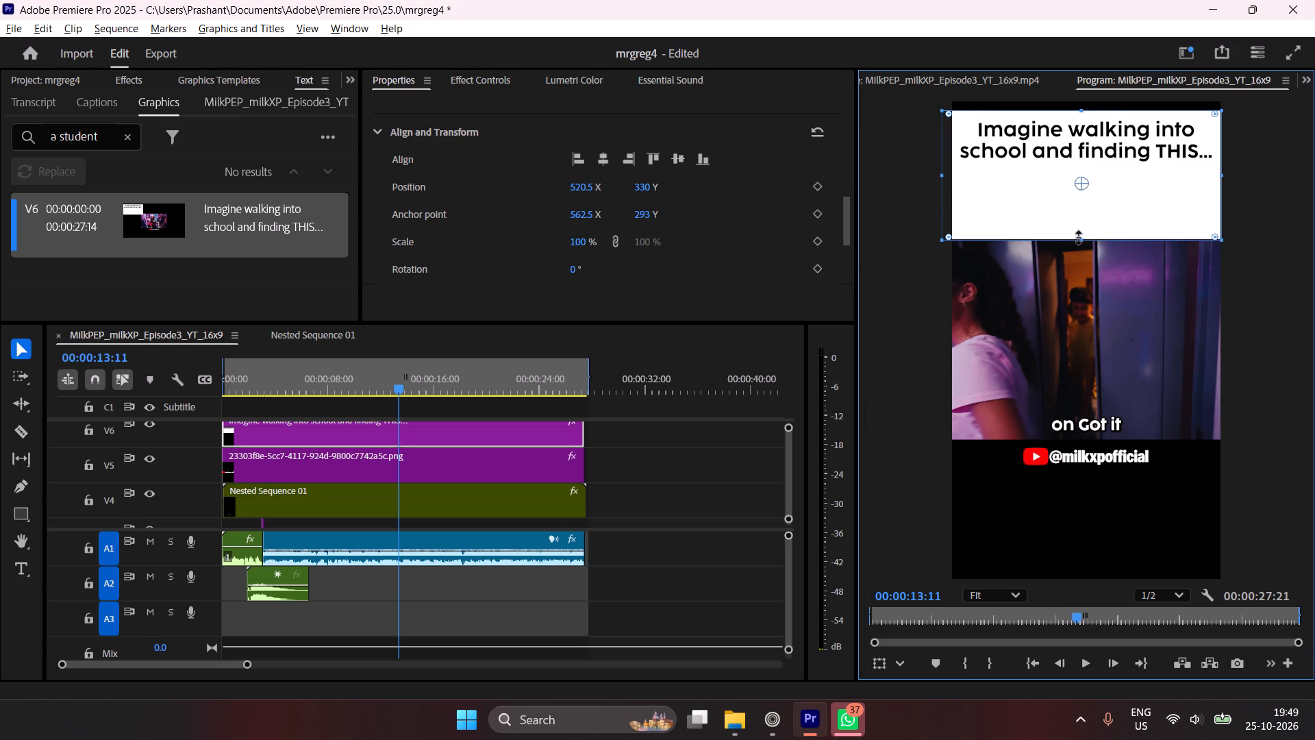
left_click_drag(1079, 238, 1079, 239)
left_click(719, 473)
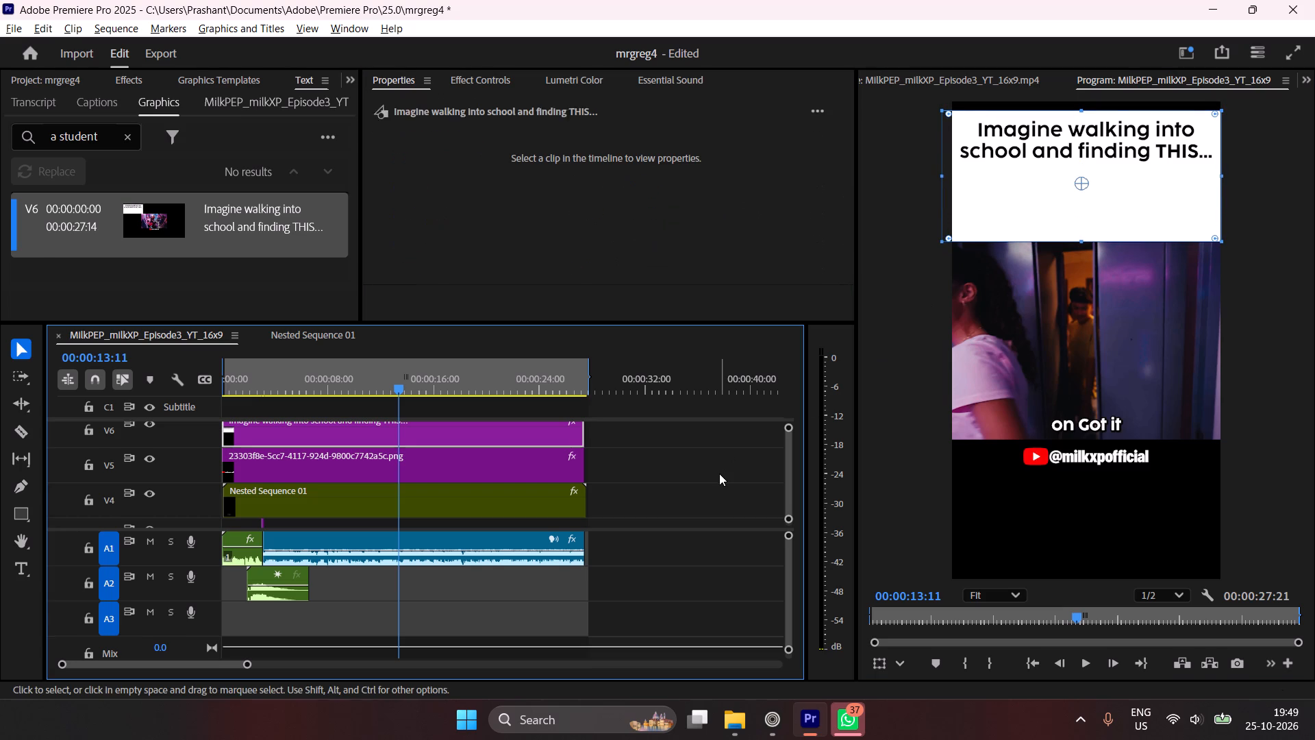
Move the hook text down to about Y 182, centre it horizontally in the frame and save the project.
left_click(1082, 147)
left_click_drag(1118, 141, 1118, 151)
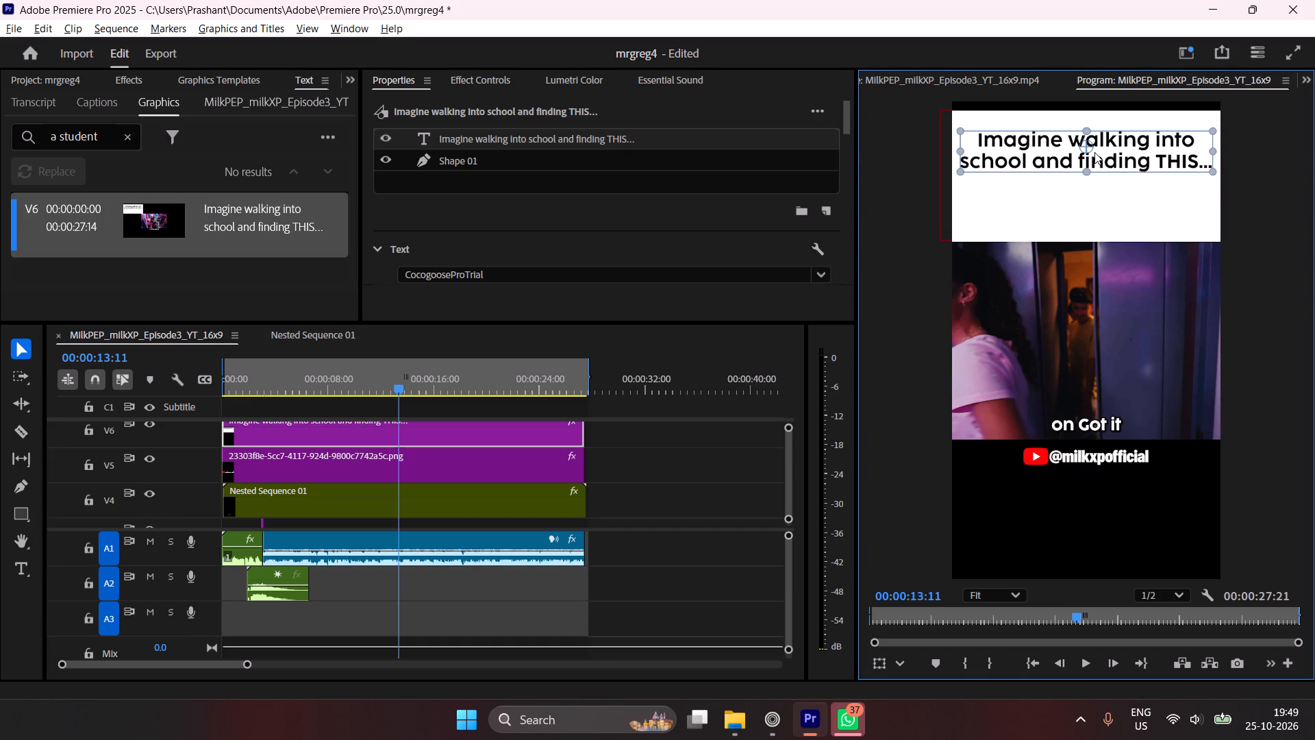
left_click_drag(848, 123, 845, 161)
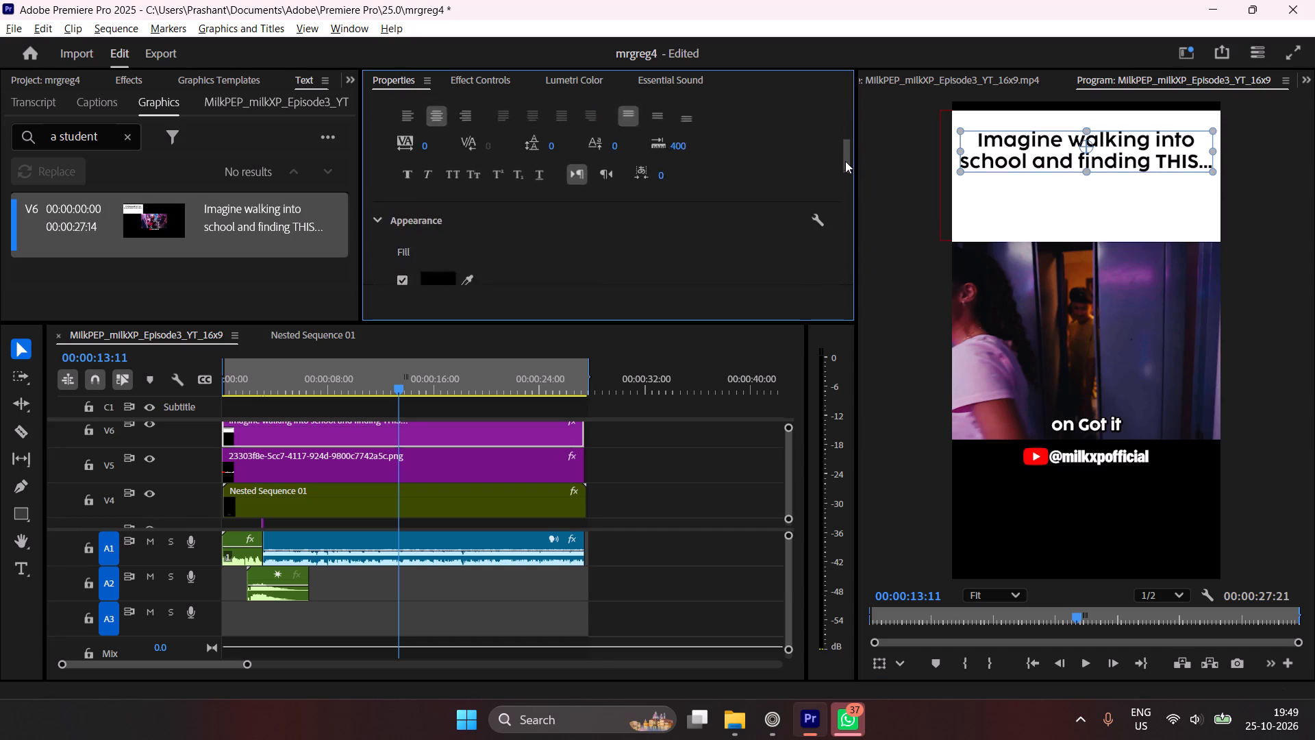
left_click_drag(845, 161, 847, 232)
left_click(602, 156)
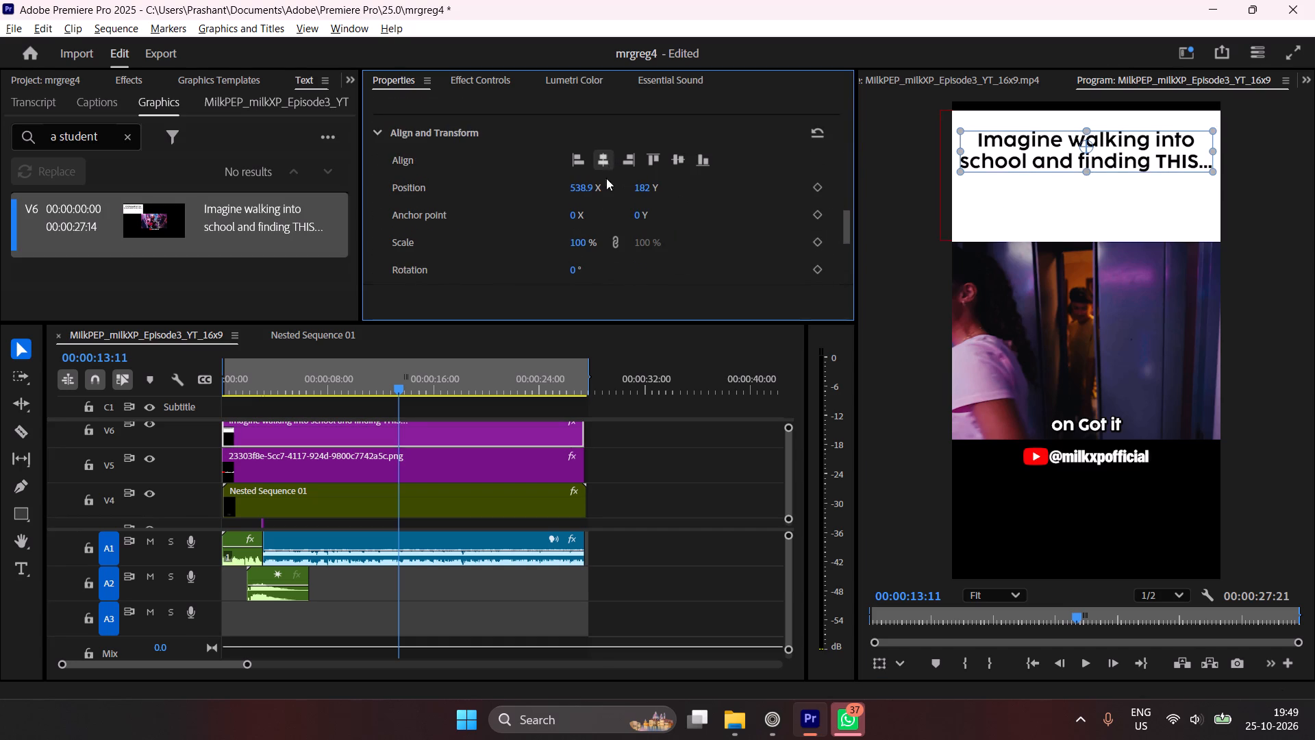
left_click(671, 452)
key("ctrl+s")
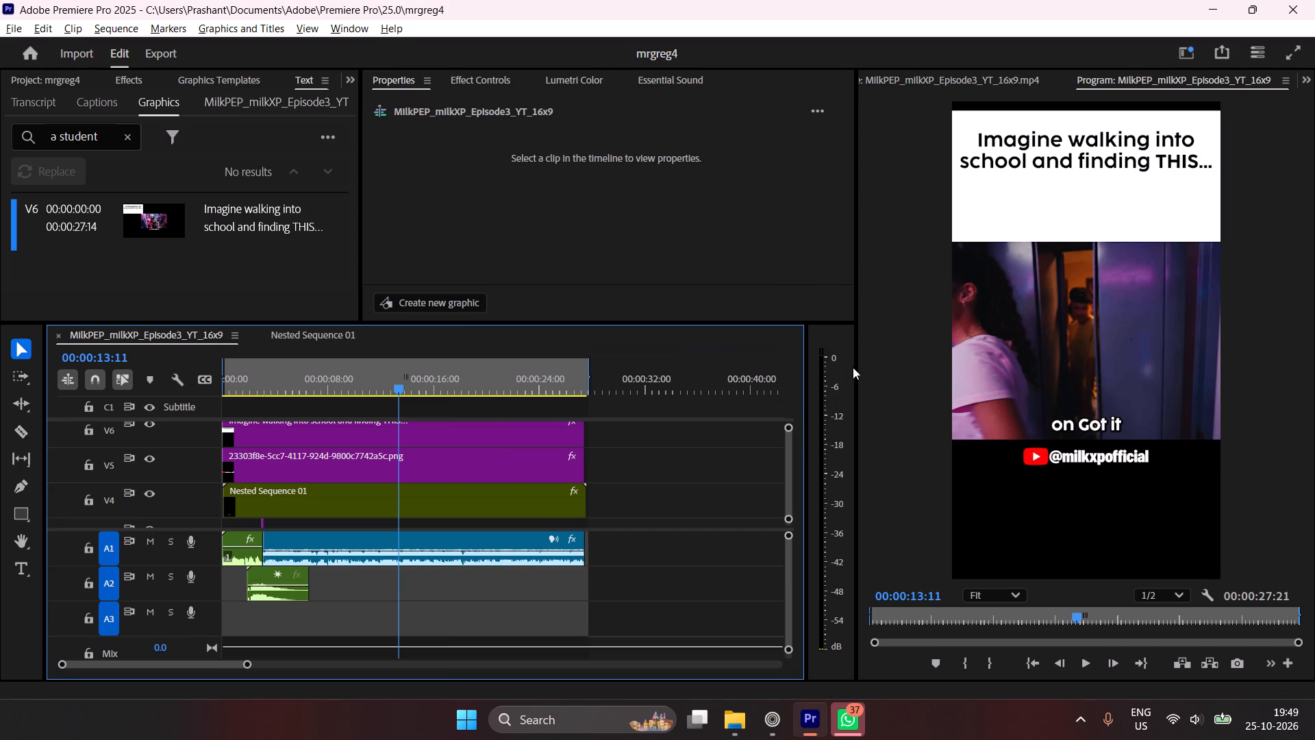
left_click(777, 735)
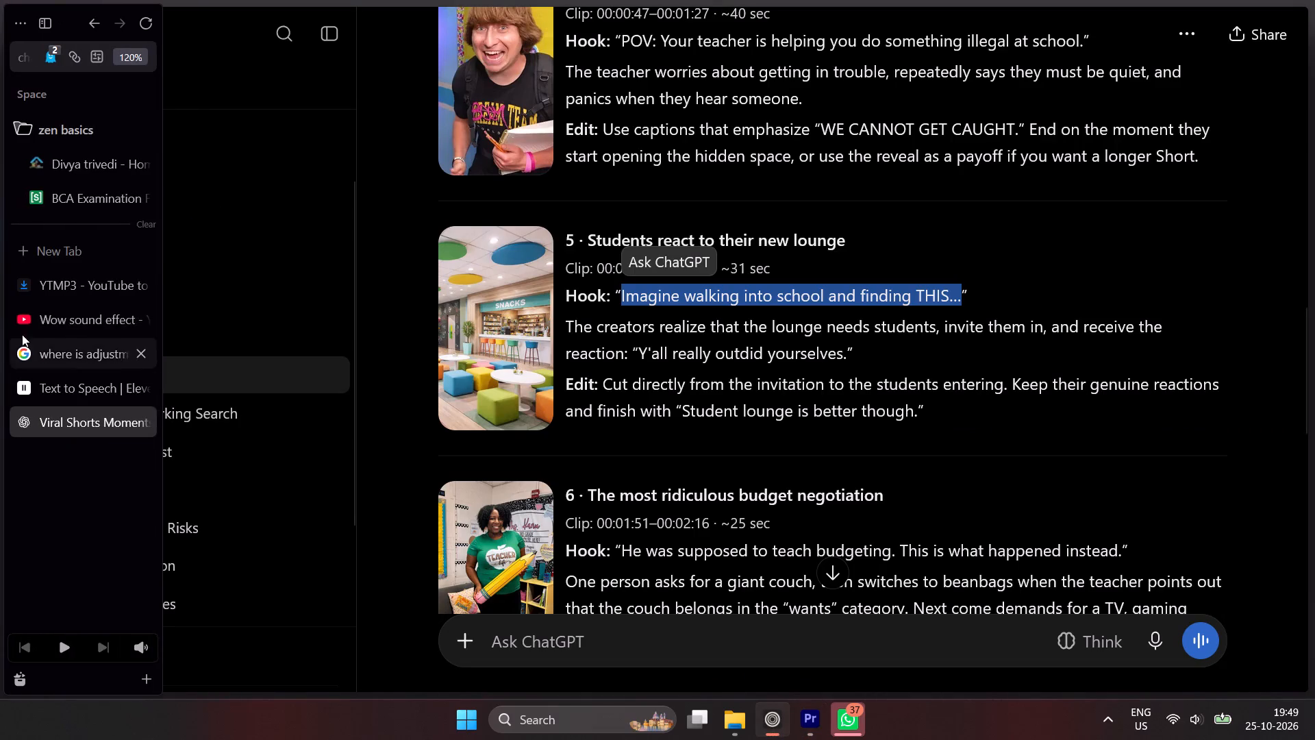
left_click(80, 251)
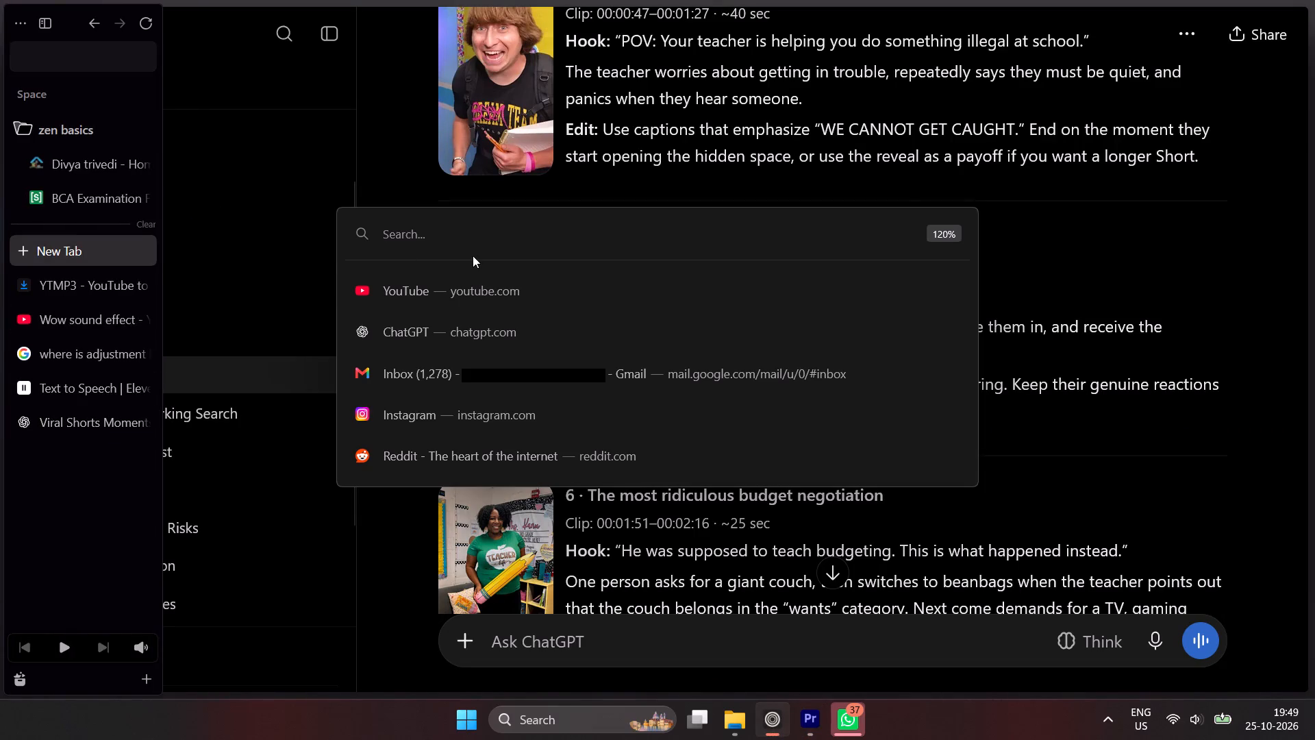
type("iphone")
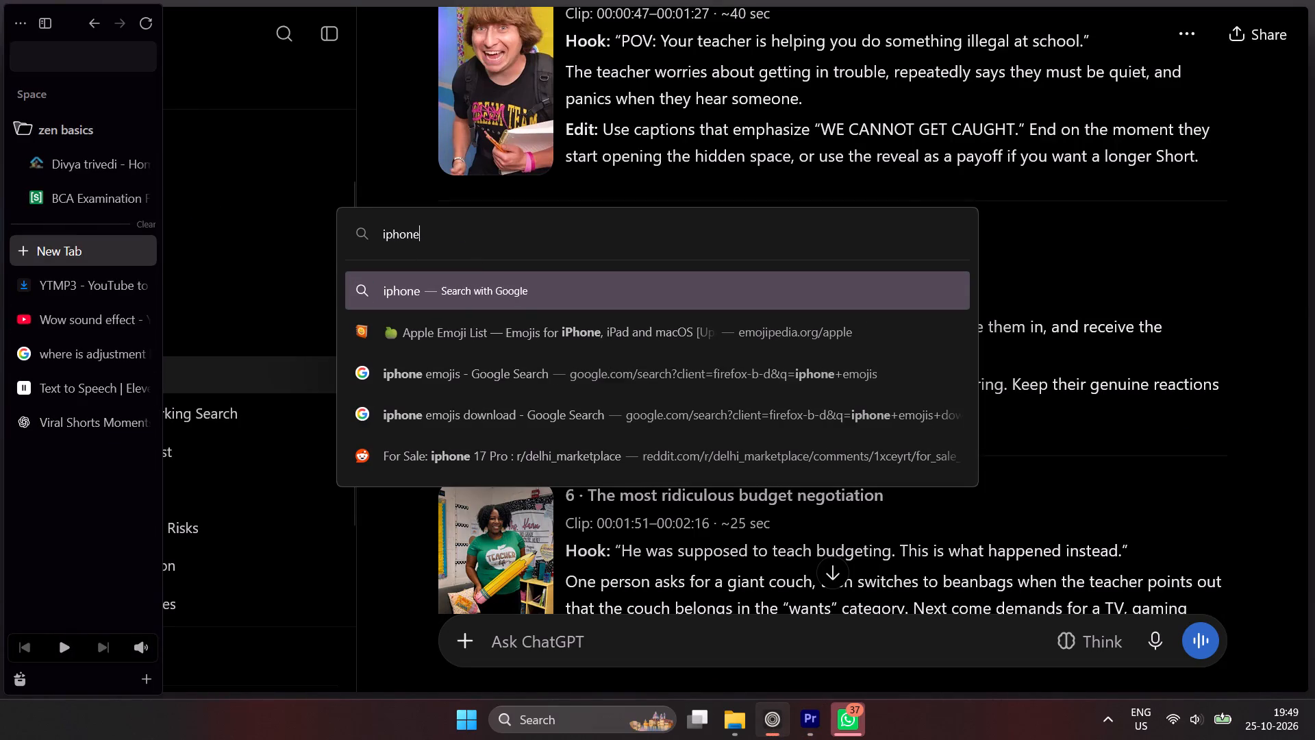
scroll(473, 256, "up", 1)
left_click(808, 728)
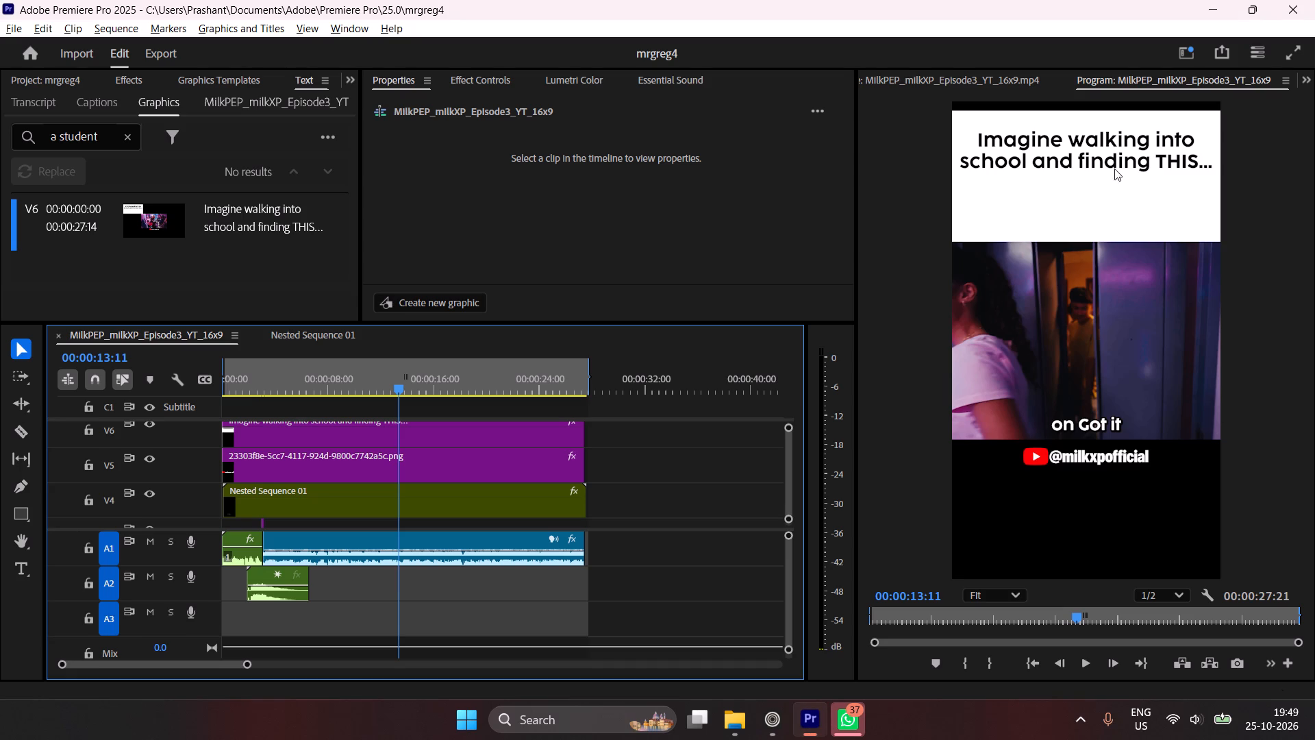
Move the hook text down to about Y 400, just above the video, and centre it horizontally in the frame.
left_click(1096, 145)
left_click_drag(1138, 151, 1141, 201)
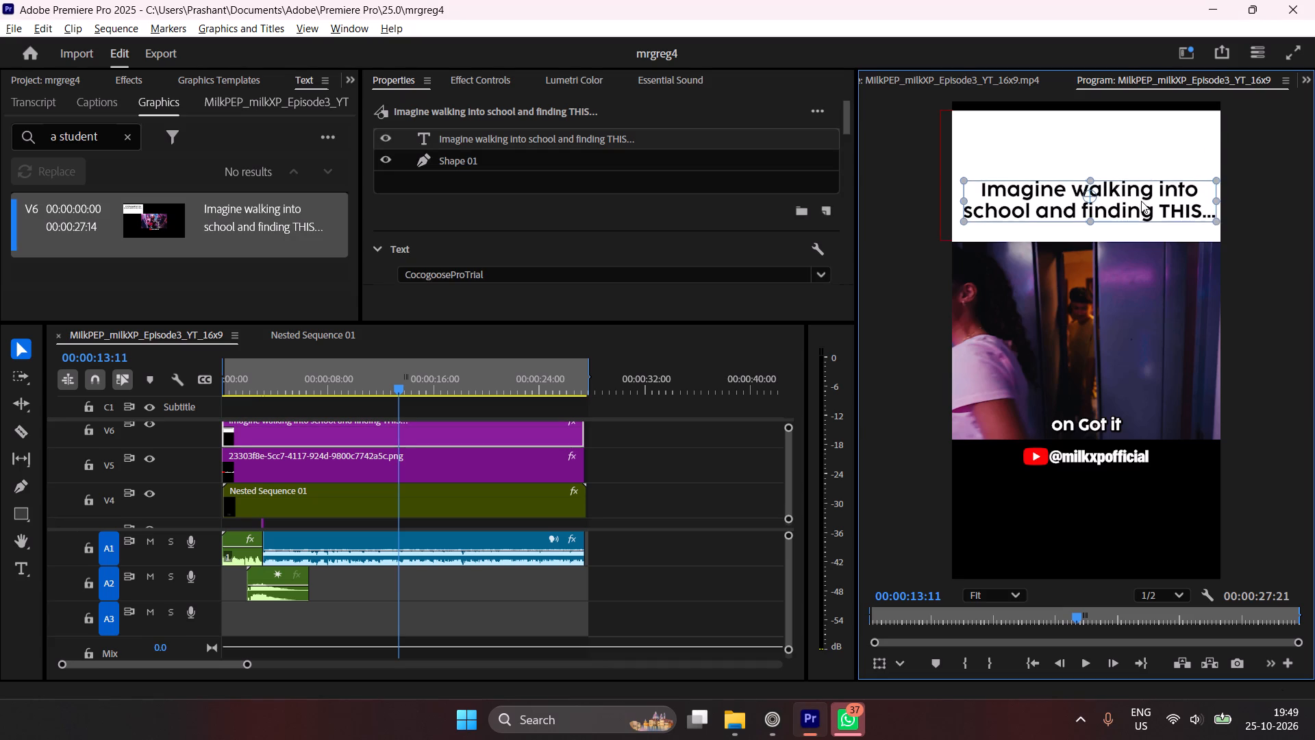
left_click_drag(1141, 201, 1140, 205)
scroll(588, 214, "down", 3)
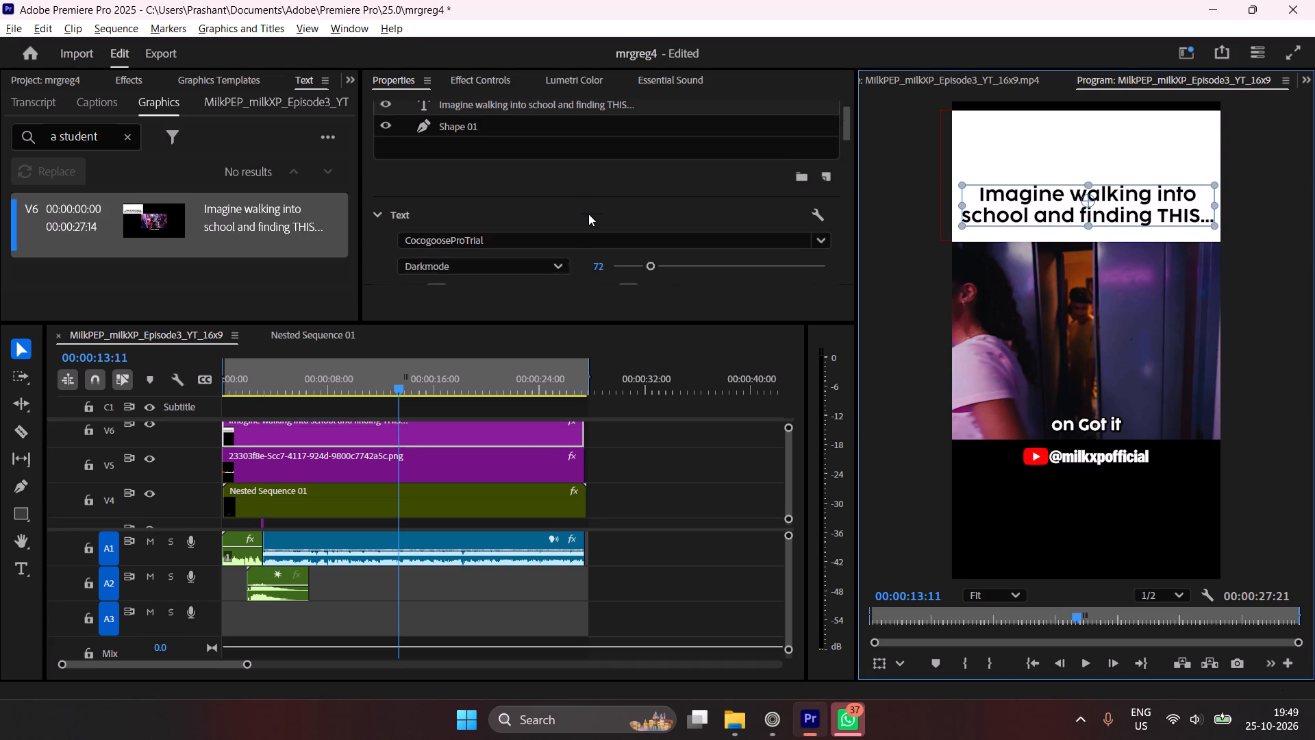
scroll(588, 214, "down", 3)
scroll(740, 248, "down", 4)
scroll(740, 248, "up", 1)
scroll(740, 248, "down", 10)
scroll(742, 247, "up", 1)
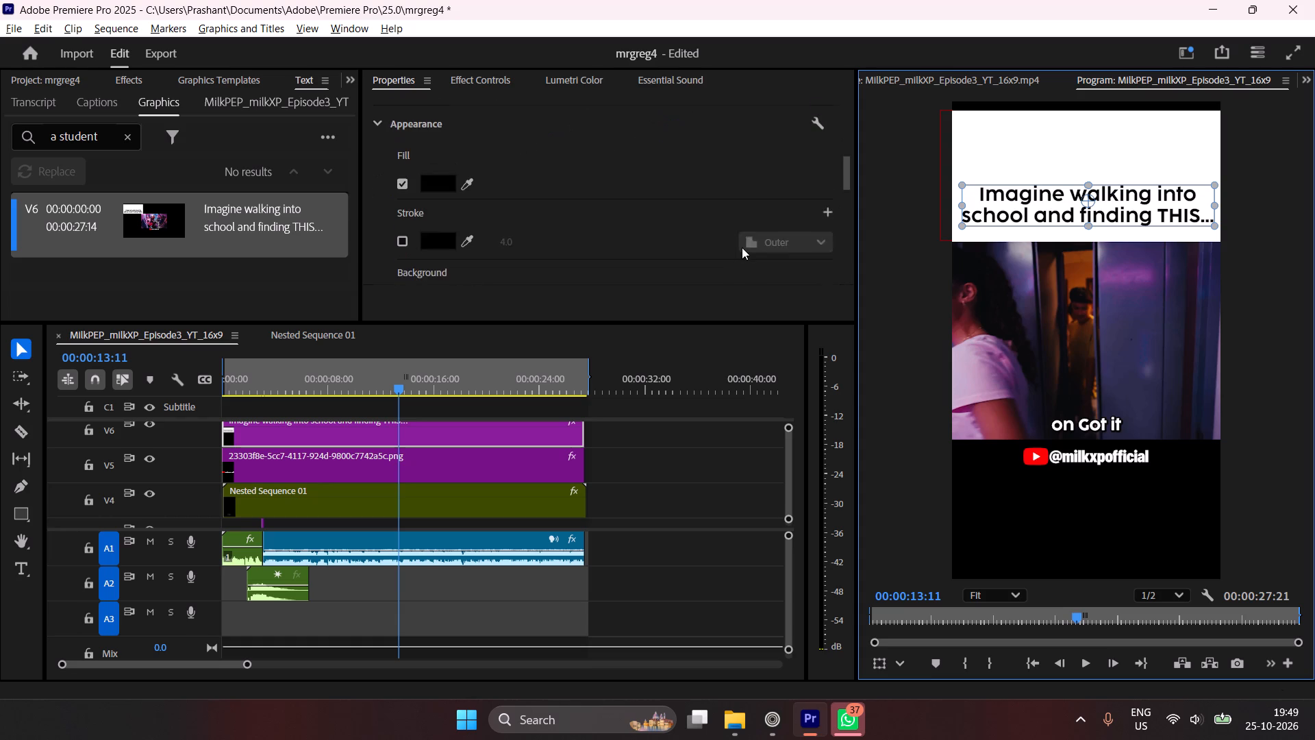
scroll(742, 247, "down", 13)
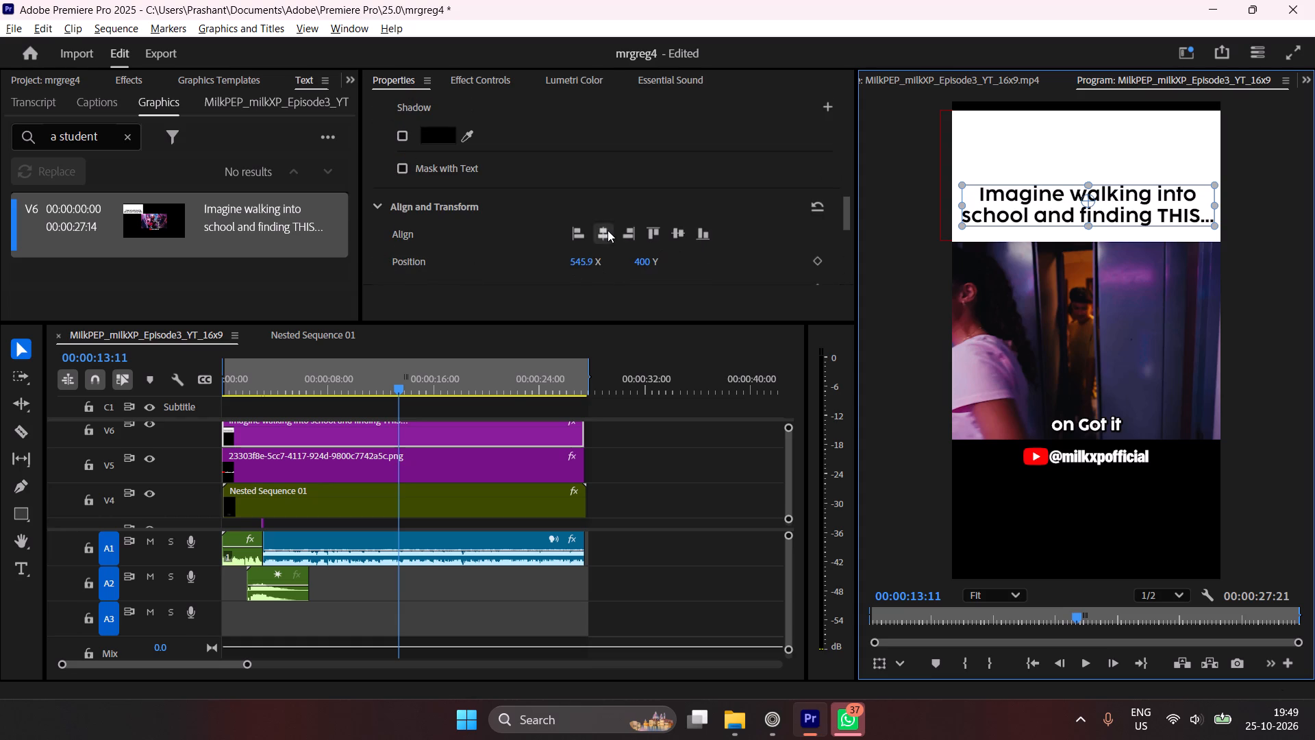
left_click(608, 230)
Lower the top edge of the white Shape 01 so it forms a narrow band closely around the two-line hook text.
left_click(433, 456)
scroll(662, 461, "up", 2)
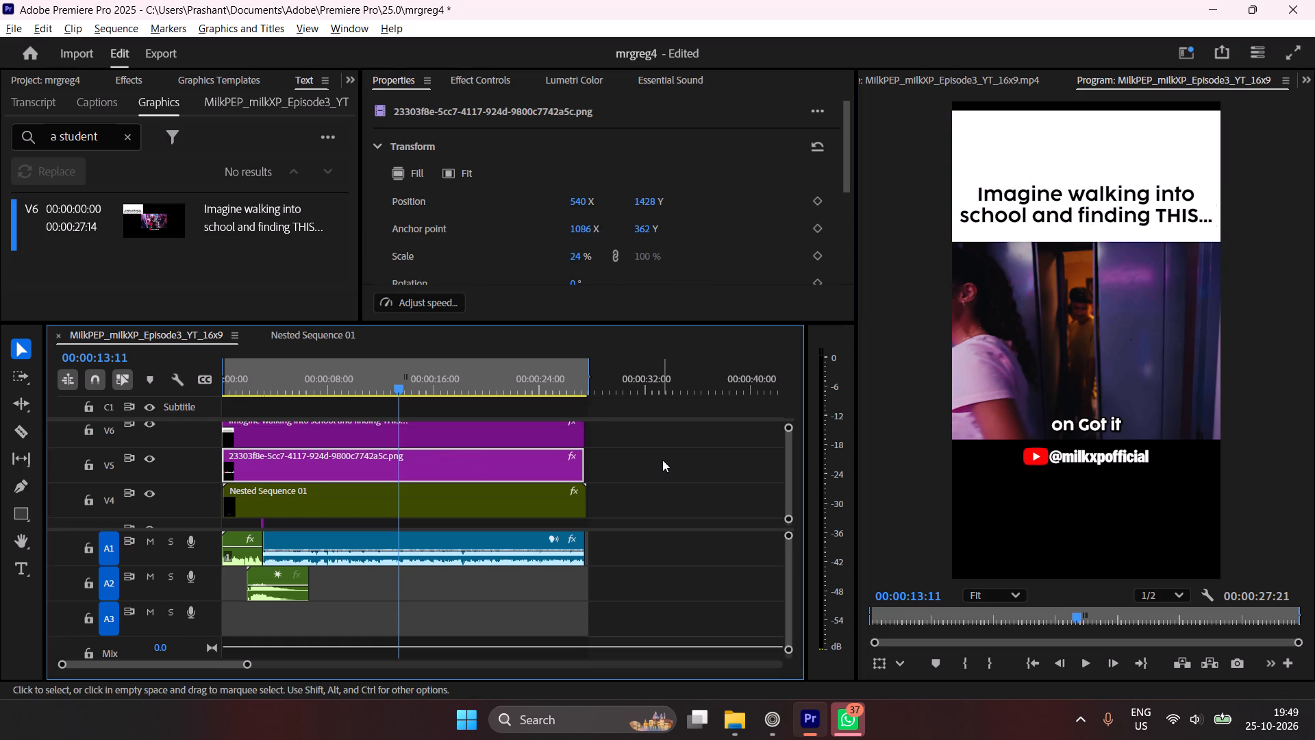
left_click(456, 436)
left_click(510, 163)
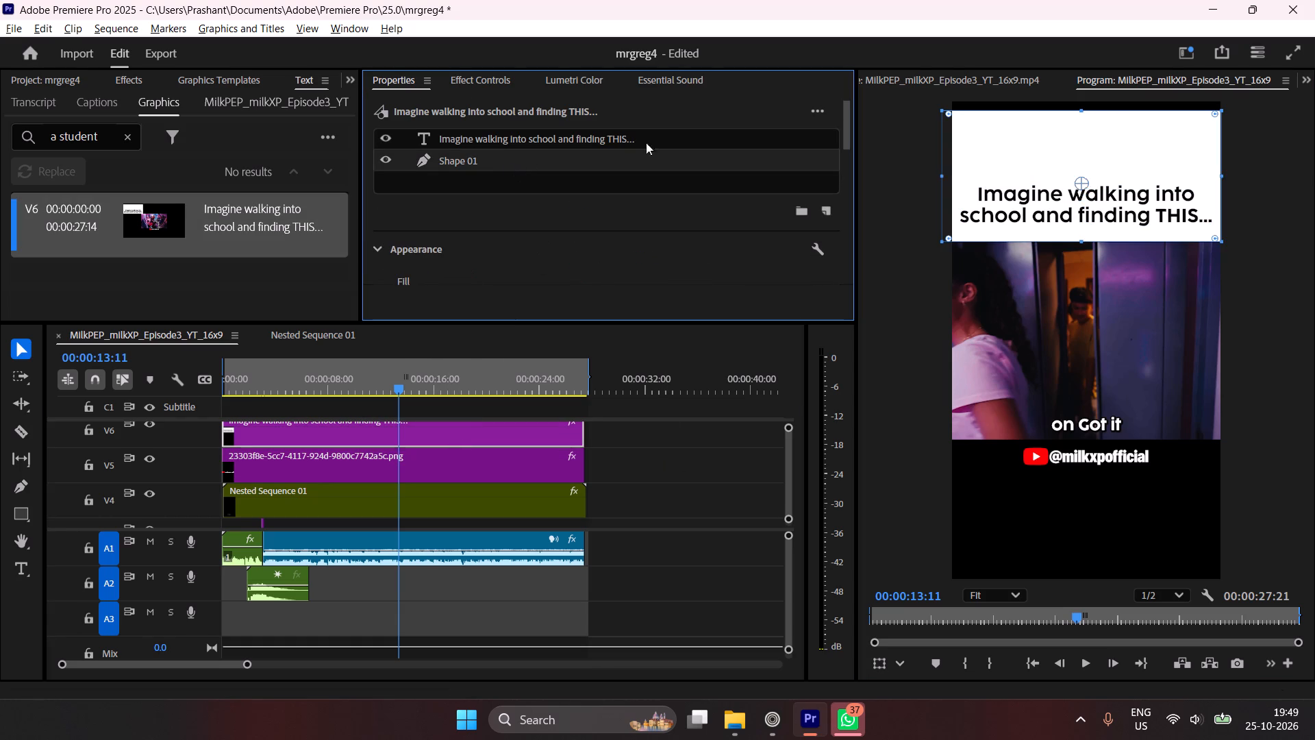
left_click_drag(1090, 108, 1093, 175)
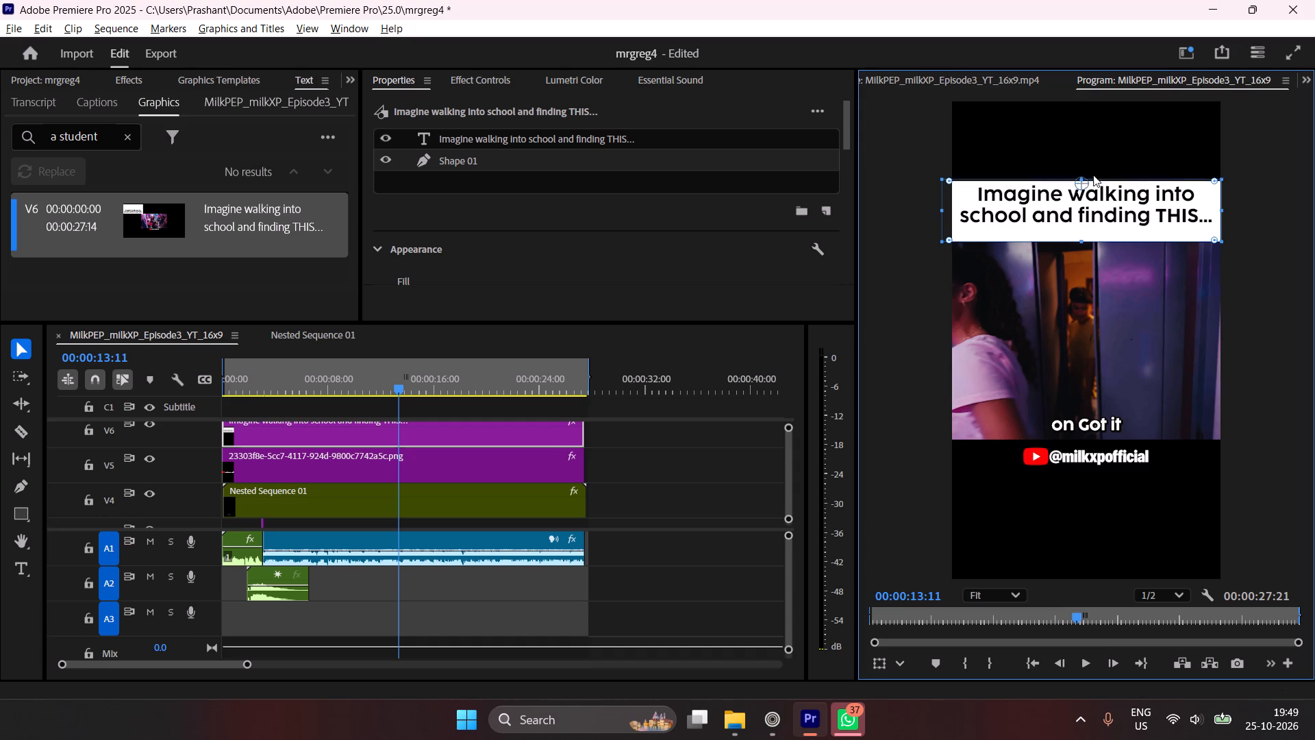
left_click_drag(1093, 175, 1094, 171)
left_click(748, 544)
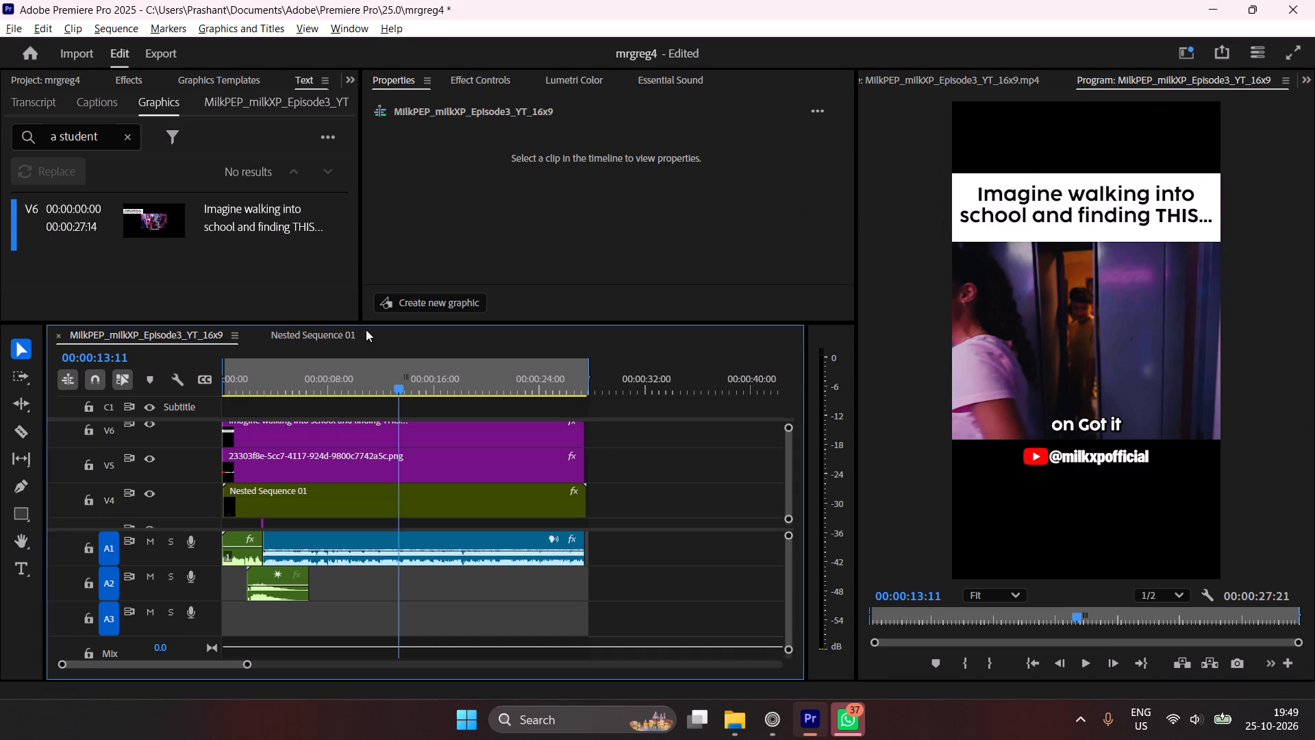
Play the opening second of the sequence from 00:00:00:00 to check the hook title band.
left_click_drag(332, 397, 180, 413)
left_click_drag(259, 385, 254, 385)
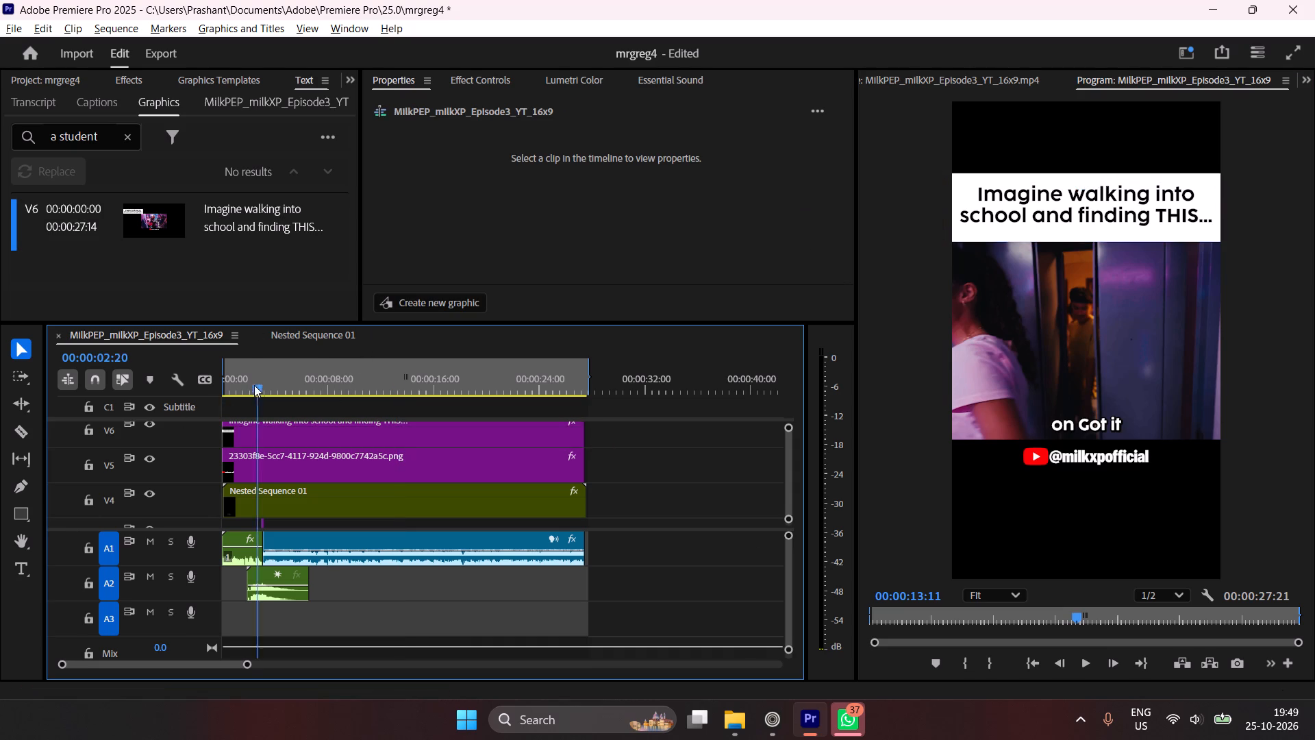
left_click_drag(254, 385, 195, 395)
key("space")
key("space")
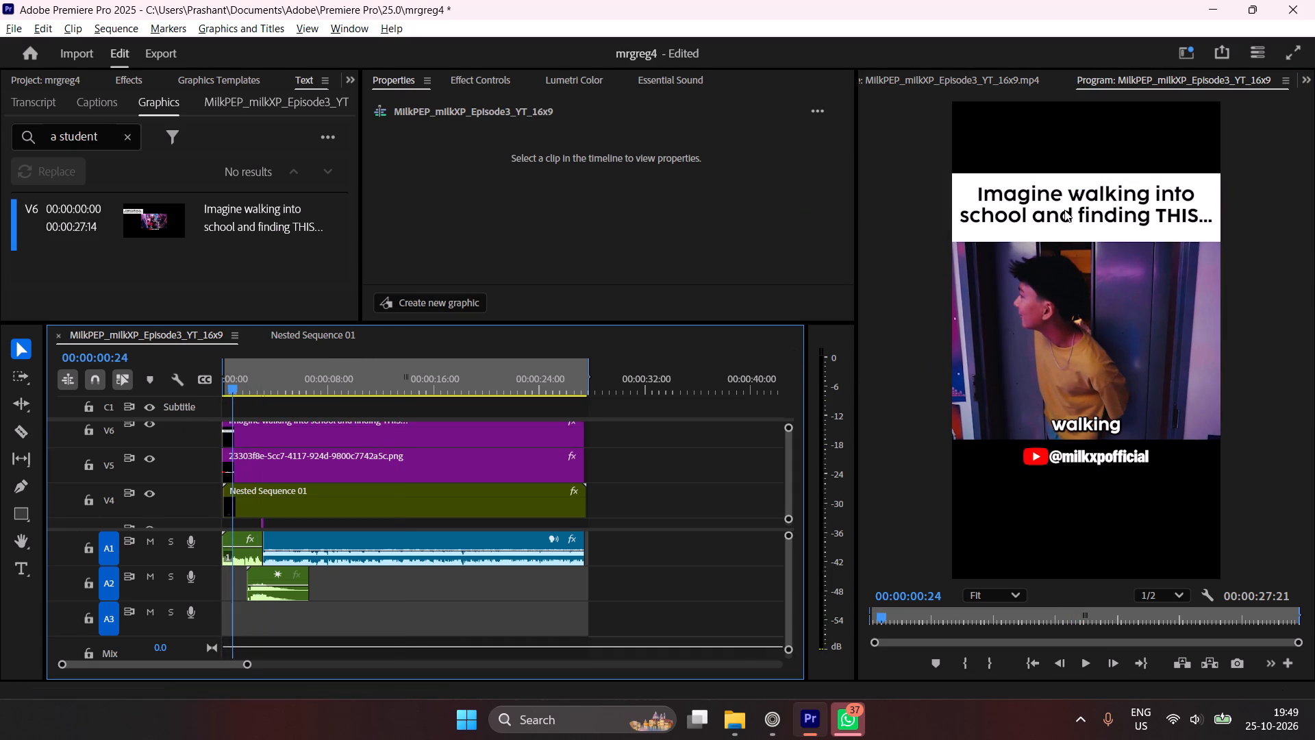
Nudge the hook text down within the white band to about Y 407, centre it horizontally and save the project.
left_click(1064, 210)
left_click(1131, 206)
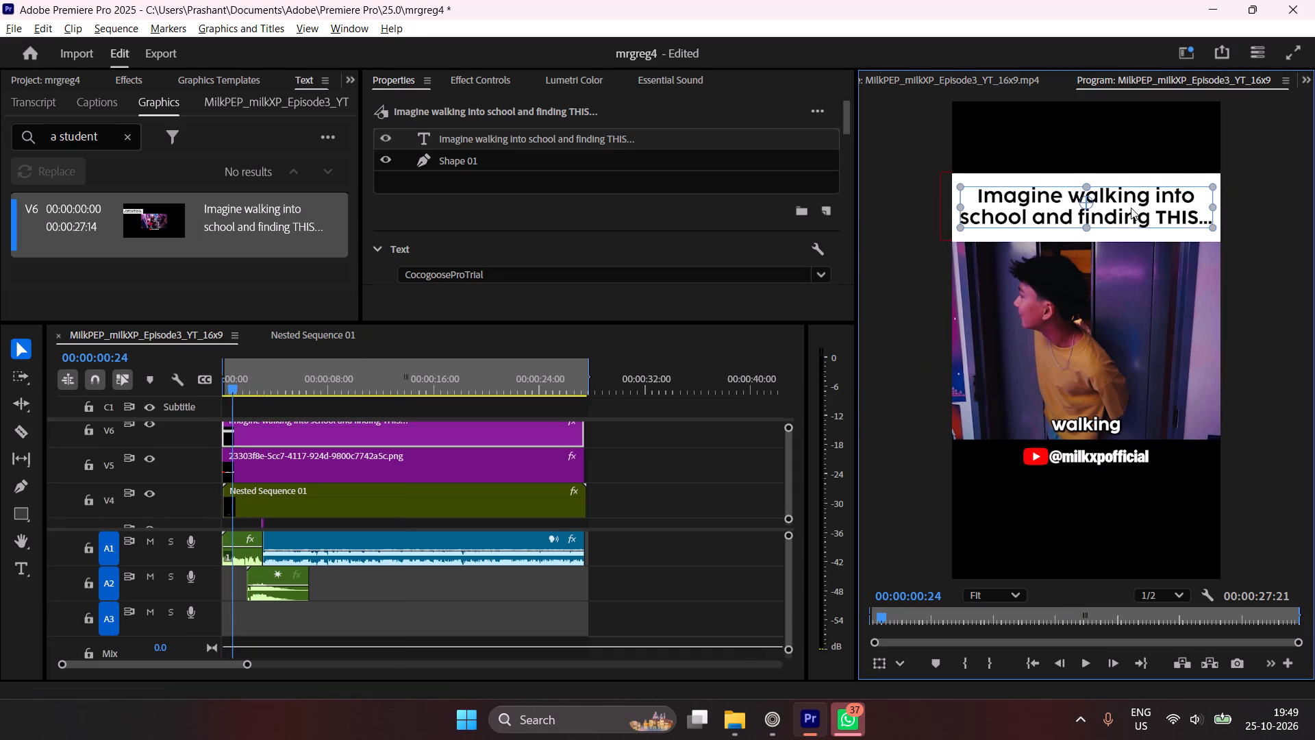
scroll(686, 208, "down", 5)
scroll(747, 245, "down", 2)
scroll(759, 250, "up", 1)
scroll(759, 250, "down", 10)
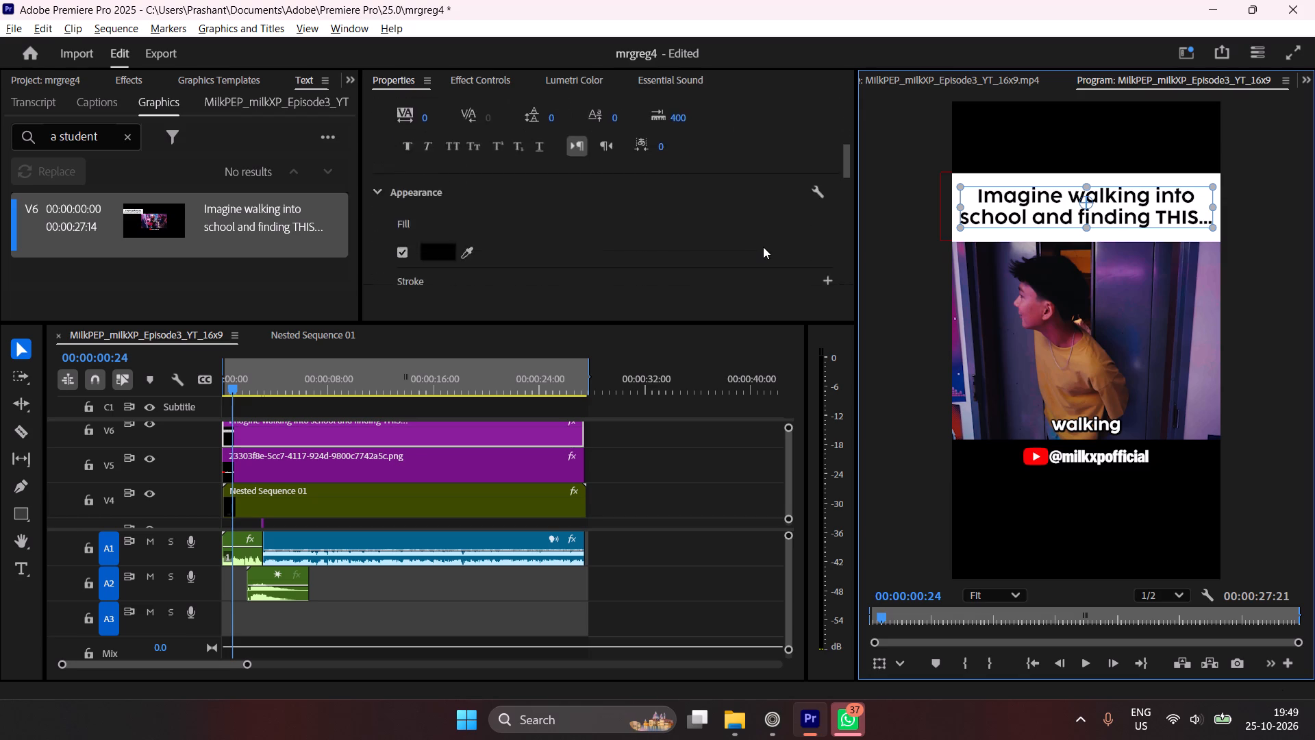
scroll(763, 247, "down", 18)
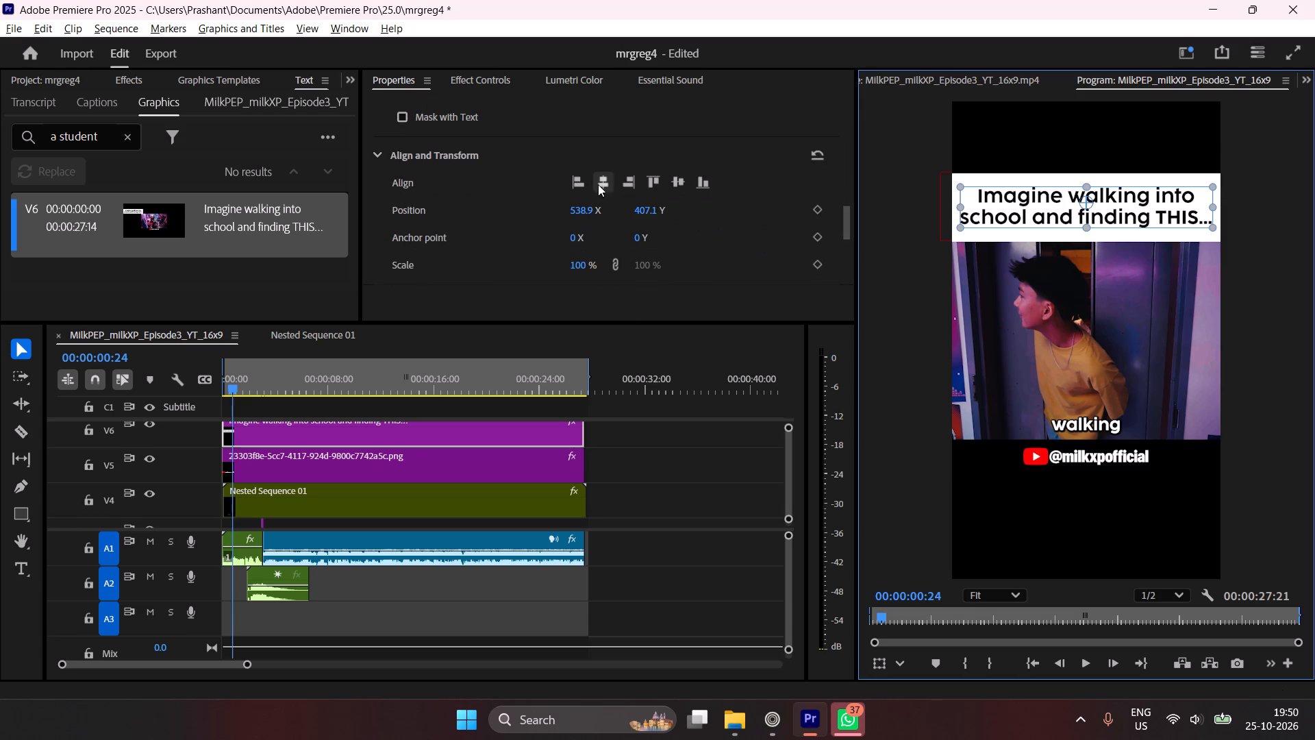
left_click(598, 184)
key("ctrl+s")
Play the whole sequence from the start to review the finished Short.
left_click_drag(405, 382, 175, 399)
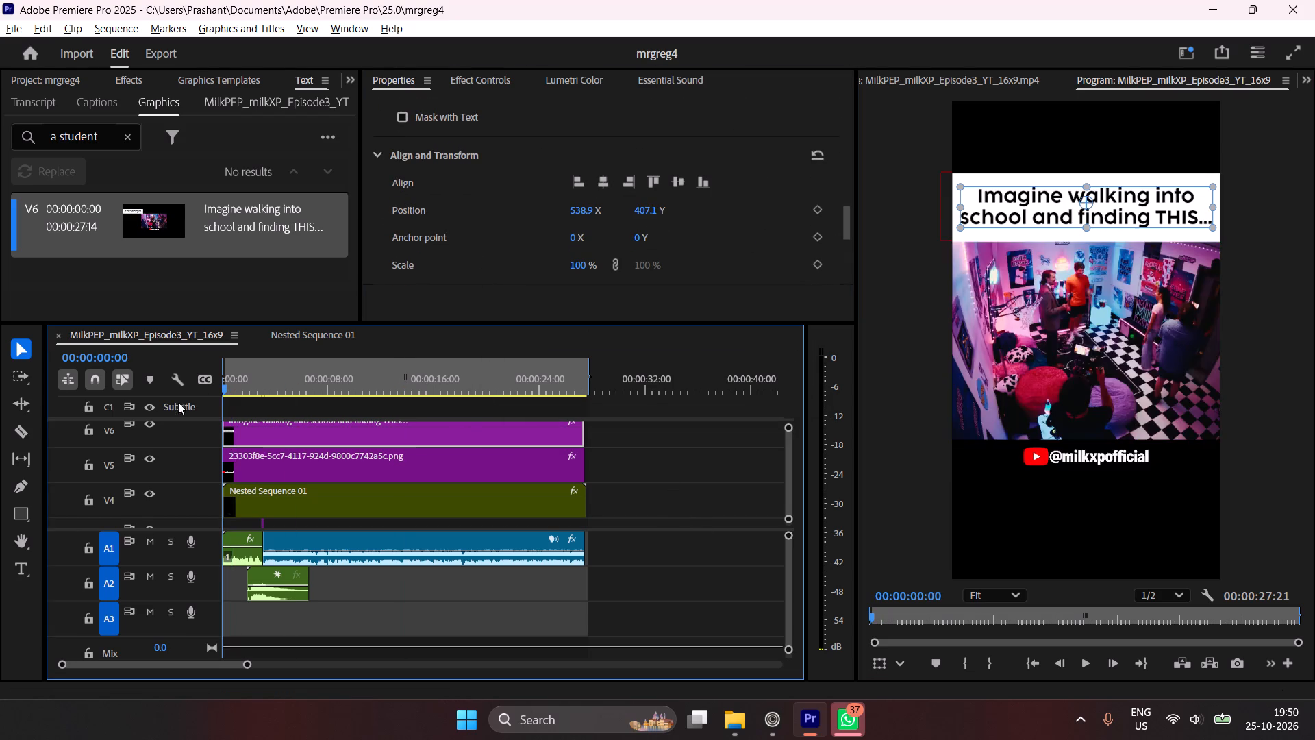
key("space")
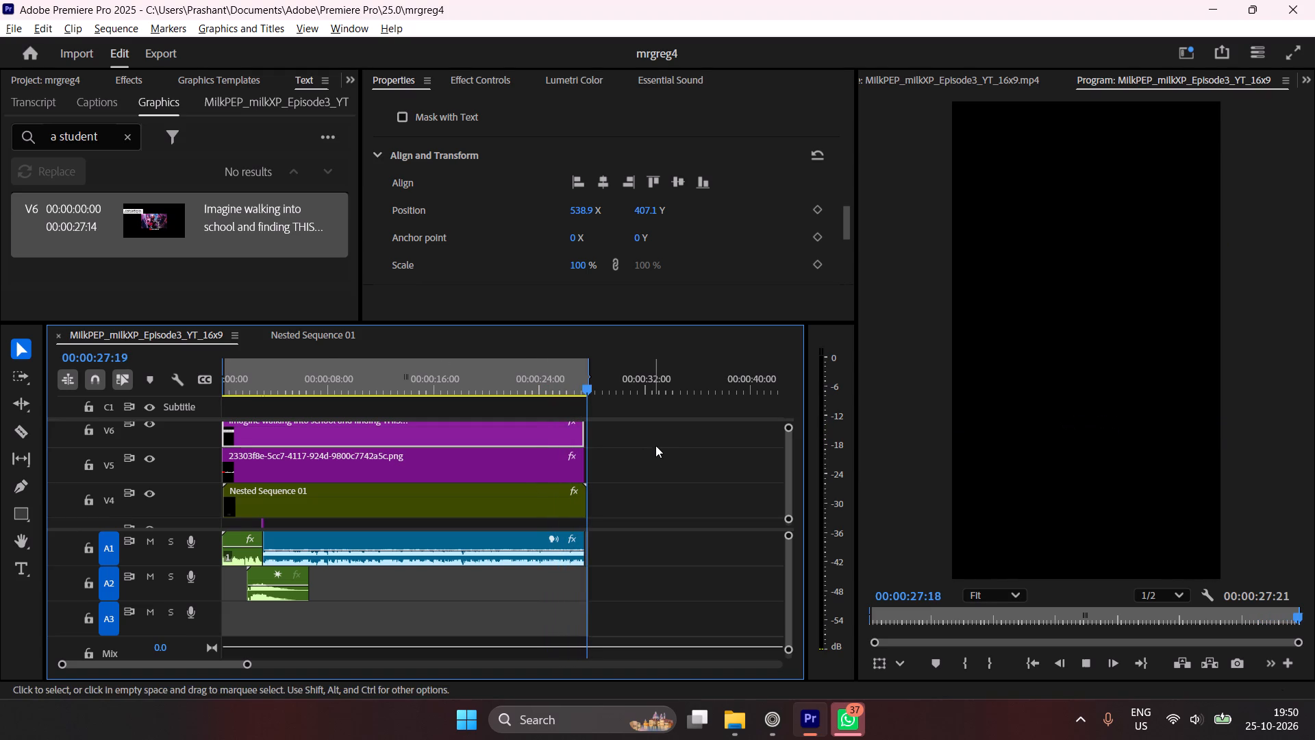
Save the project and quick-export the finished Short as an MP4 with the Match Source - Adaptive High Bitrate preset.
key("space")
key("space")
key("ctrl+s")
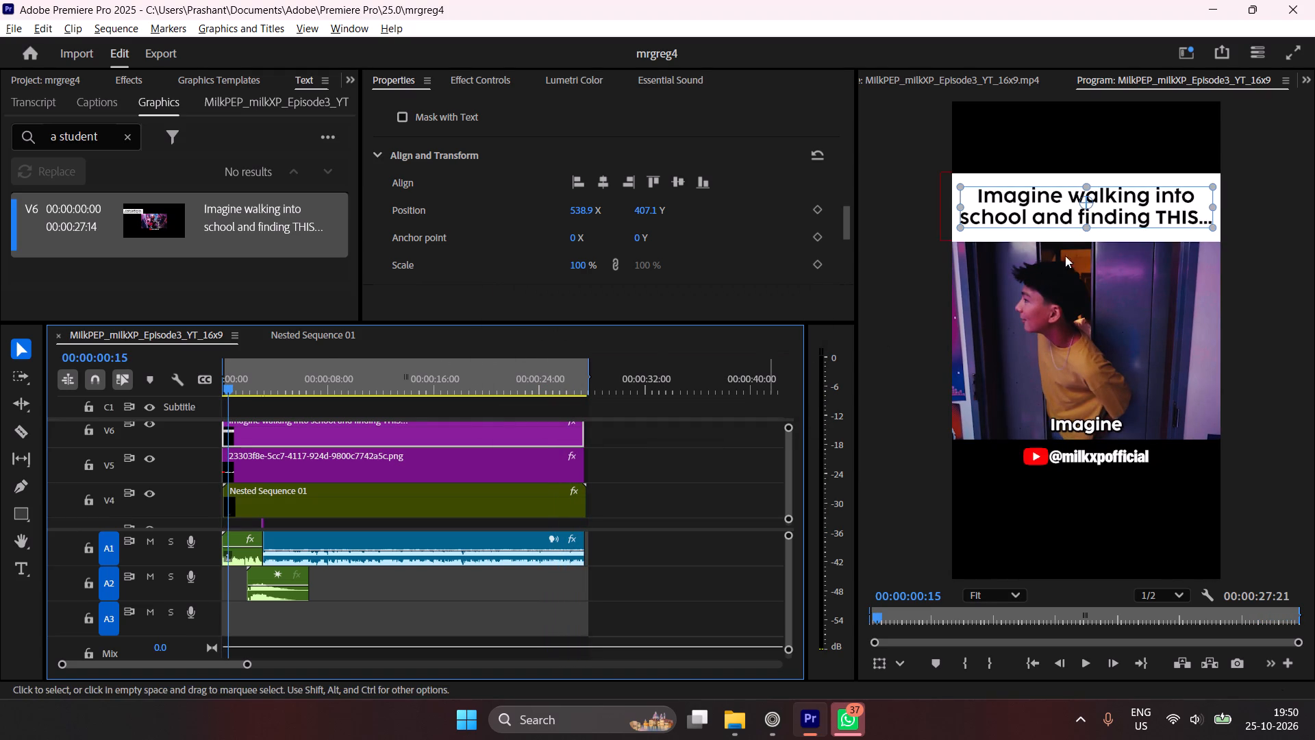
left_click(1216, 59)
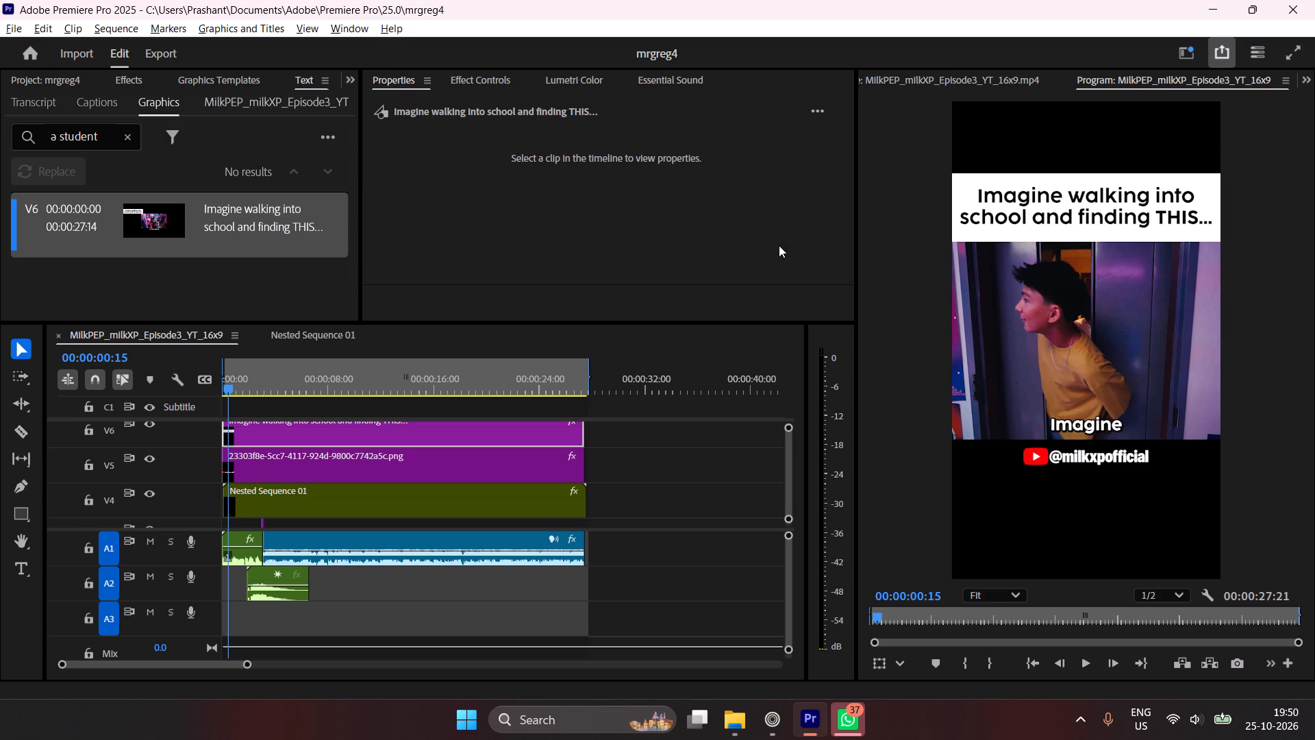
left_click(1223, 54)
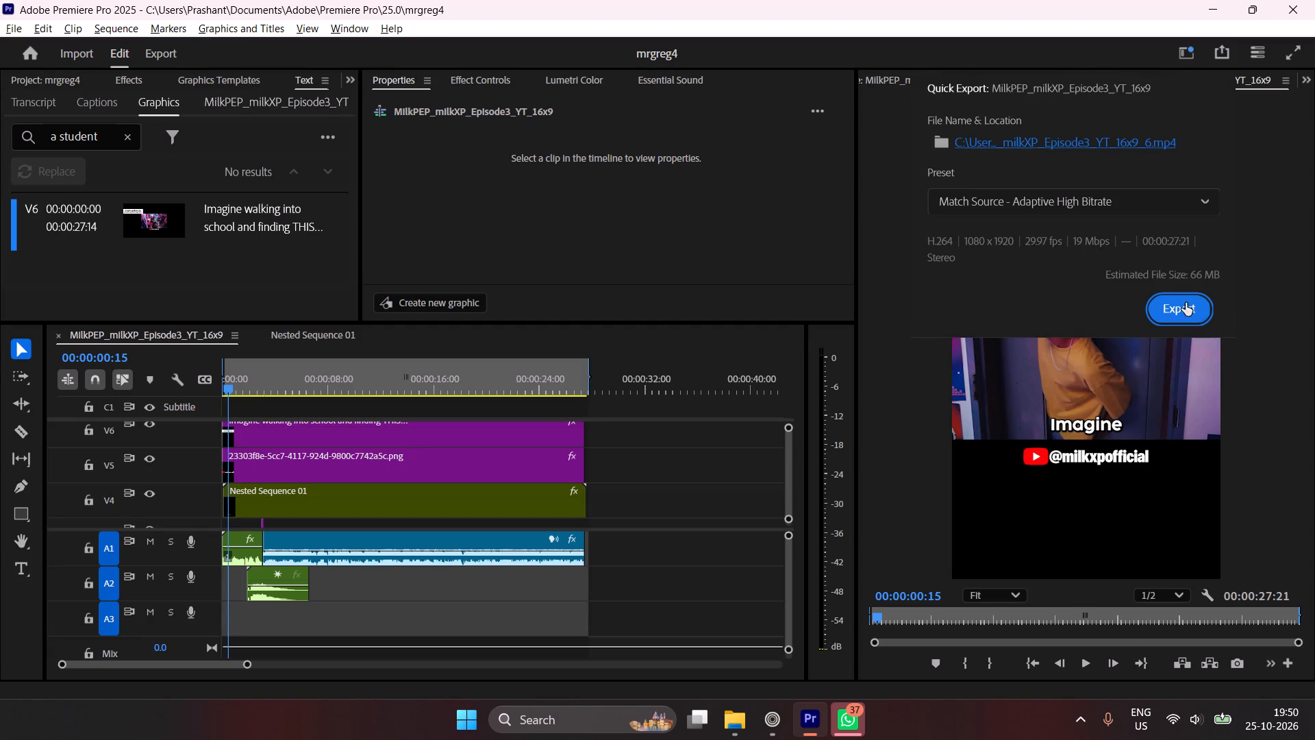
left_click(1186, 305)
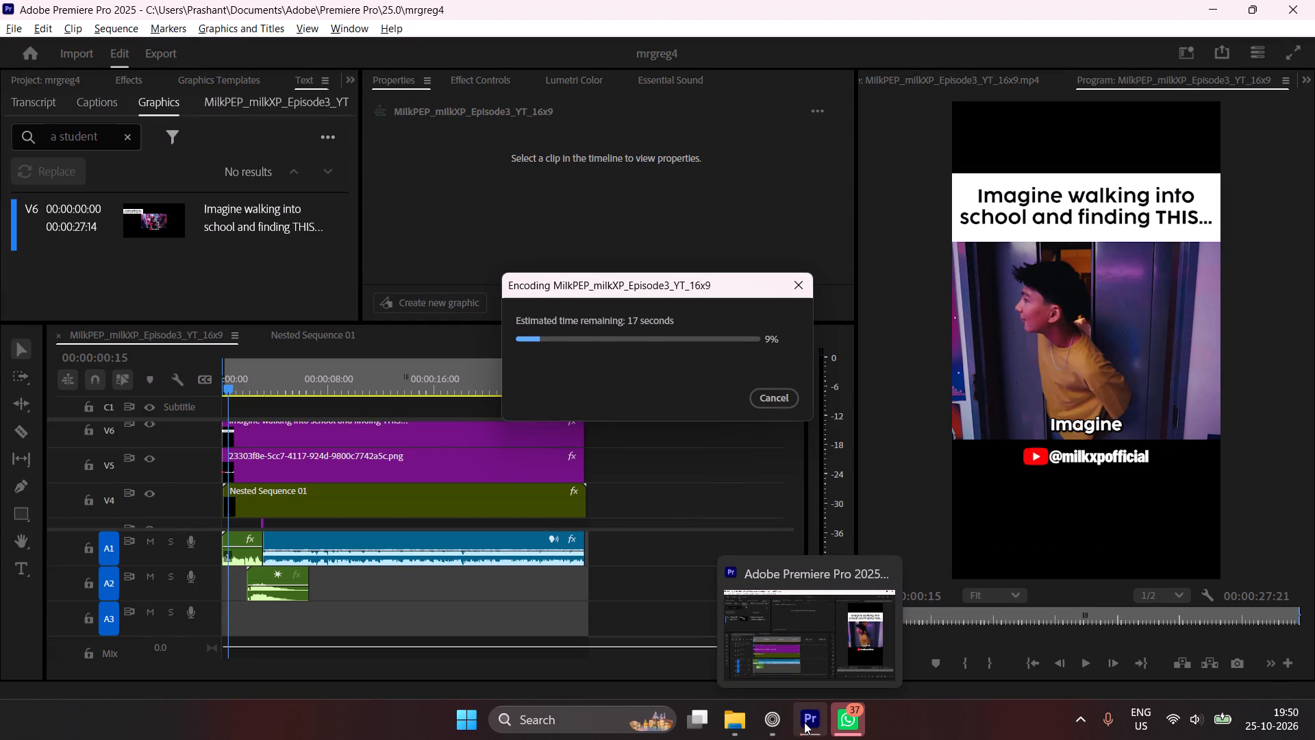
Switch to the Zen browser, load whop.com in the new tab and open the joined Clip Farm community's Content Rewards campaigns.
left_click(766, 732)
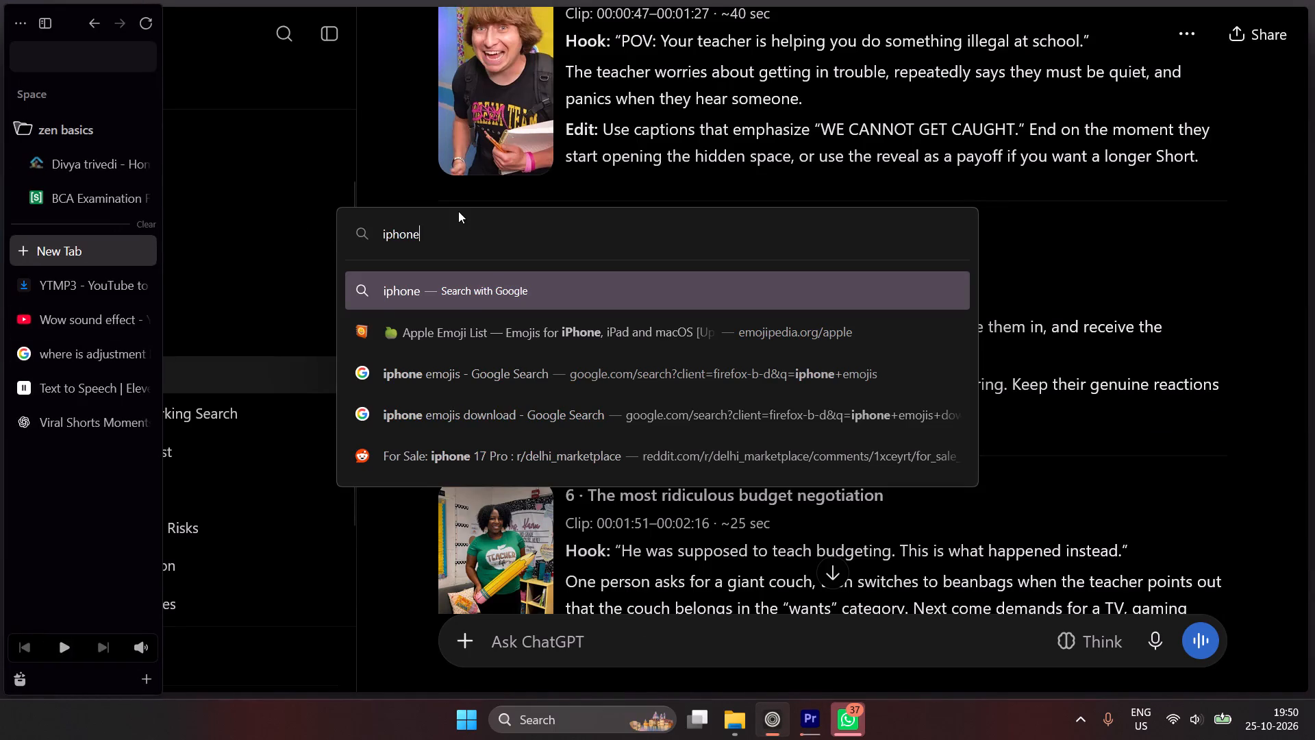
key("ctrl+BackSpace")
key("ctrl+BackSpace")
key("ctrl+BackSpace")
type("wh")
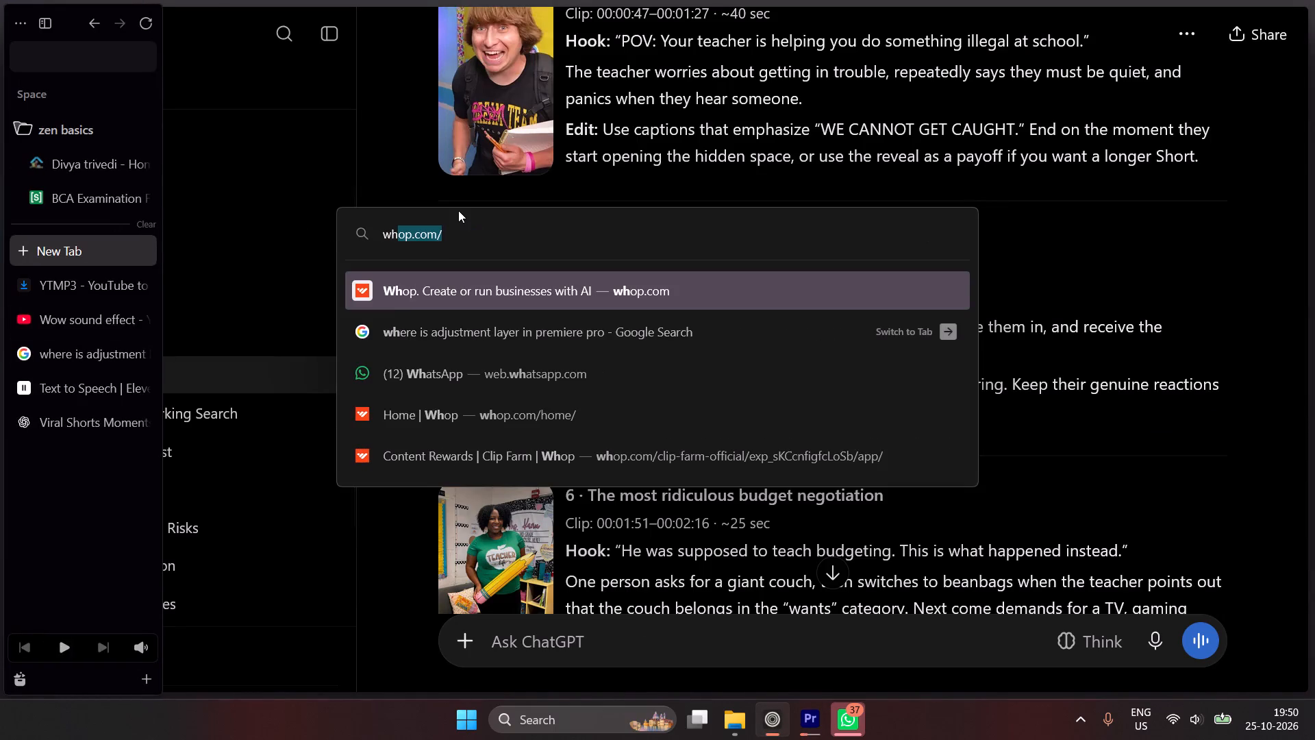
key("Return")
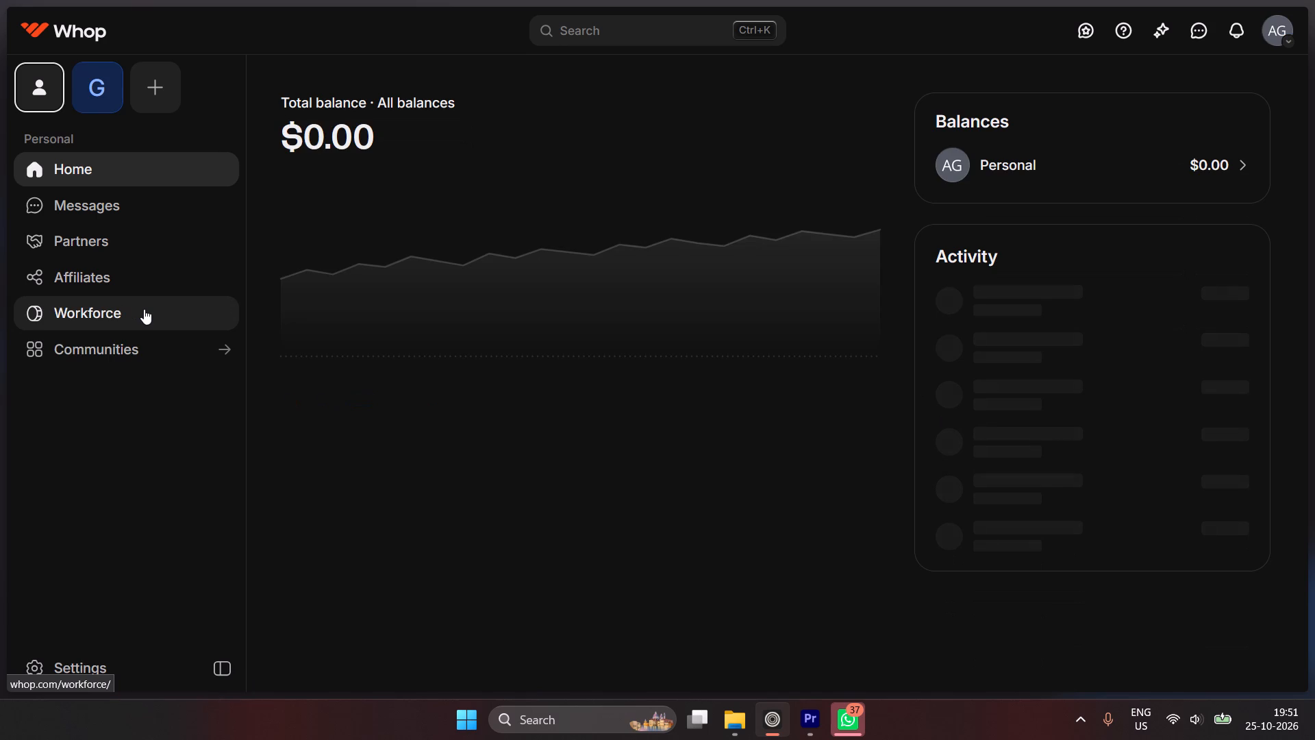
left_click(144, 309)
left_click(131, 339)
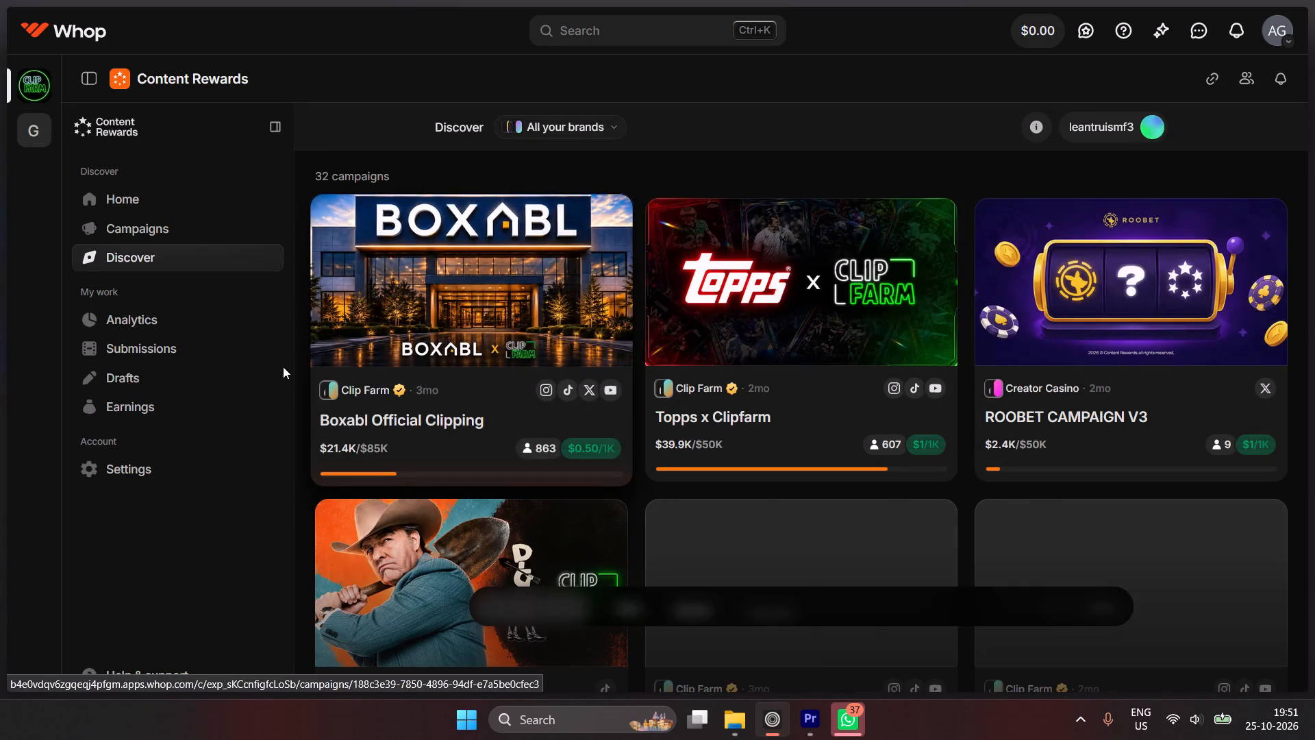
Open your Content Rewards submissions and look through the pending clips.
left_click(172, 351)
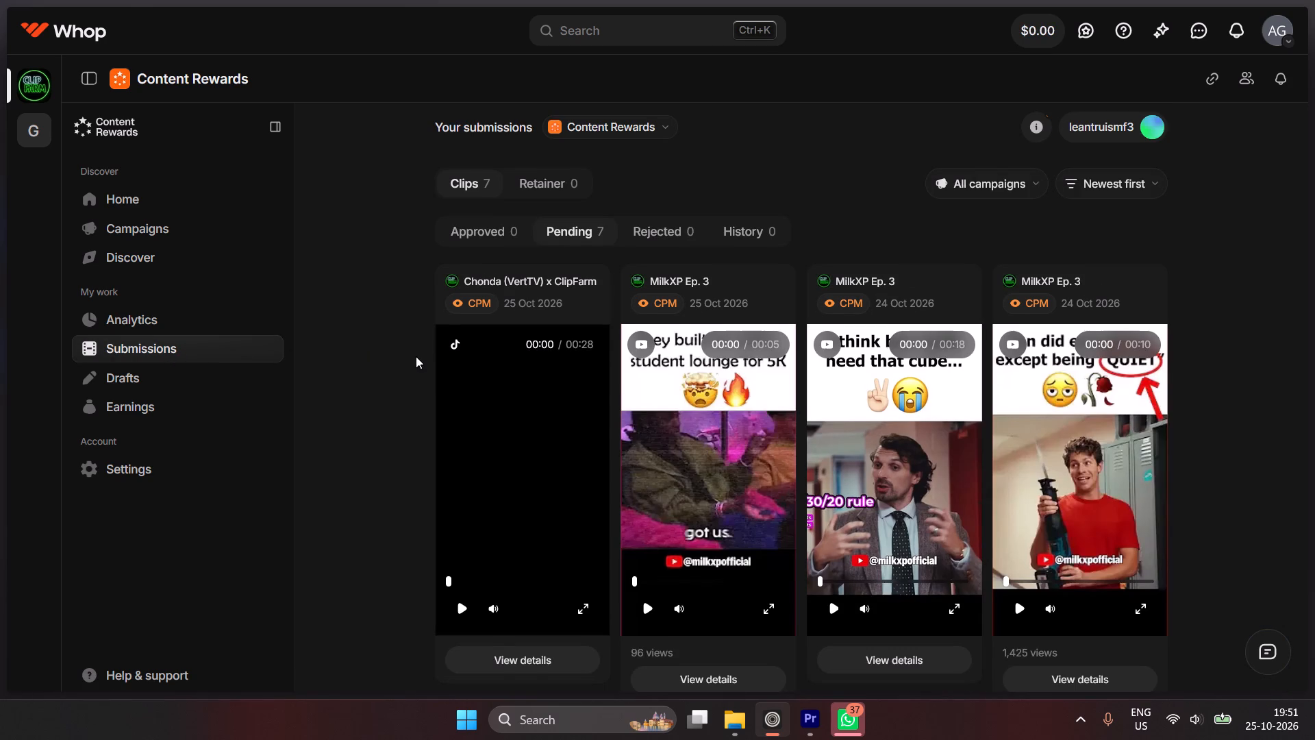
scroll(416, 356, "down", 2)
scroll(416, 356, "up", 1)
scroll(416, 356, "down", 1)
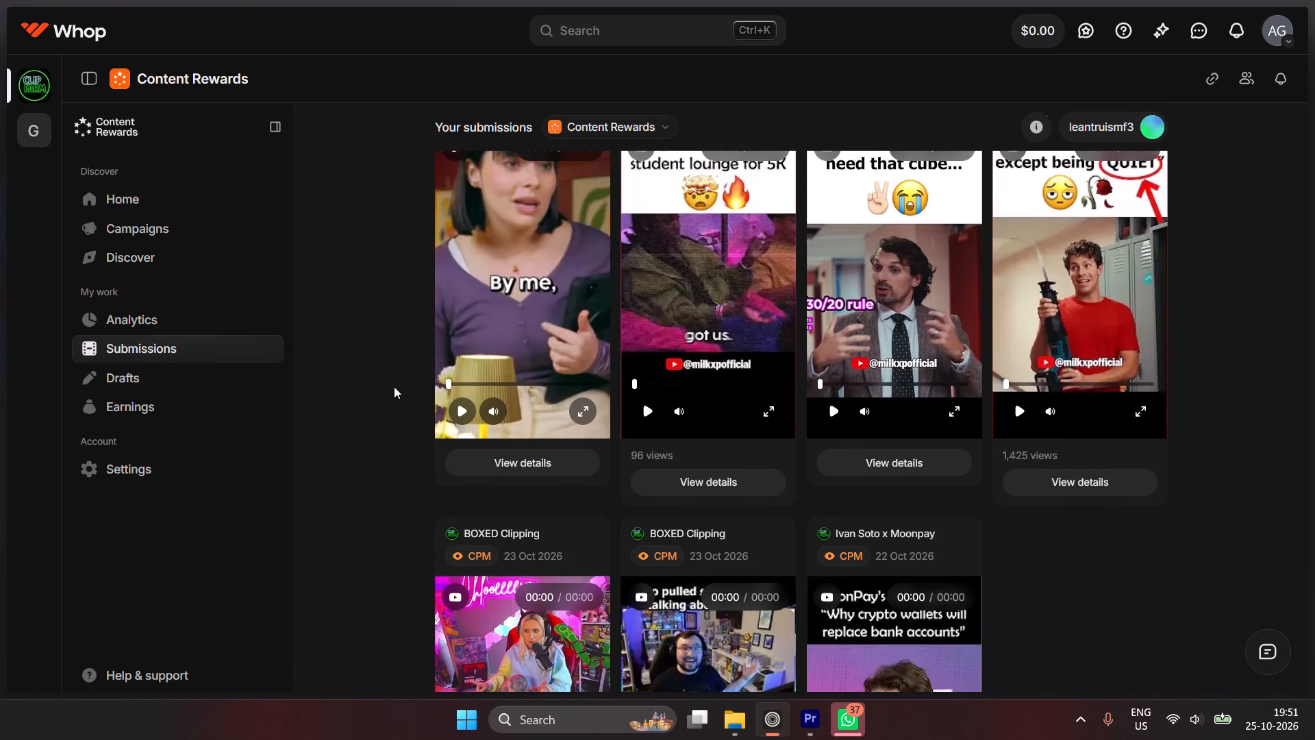
scroll(394, 386, "up", 2)
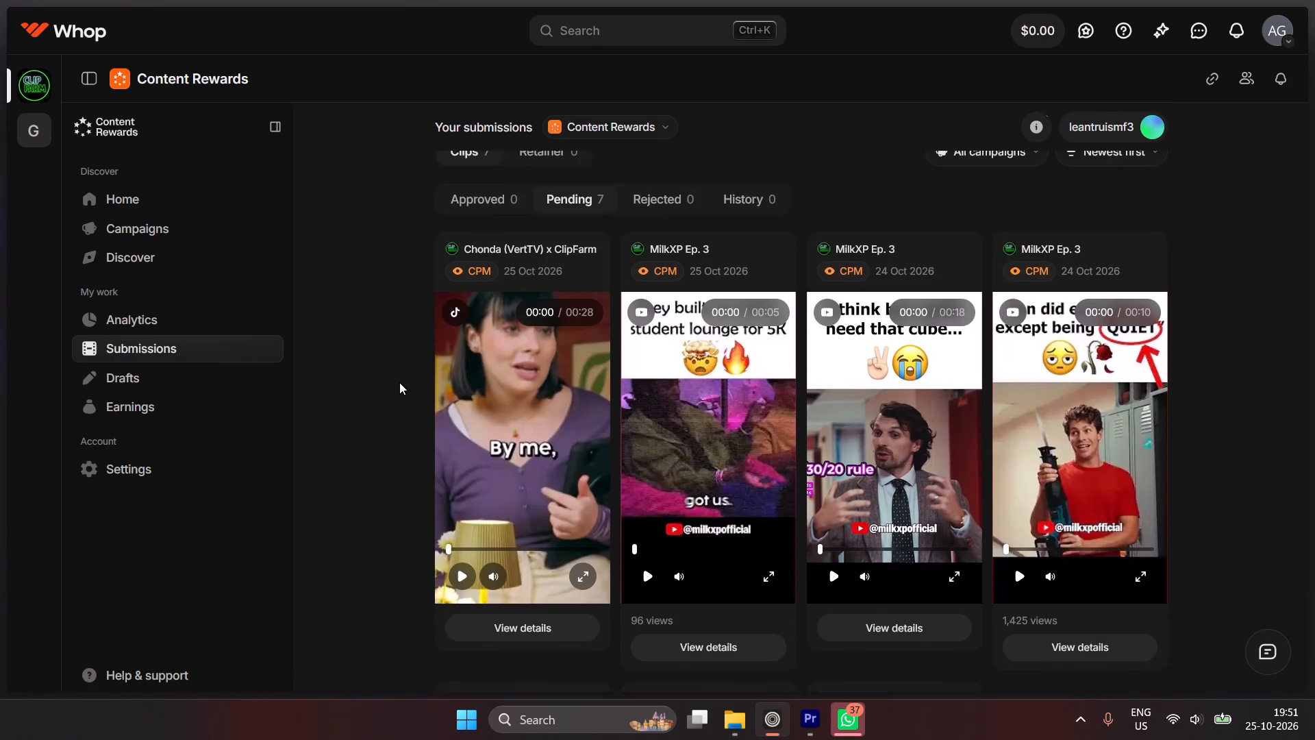
scroll(399, 382, "down", 2)
scroll(399, 382, "up", 2)
scroll(399, 382, "down", 3)
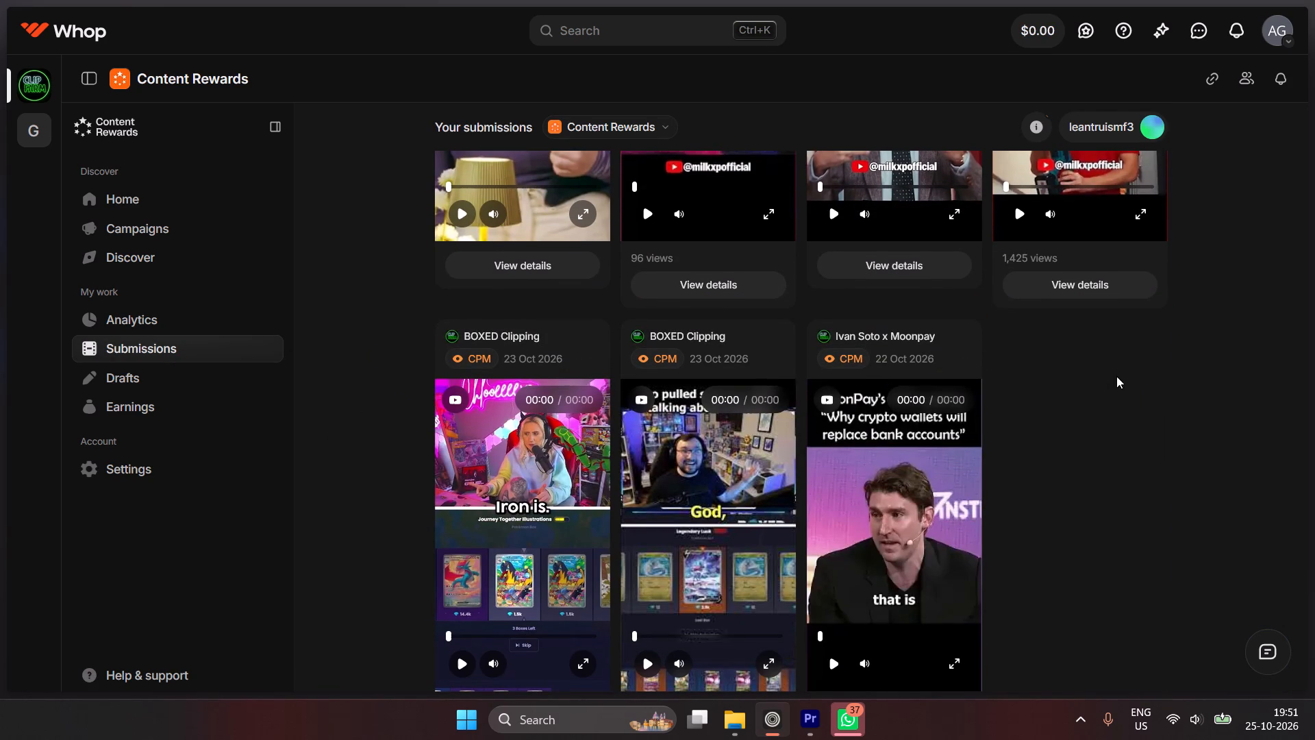